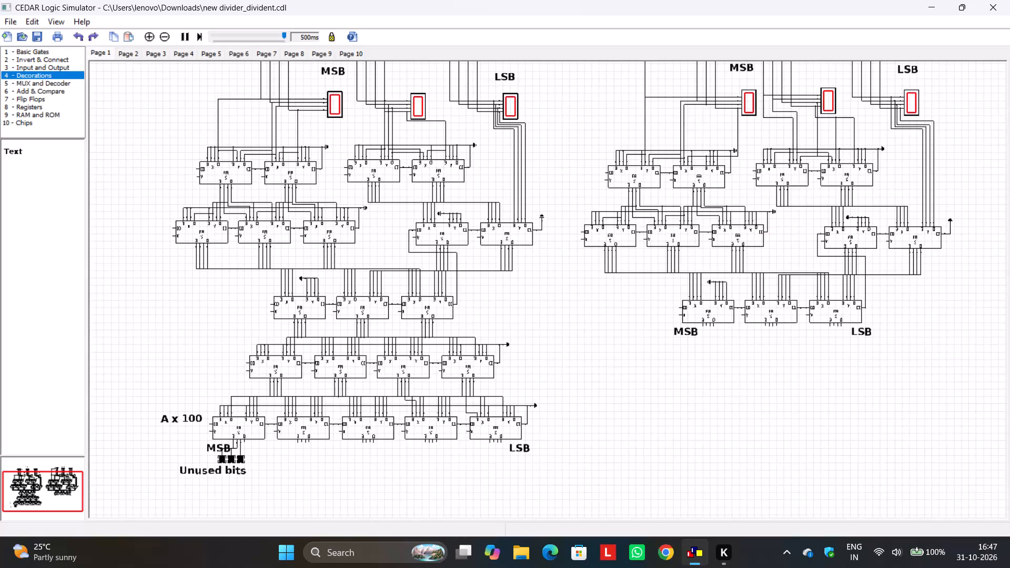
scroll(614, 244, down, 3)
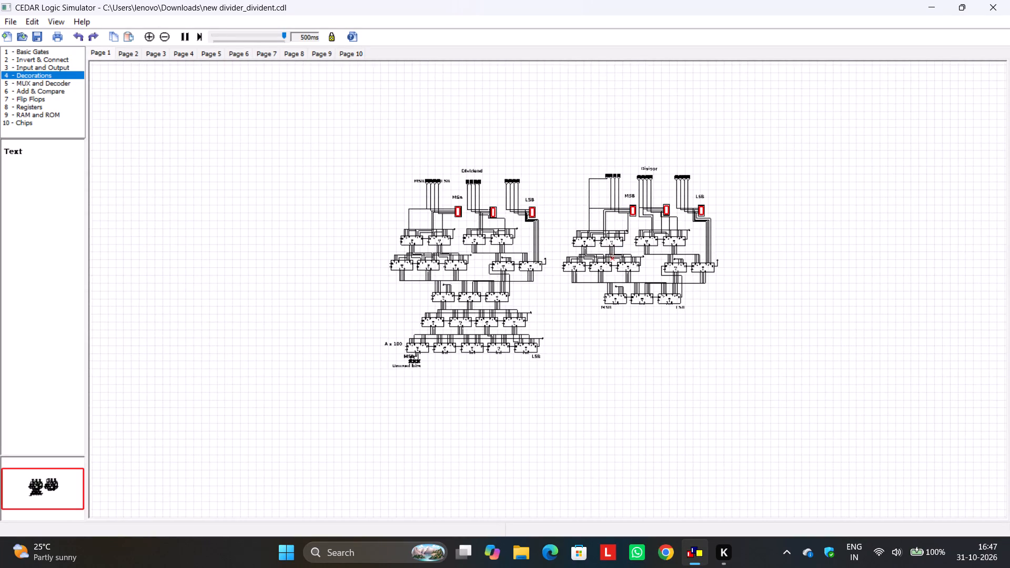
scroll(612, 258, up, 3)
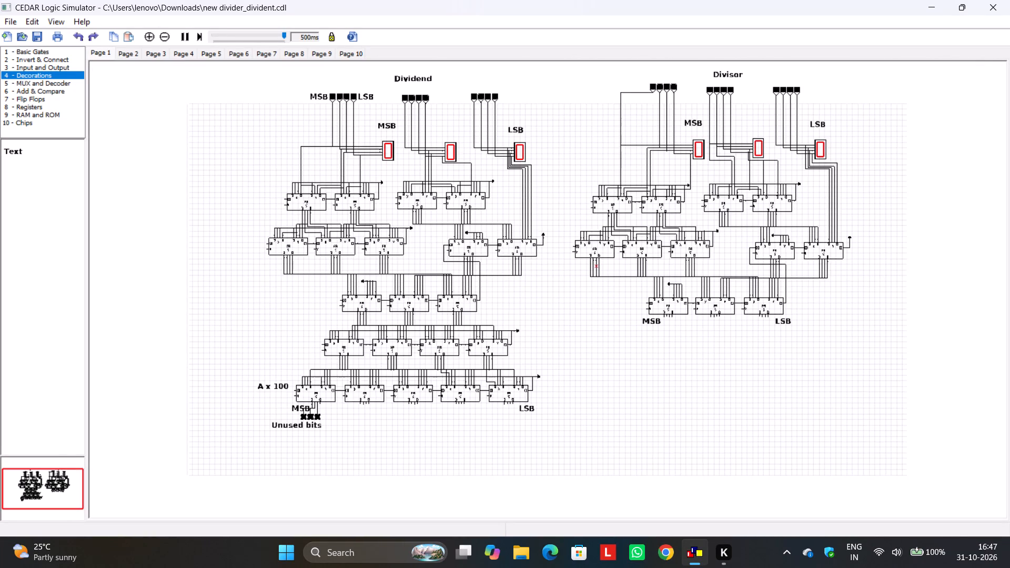
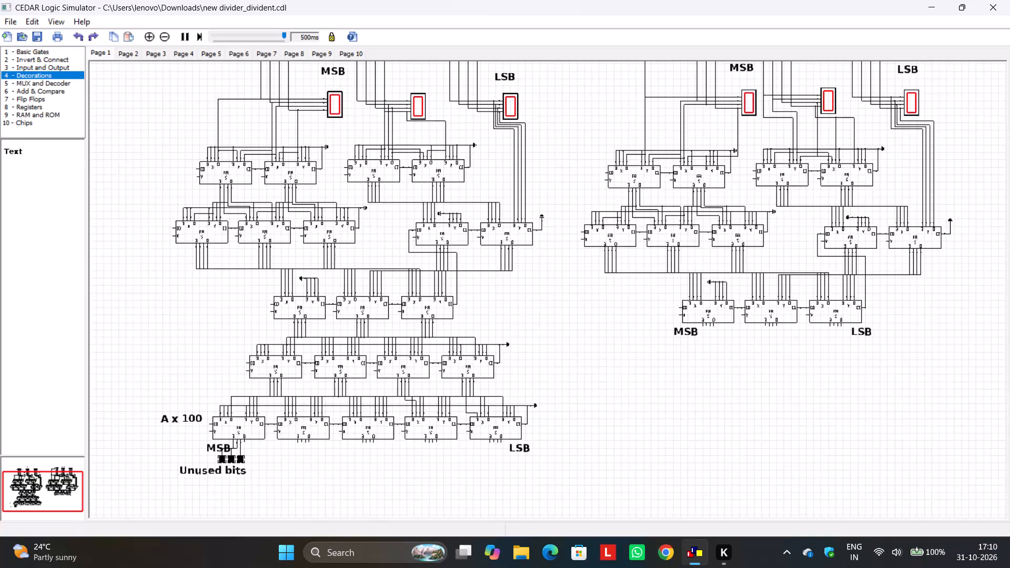
Place two 2-to-1 multiplexers side by side in the empty area below the A x 100 adder row.
scroll(579, 390, down, 1)
scroll(572, 392, up, 2)
scroll(582, 392, down, 2)
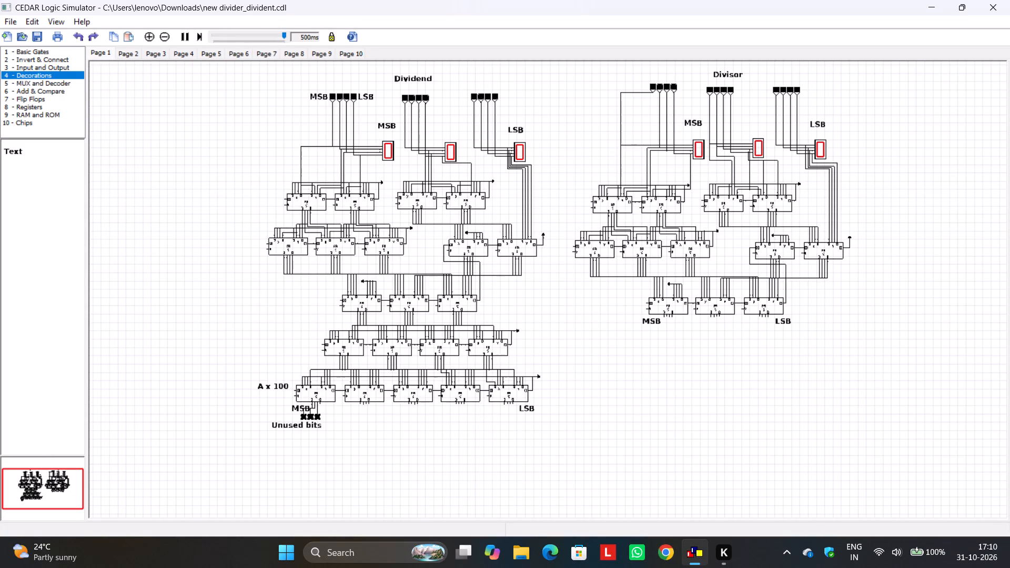
middle_drag(647, 426, 639, 195)
scroll(633, 196, up, 1)
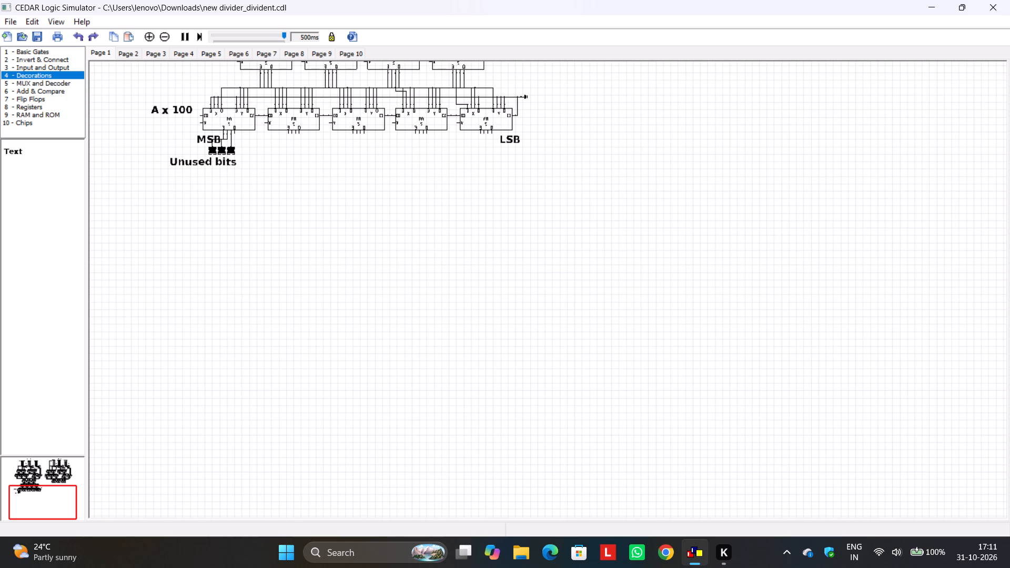
click(57, 83)
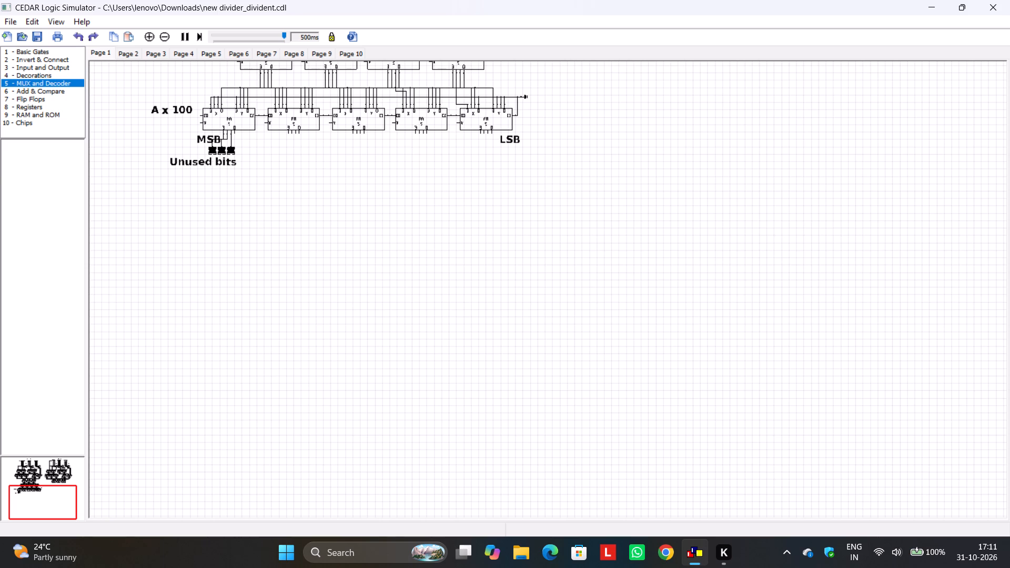
drag(12, 150, 234, 208)
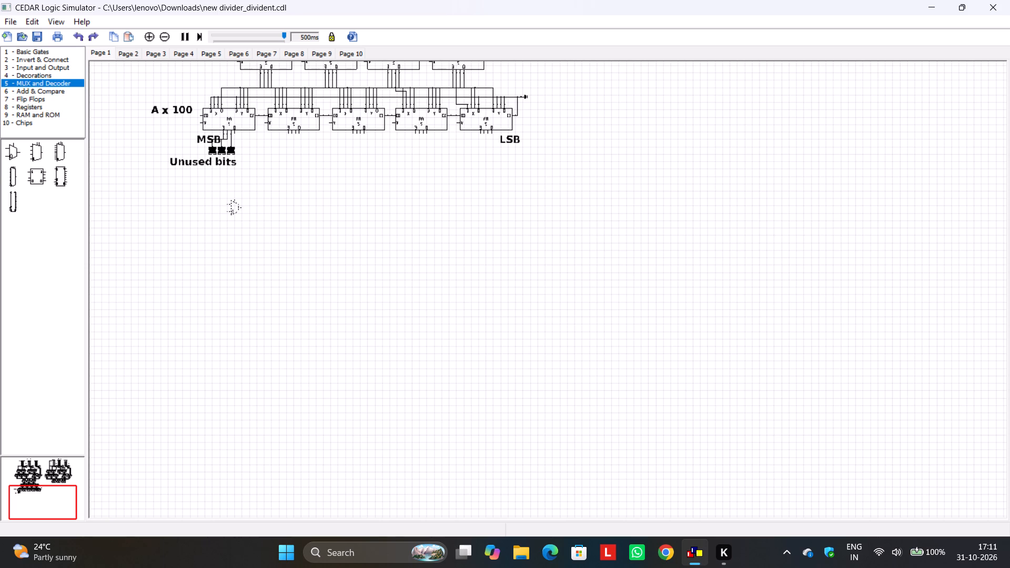
drag(234, 208, 258, 240)
drag(258, 240, 258, 240)
drag(12, 156, 285, 234)
drag(285, 234, 289, 241)
drag(289, 241, 294, 240)
click(309, 275)
Copy and delete the two multiplexers, and paste the pair further left, below and beyond the Unused bits label.
drag(213, 207, 318, 268)
click(329, 289)
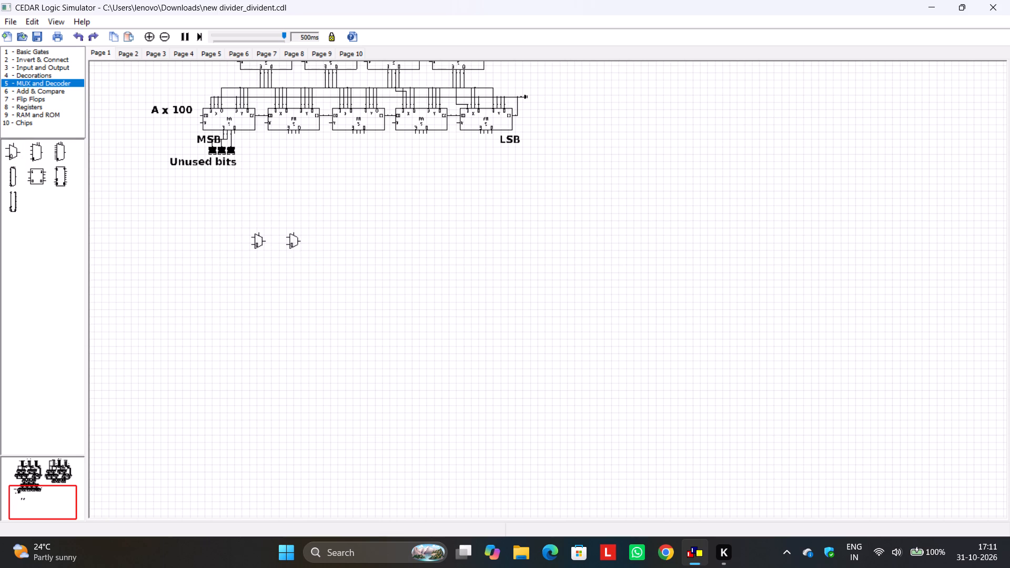
click(295, 240)
click(318, 296)
drag(231, 217, 318, 258)
key(ctrl+c)
key(Delete)
key(ctrl+v)
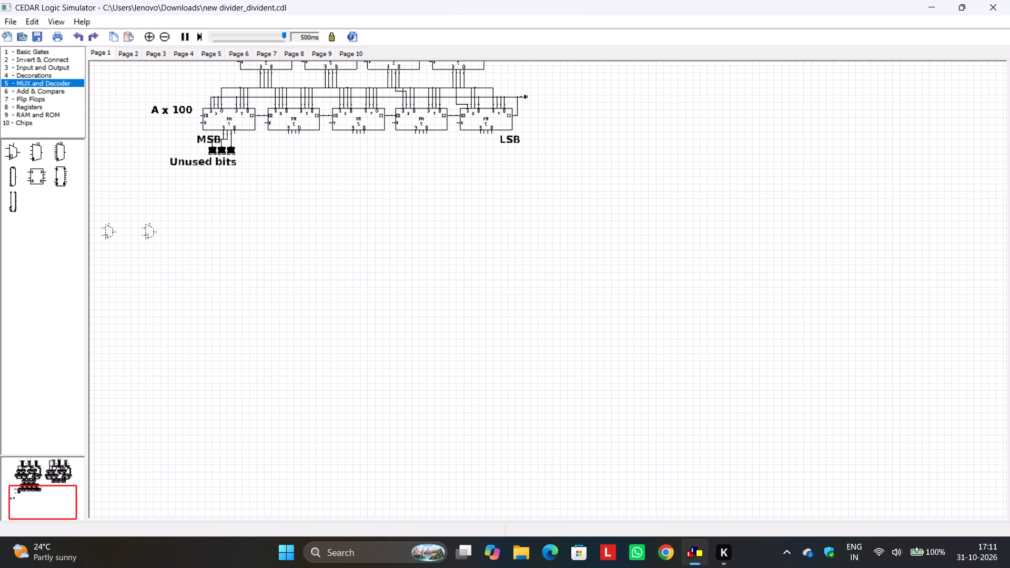
click(107, 234)
scroll(152, 266, up, 1)
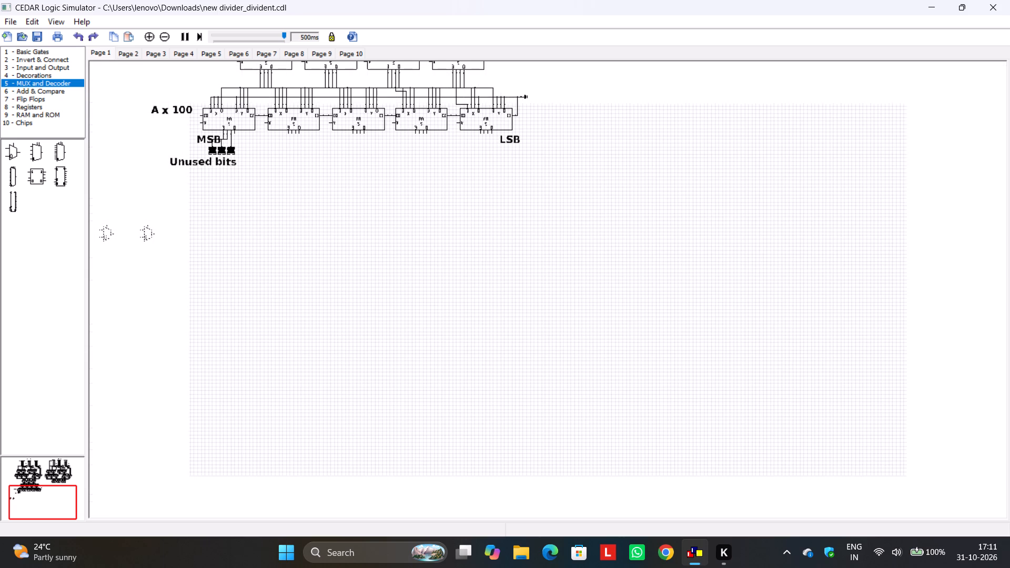
scroll(152, 266, down, 2)
click(216, 286)
Paste another copy of the multiplexer pair to the right of the first pair, making a row of four.
scroll(250, 273, up, 1)
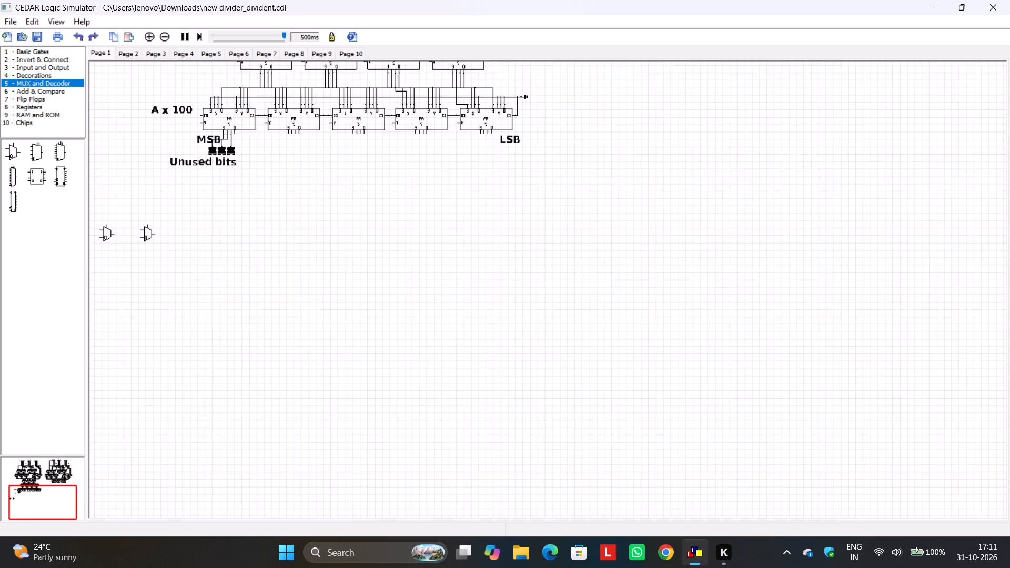
middle_drag(239, 265, 301, 299)
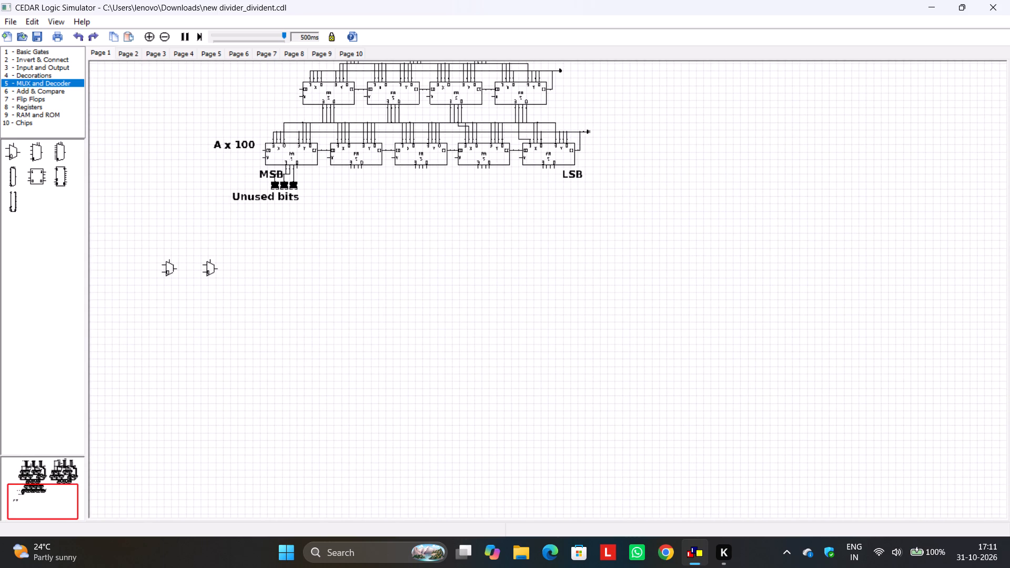
key(ctrl+v)
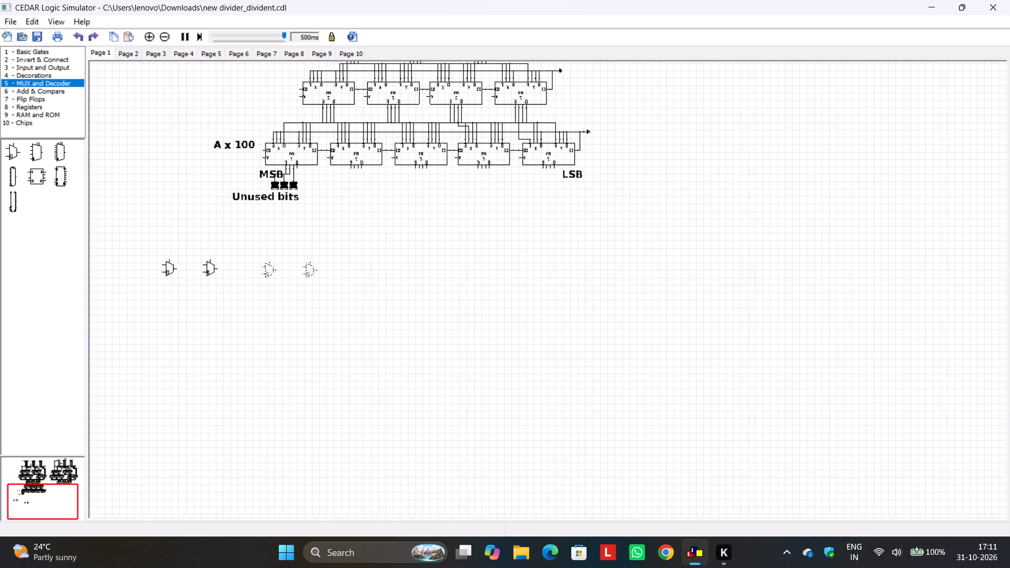
click(265, 269)
click(285, 310)
Duplicate the four multiplexers and place the copies at the row's right end, making eight.
drag(120, 244, 331, 317)
key(ctrl+c)
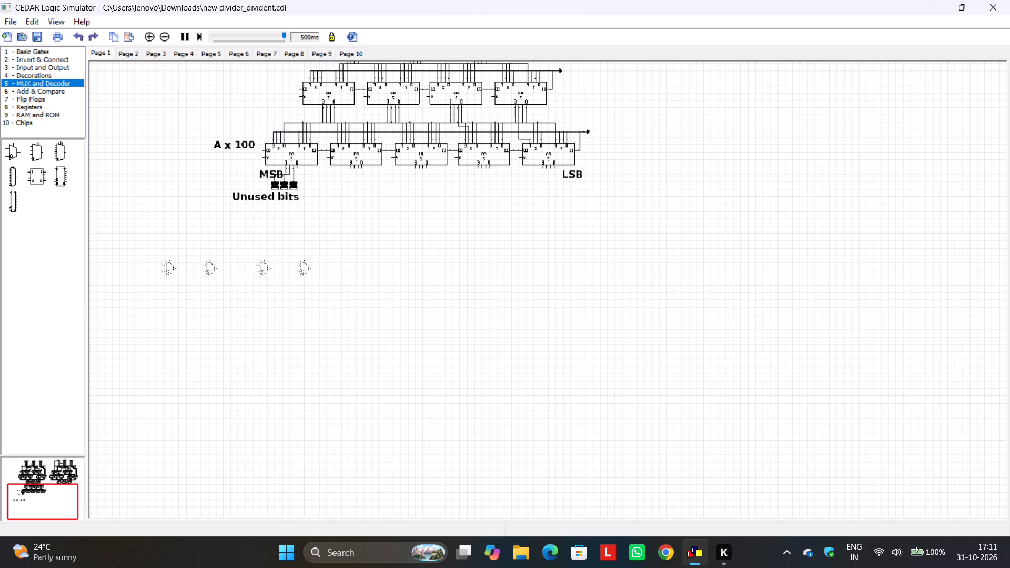
key(ctrl+v)
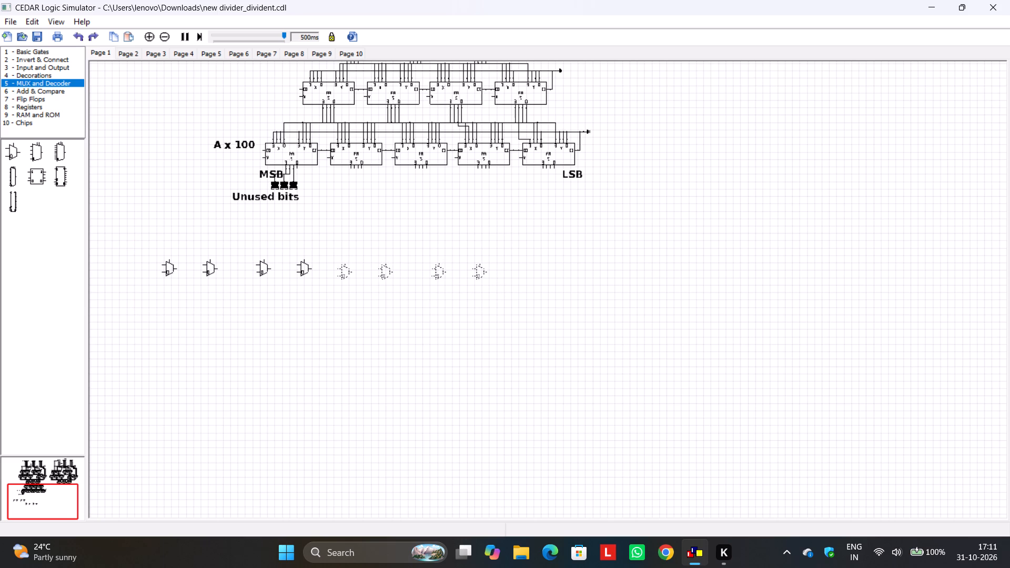
click(351, 270)
click(391, 313)
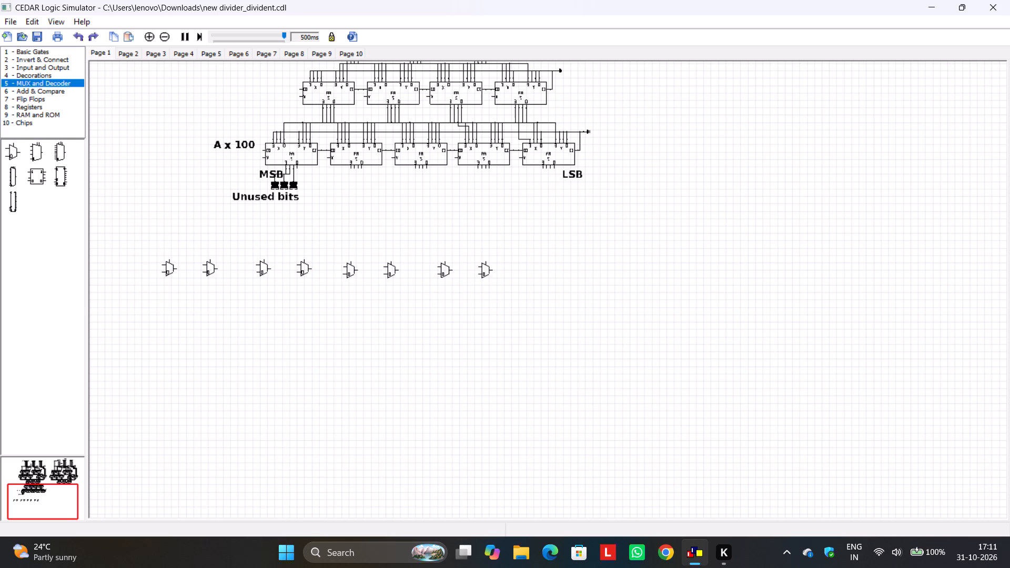
Duplicate the eight multiplexers and place the copies at the row's right end, making sixteen.
drag(143, 246, 514, 291)
key(ctrl+c)
key(ctrl+v)
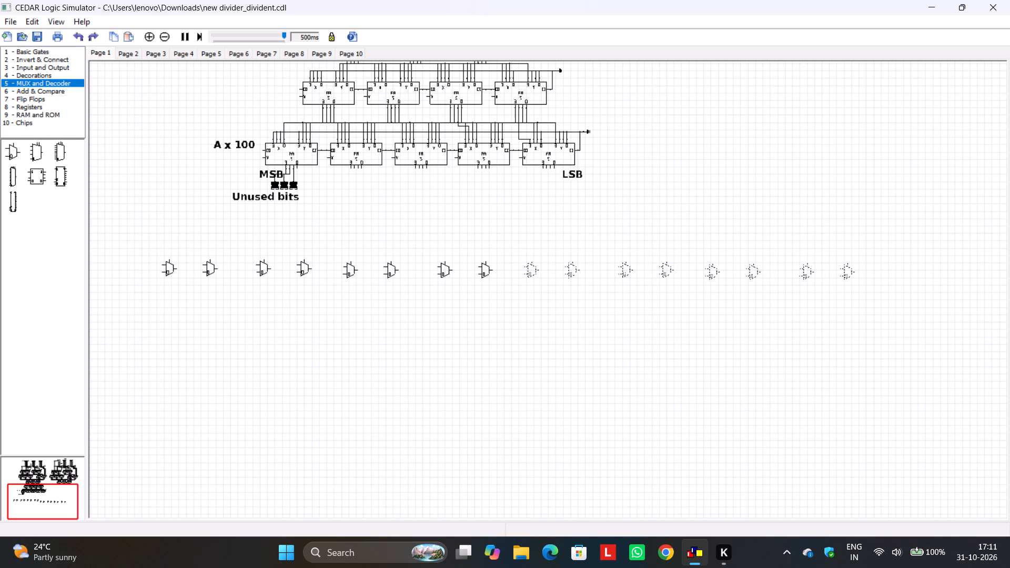
click(532, 271)
click(554, 323)
Duplicate the whole row of sixteen multiplexers and place the copy as a second row aligned below the first.
scroll(529, 335, down, 2)
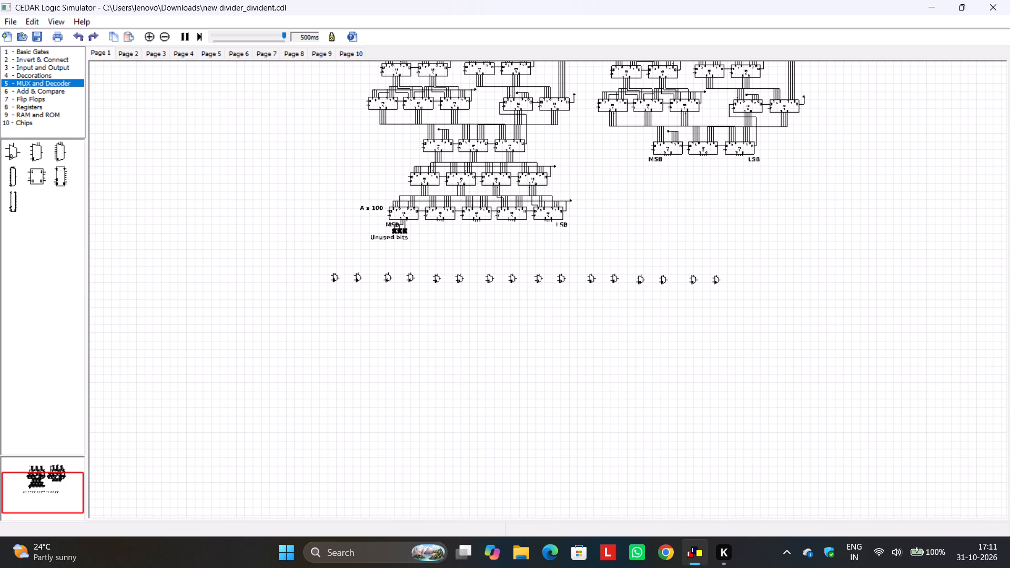
drag(293, 250, 733, 319)
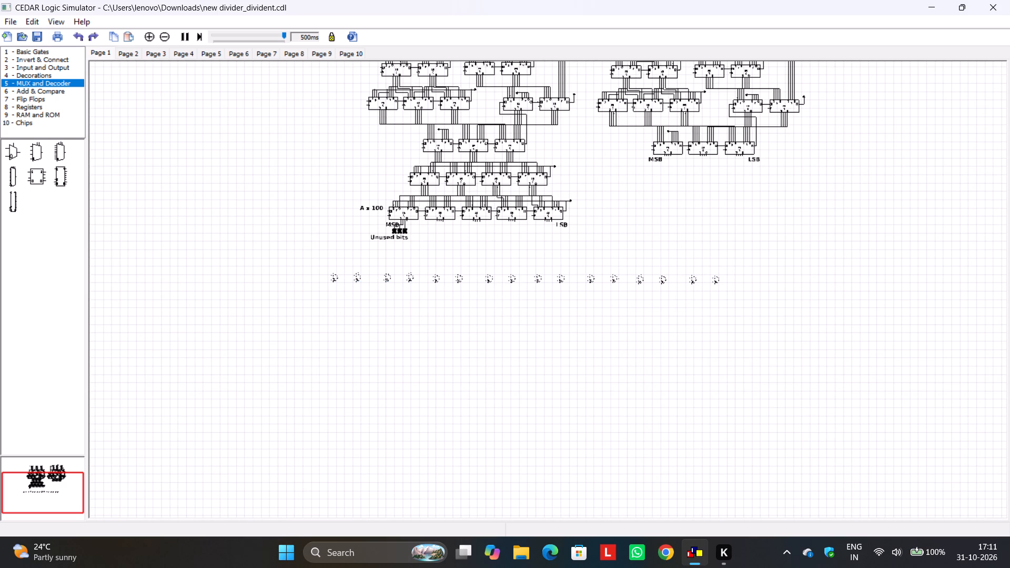
key(ctrl+c)
key(ctrl+v)
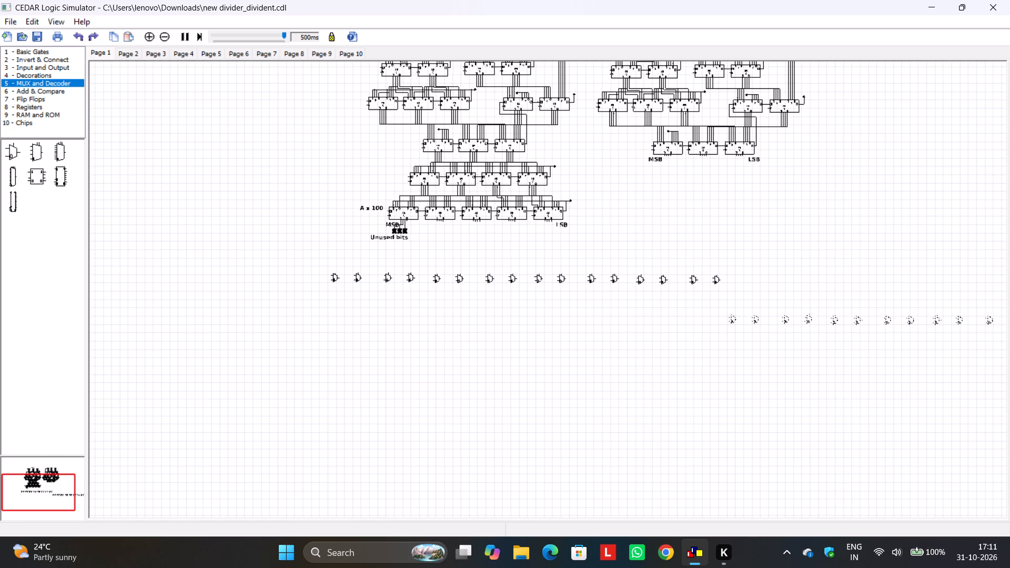
scroll(37, 275, down, 3)
scroll(125, 286, down, 3)
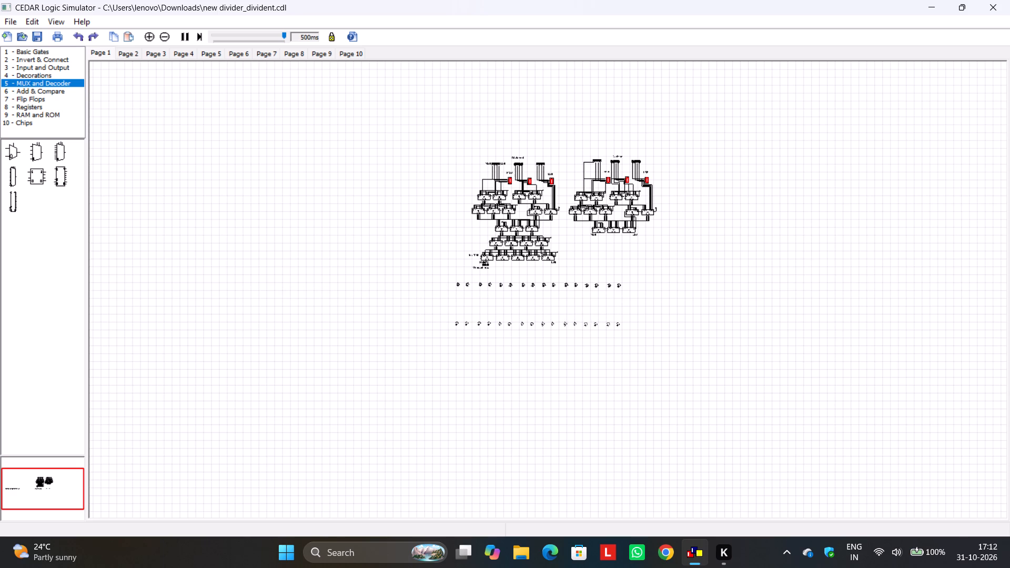
click(457, 323)
click(509, 305)
Copy the upper row's leftmost multiplexer and paste two more copies at the left end of that row.
scroll(509, 305, up, 4)
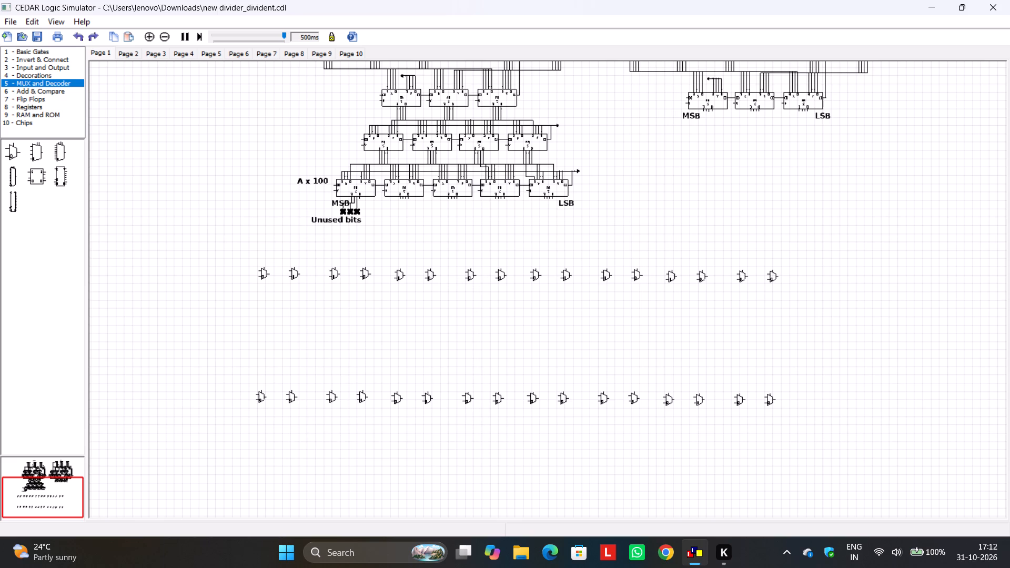
middle_drag(551, 339, 520, 305)
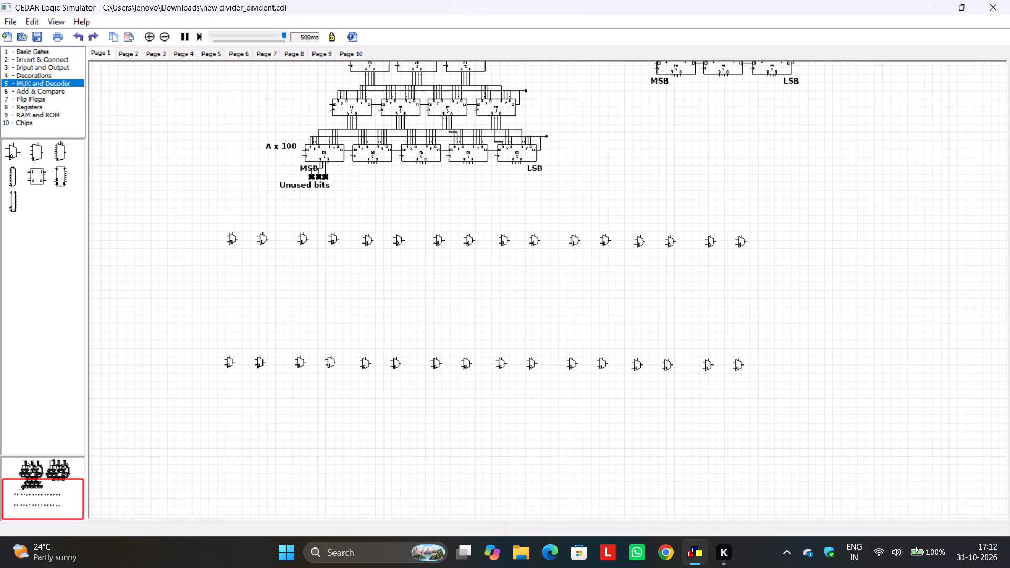
middle_drag(534, 299, 551, 226)
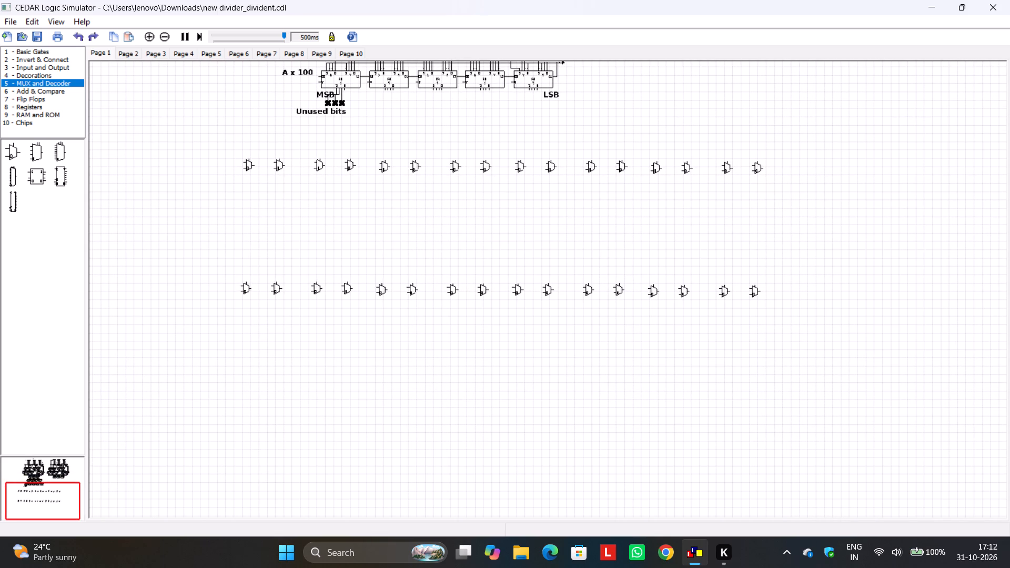
drag(219, 143, 267, 187)
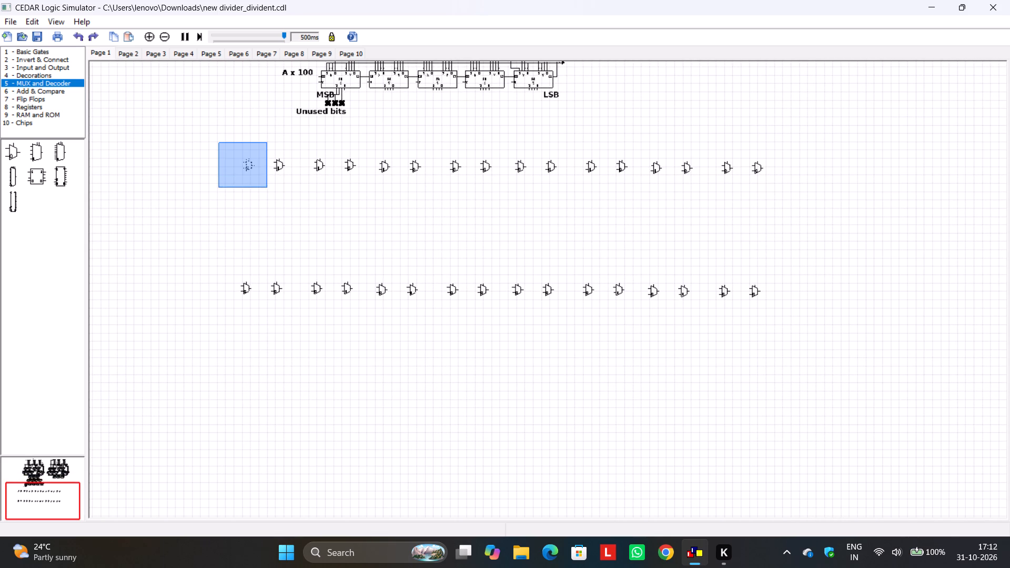
drag(267, 187, 259, 186)
key(ctrl+c)
key(ctrl+v)
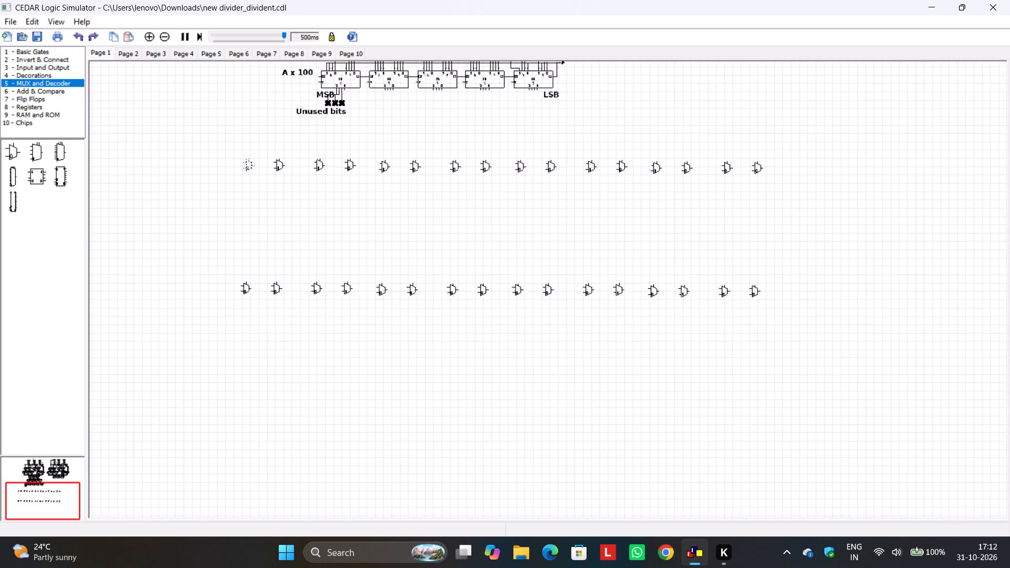
click(219, 166)
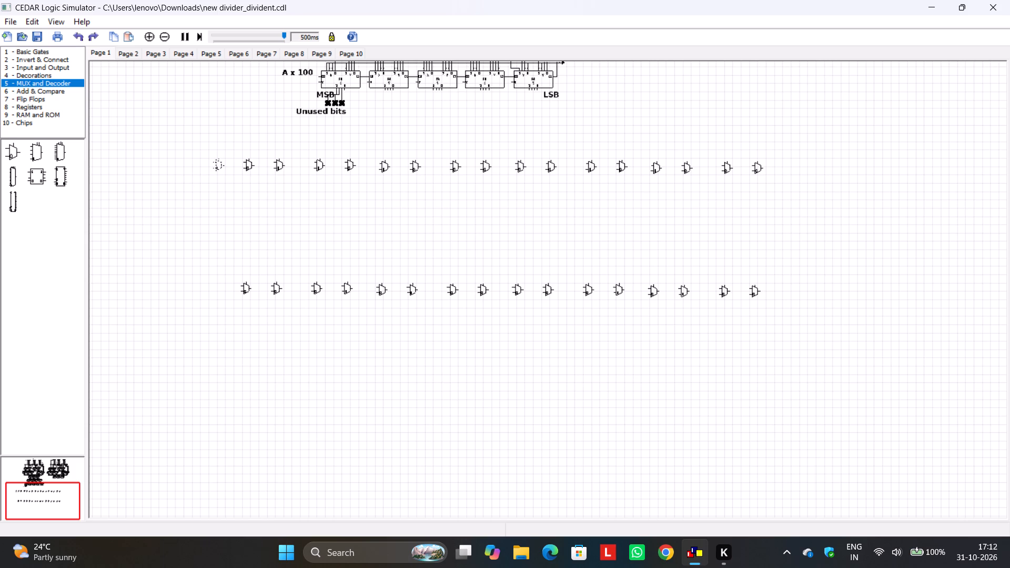
click(212, 310)
key(ctrl+v)
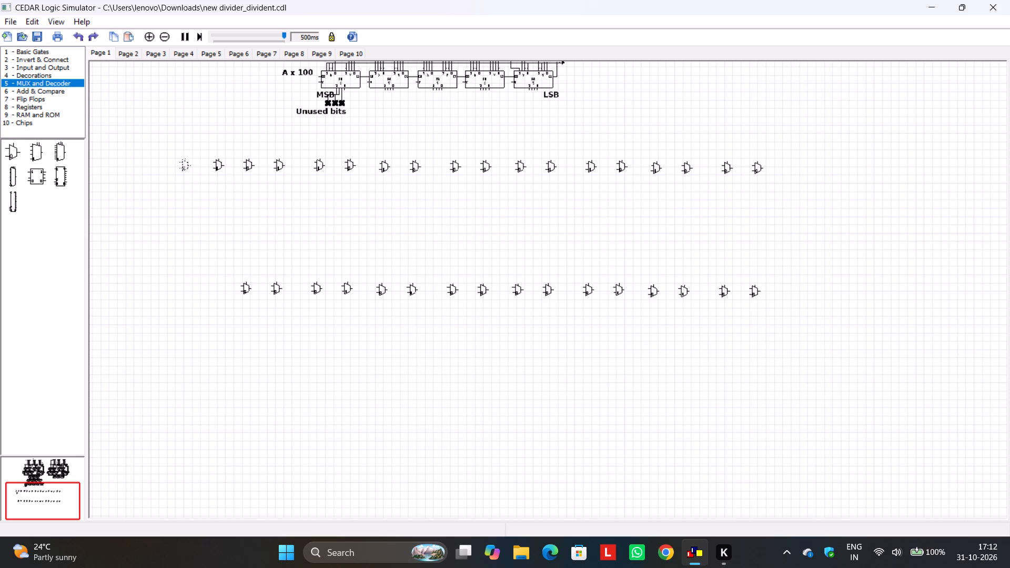
click(174, 165)
Shift the upper row's second and third multiplexers slightly left to even out the spacing at that end.
drag(218, 163, 212, 163)
click(212, 163)
click(241, 191)
click(250, 168)
click(254, 205)
Place the library's first flip-flop type just below the gap between the upper row's first two multiplexers.
scroll(333, 211, up, 1)
middle_drag(428, 220, 516, 284)
scroll(516, 284, down, 1)
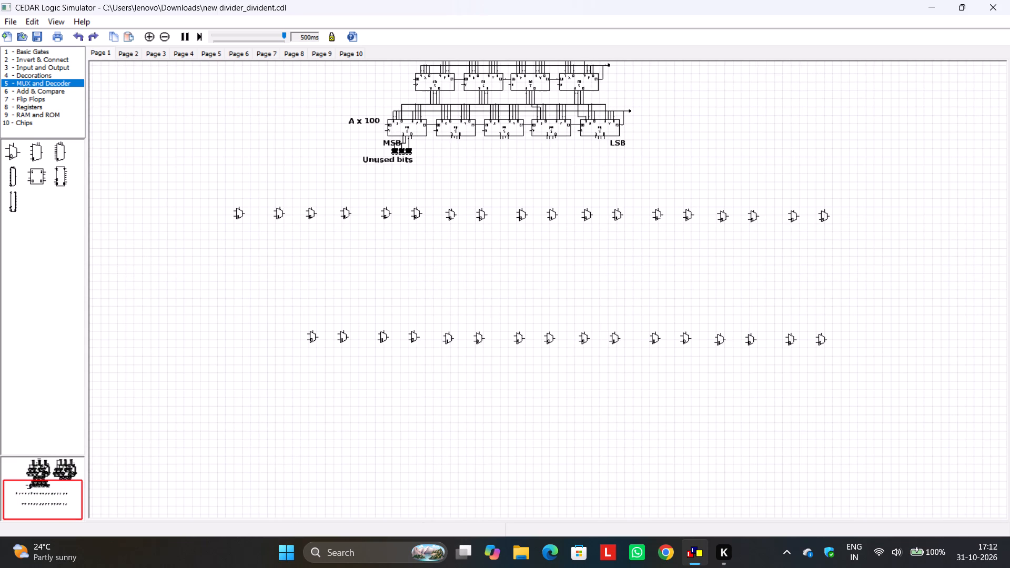
click(32, 99)
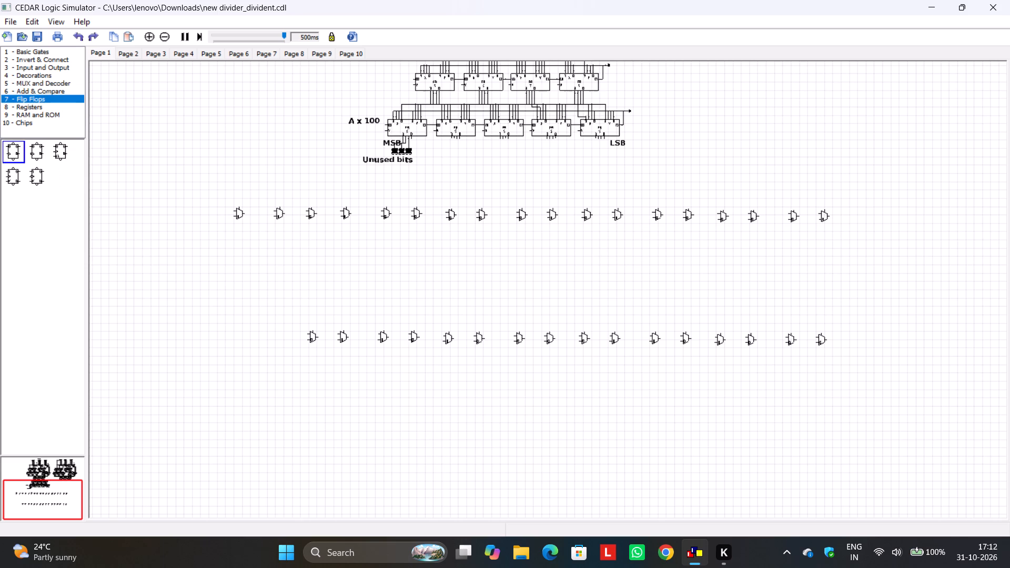
drag(11, 151, 260, 253)
drag(260, 253, 259, 244)
click(277, 268)
Copy the flip-flop and paste three more copies beneath the following multiplexer pairs, lining them up as a row of four.
drag(241, 228, 282, 270)
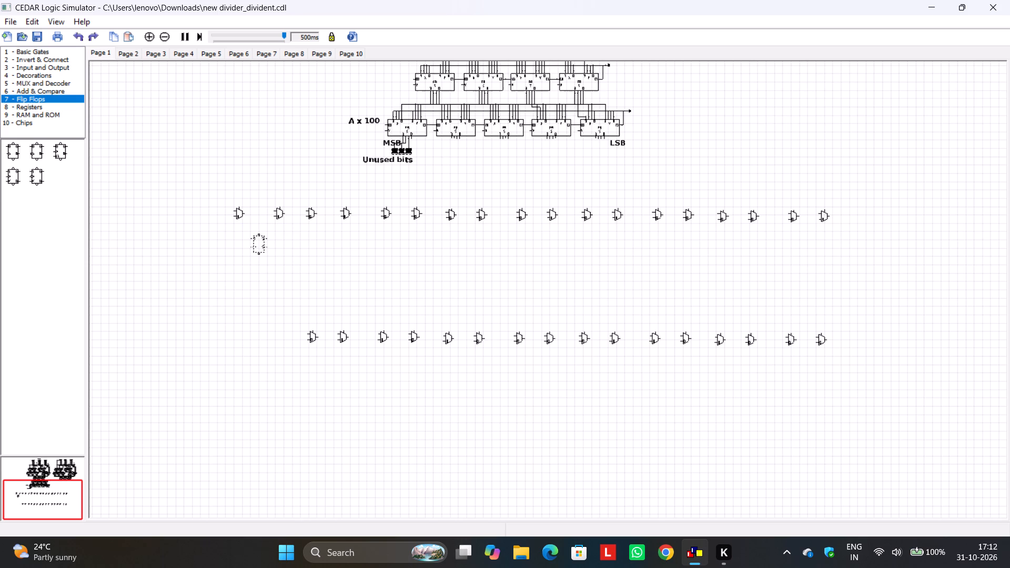
key(ctrl+c)
key(ctrl+v)
click(329, 248)
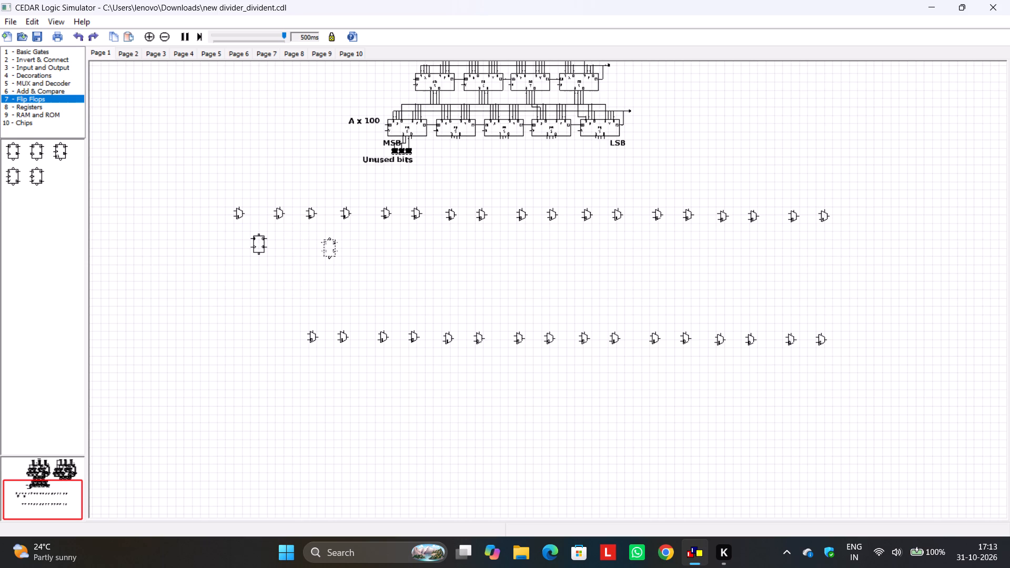
click(391, 252)
key(ctrl+v)
click(403, 249)
key(ctrl+v)
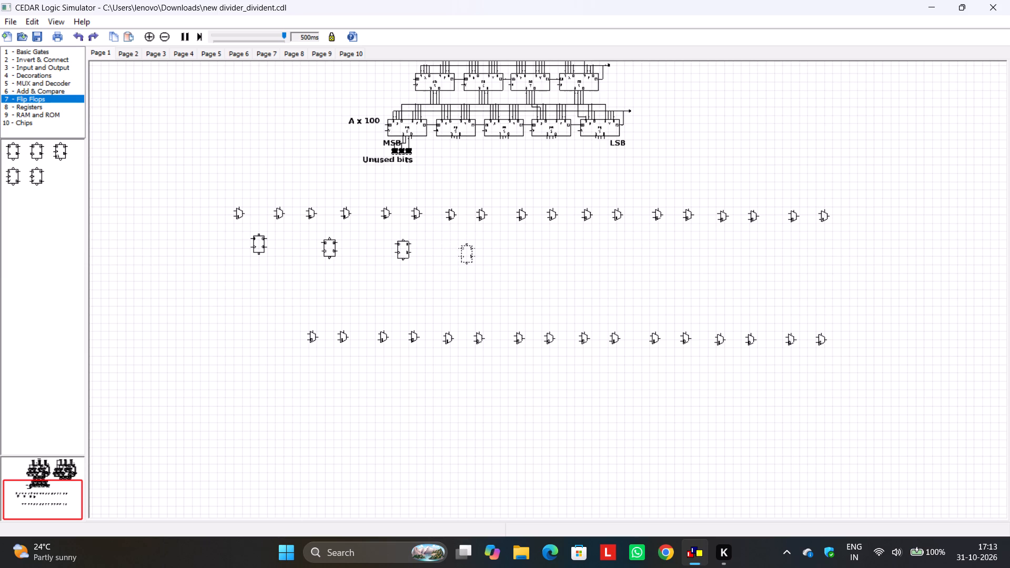
click(467, 254)
click(544, 257)
click(467, 254)
click(500, 261)
Paste a fifth flip-flop at the right end of the row, beneath the fifth multiplexer pair.
drag(236, 229, 490, 283)
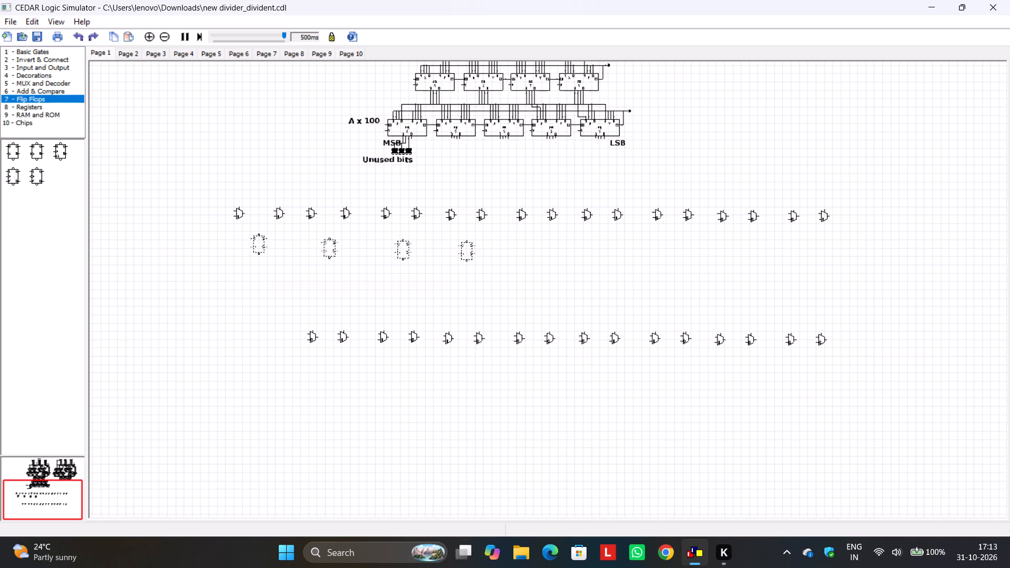
key(ctrl+v)
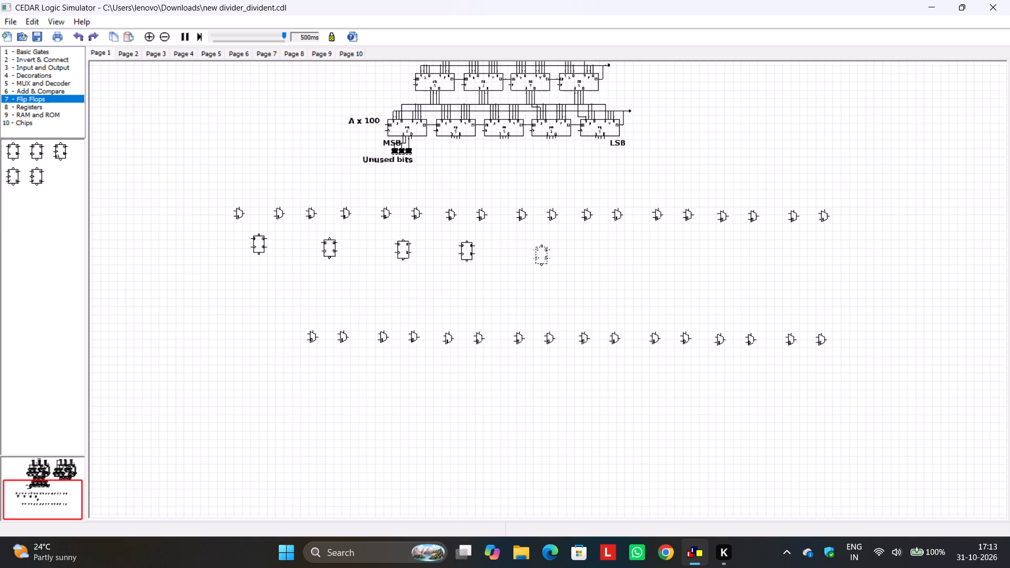
click(542, 254)
click(569, 263)
Duplicate the five flip-flops and place the copies at the right end of the flip-flop row.
drag(230, 227, 578, 280)
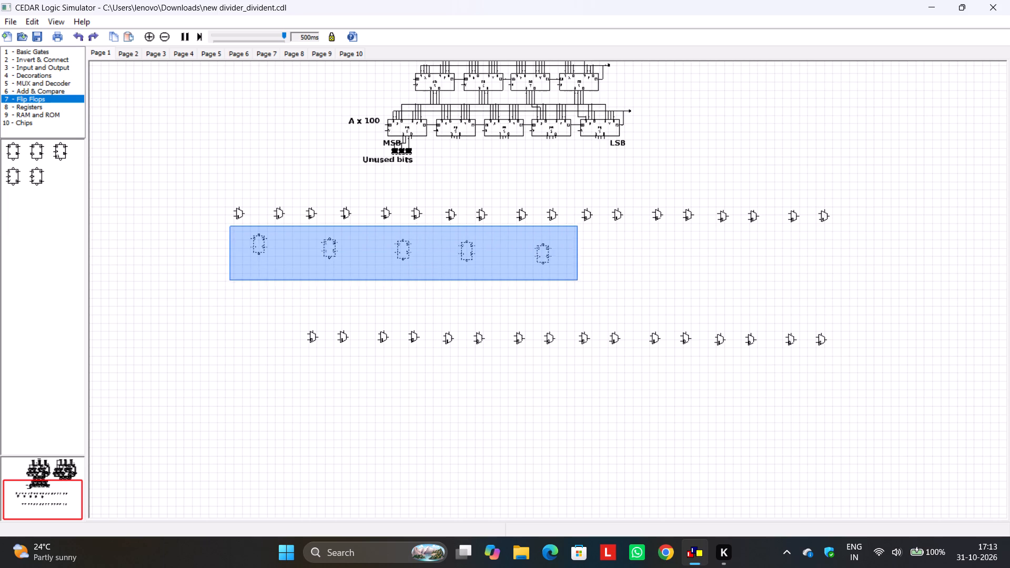
drag(578, 280, 579, 280)
key(ctrl+c)
key(ctrl+v)
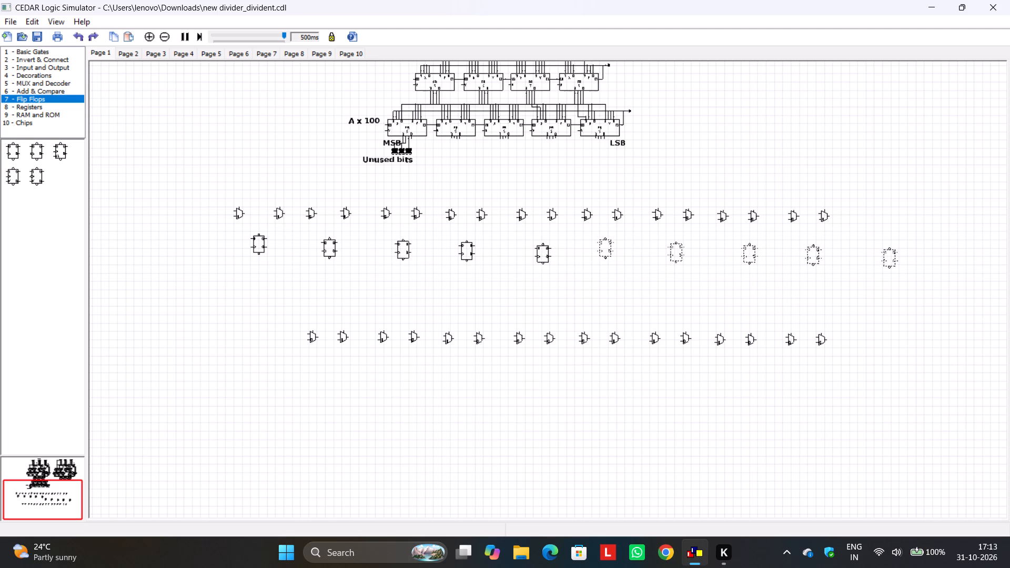
click(605, 249)
click(788, 278)
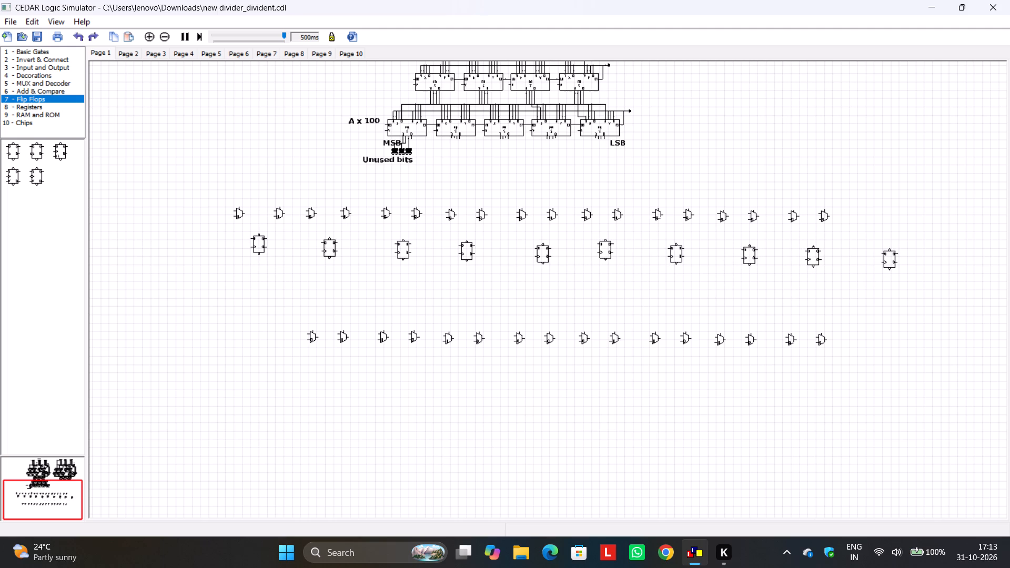
Delete the surplus rightmost flip-flop that extends beyond the multiplexer row.
drag(875, 231, 908, 284)
key(Delete)
Move the eighth flip-flop slightly left and up, and shift the eighth pair's right multiplexer further right so they align.
drag(752, 255, 749, 252)
drag(749, 252, 745, 251)
click(785, 262)
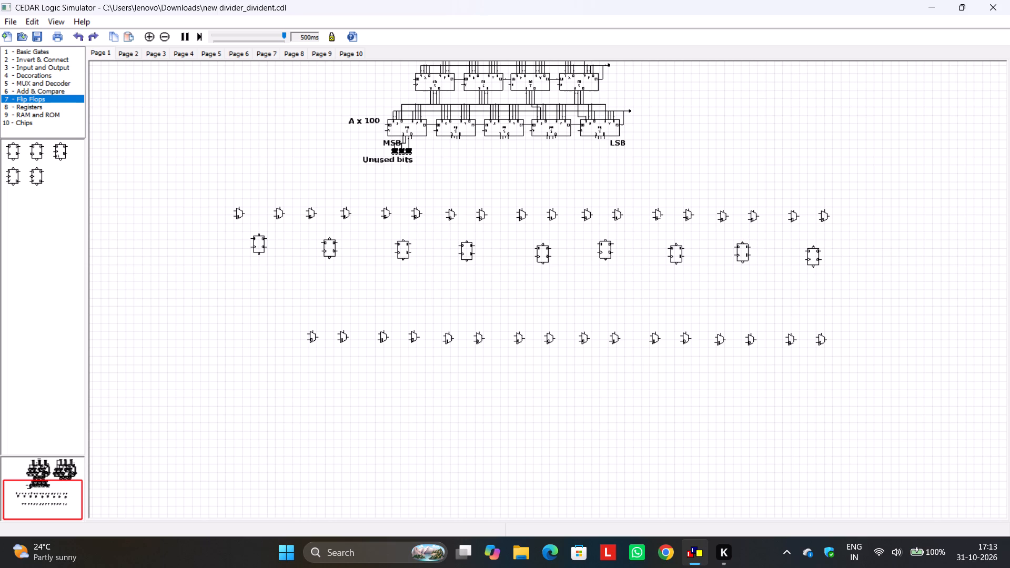
drag(754, 216, 754, 215)
drag(754, 215, 761, 215)
click(792, 253)
Spread the last two multiplexers of the upper row rightward and center the ninth flip-flop beneath the gap between them.
drag(824, 214, 846, 215)
drag(793, 217, 804, 217)
drag(814, 256, 830, 251)
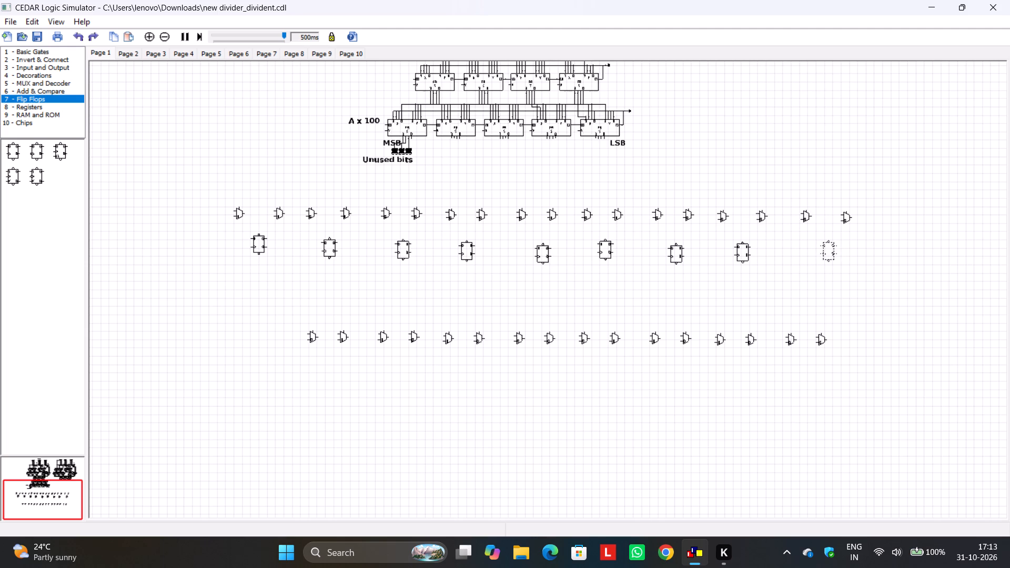
click(852, 271)
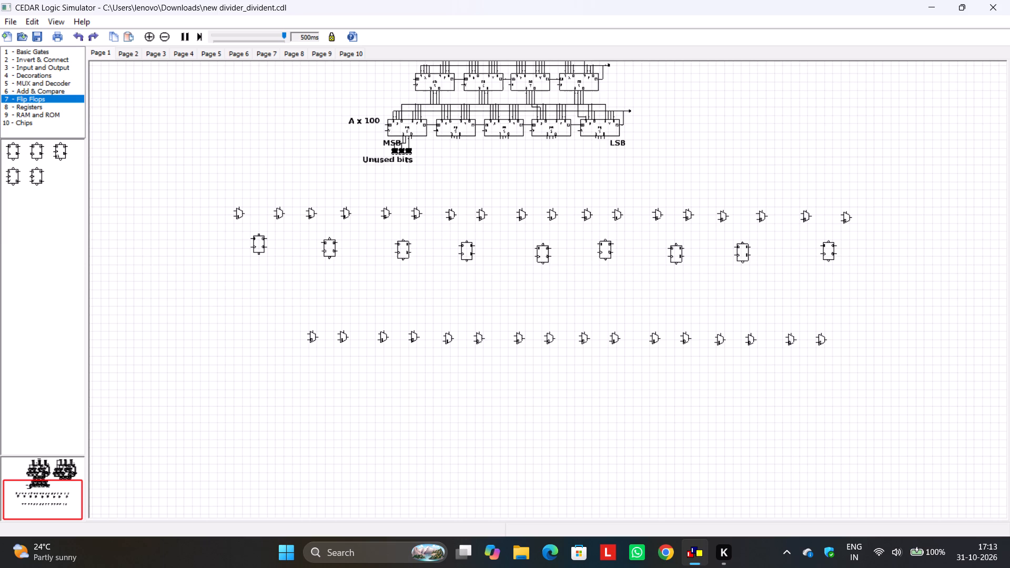
Nudge the eighth flip-flop up and shift the fourth and sixth multiplexers slightly right, keeping them level with their row.
click(744, 251)
click(347, 212)
click(378, 237)
drag(418, 213, 420, 214)
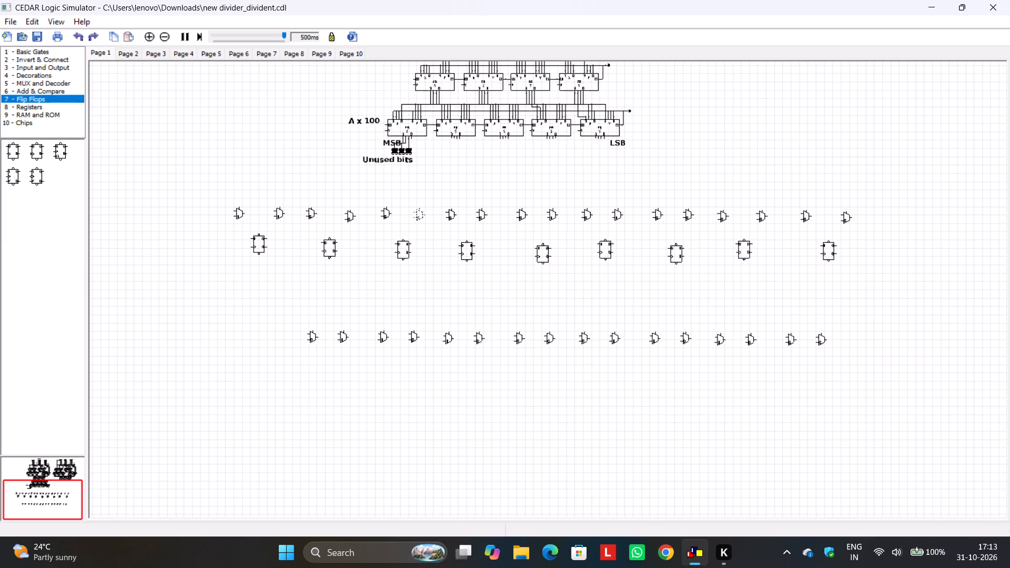
drag(420, 214, 422, 214)
click(424, 258)
click(349, 216)
click(363, 239)
Delete the entire lower row of sixteen multiplexers.
drag(285, 306, 850, 362)
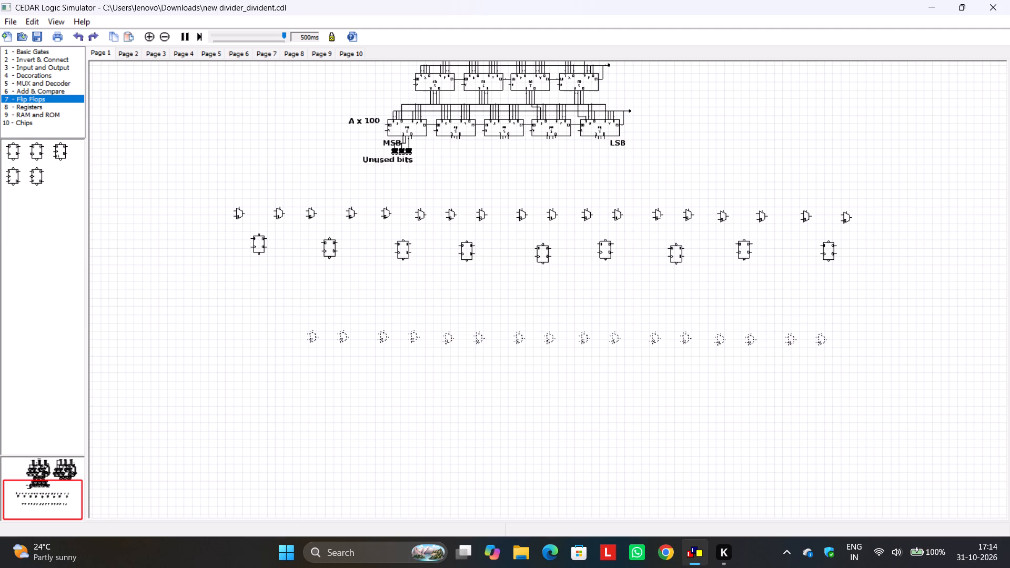
key(Delete)
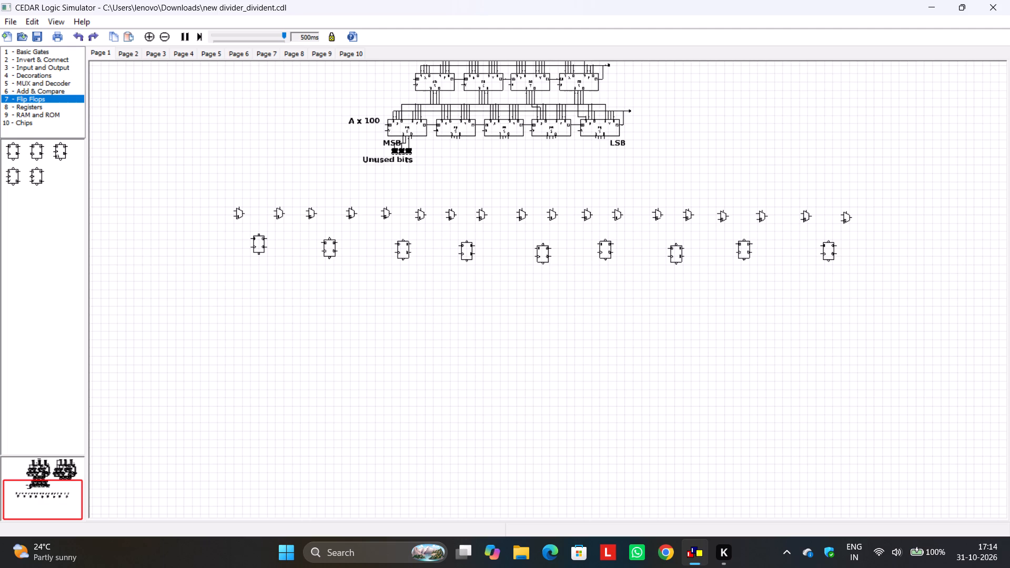
Shift the eighth, tenth and twelfth multiplexers slightly right, and center the sixth flip-flop beneath its multiplexer pair.
click(481, 215)
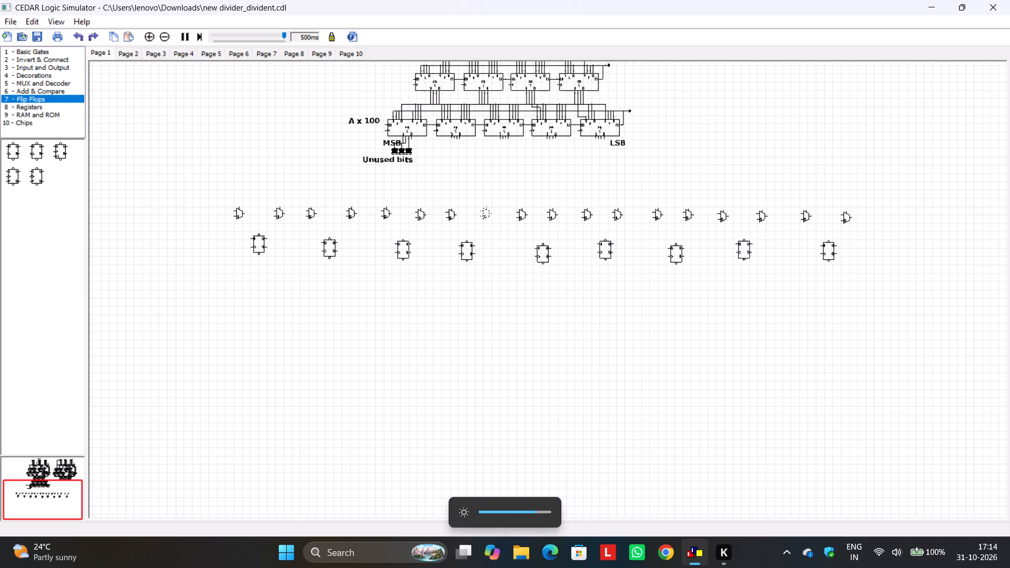
click(532, 313)
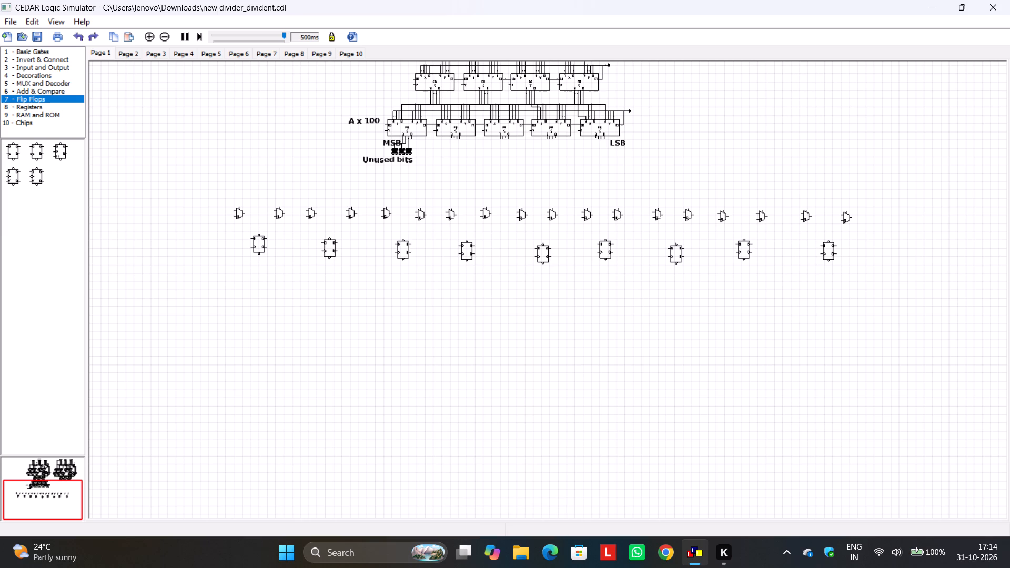
drag(553, 215, 558, 215)
click(600, 291)
drag(605, 249, 610, 251)
drag(618, 215, 632, 214)
click(645, 260)
Move the fourteenth multiplexer slightly right and align the seventh and eighth flip-flops beneath their multiplexer pairs.
drag(690, 212, 690, 212)
drag(690, 212, 699, 212)
click(674, 253)
click(712, 273)
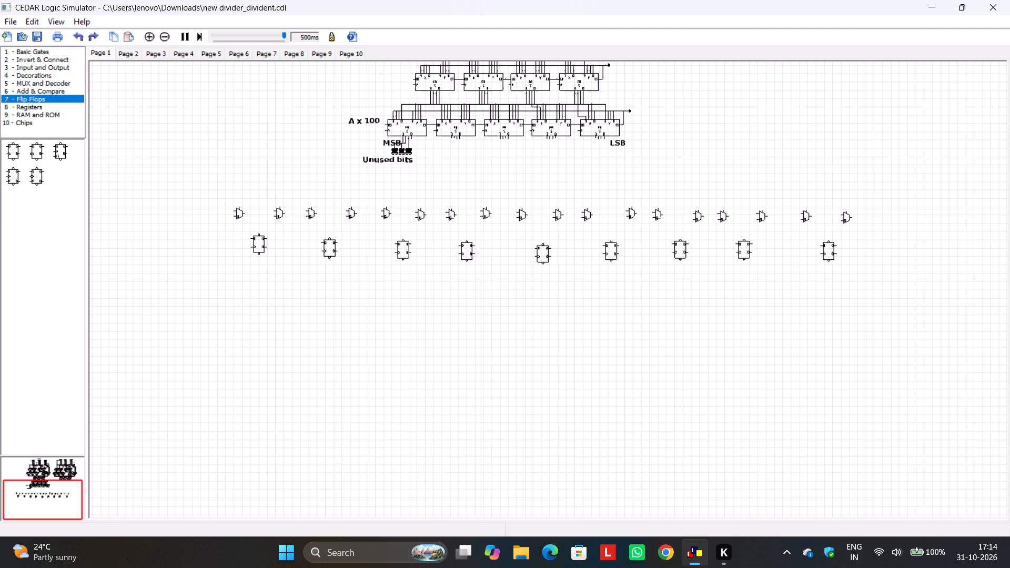
click(745, 248)
click(772, 286)
Duplicate the whole set of eighteen multiplexers and nine flip-flops, placing the copy directly below the original.
drag(193, 198, 376, 229)
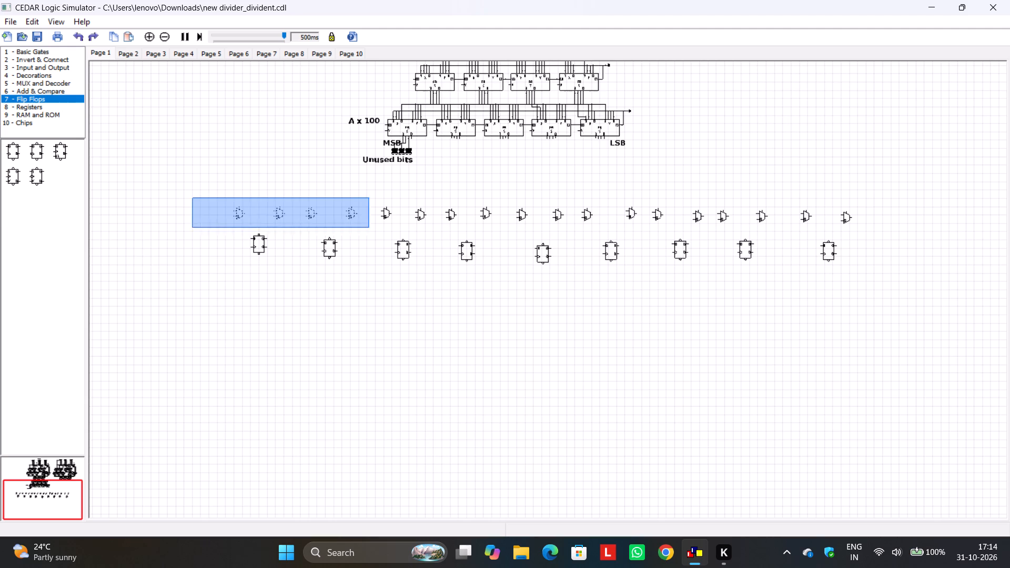
drag(376, 229, 868, 277)
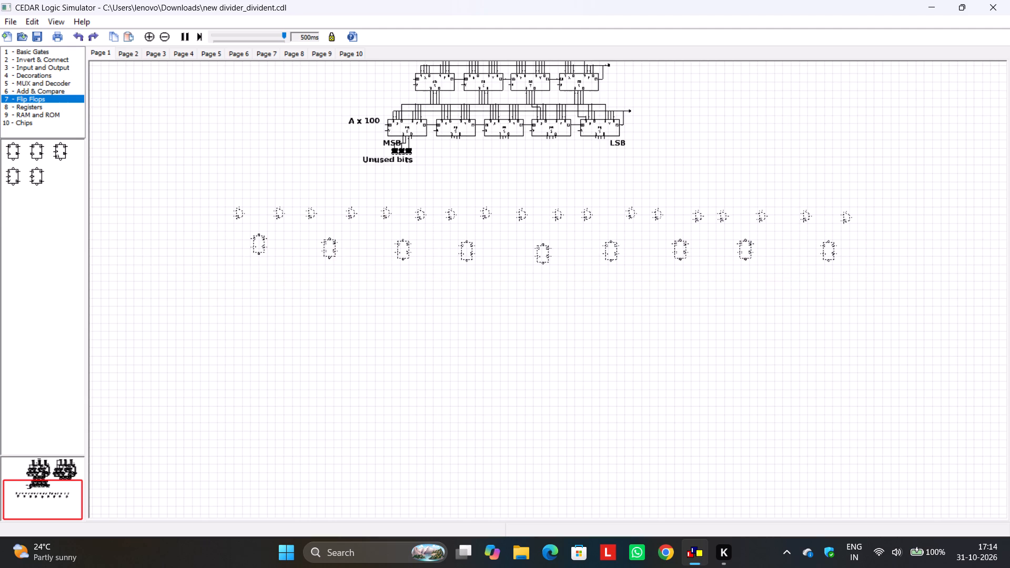
key(ctrl+c)
key(ctrl+v)
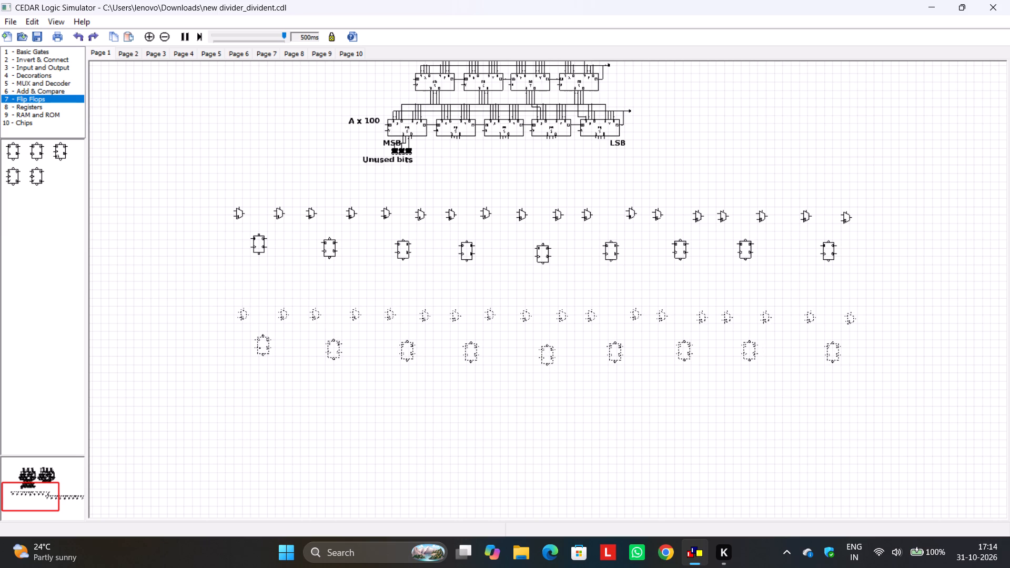
click(316, 315)
click(363, 412)
Delete the two leftmost multiplexer pairs and their flip-flops from the lower copy.
drag(210, 287, 211, 288)
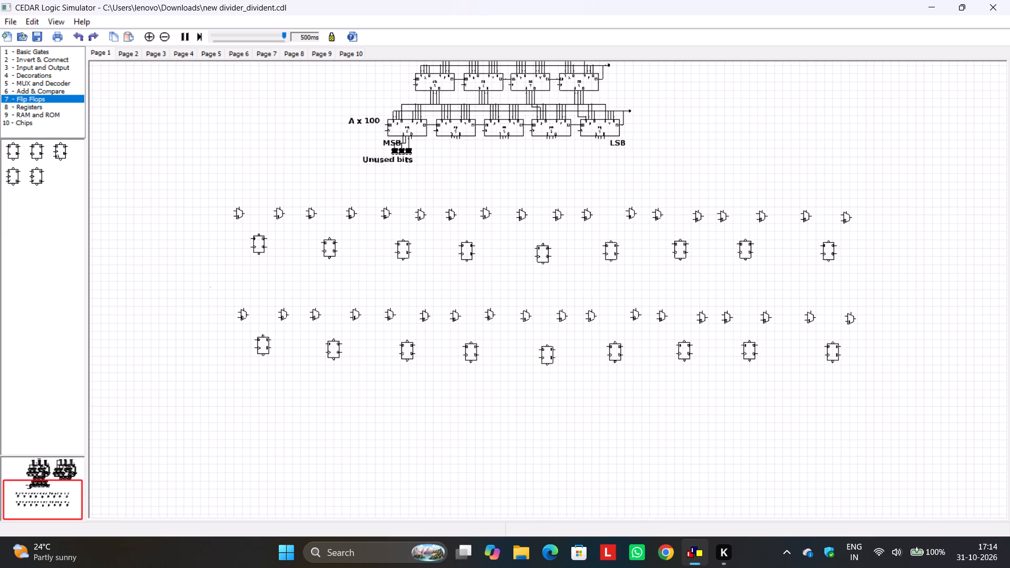
drag(211, 288, 369, 370)
key(Delete)
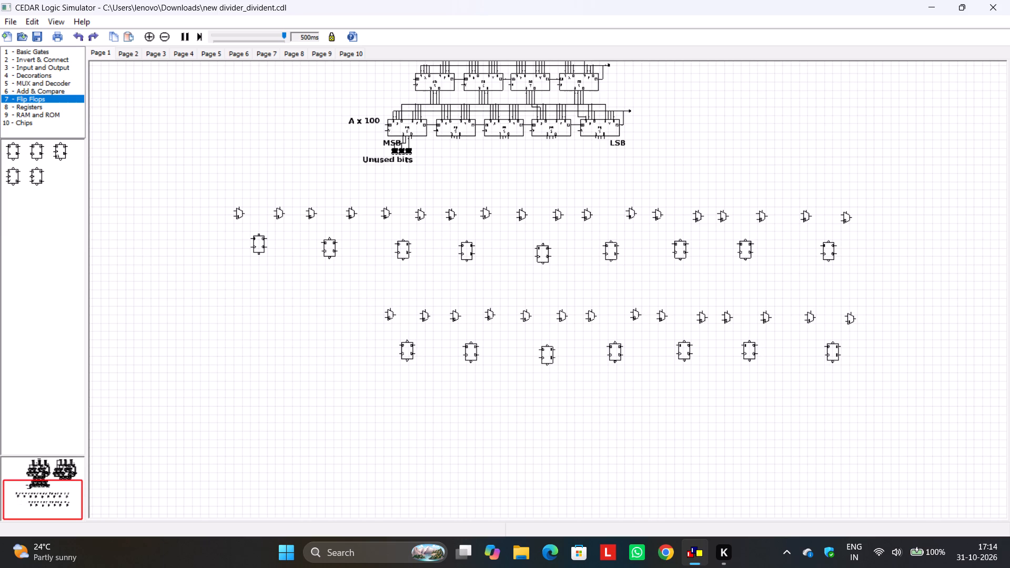
Cut the remaining seven multiplexer pairs and flip-flops of the lower set and paste them further left, centered beneath the upper set.
drag(369, 292, 902, 398)
drag(868, 373, 761, 370)
drag(332, 279, 826, 399)
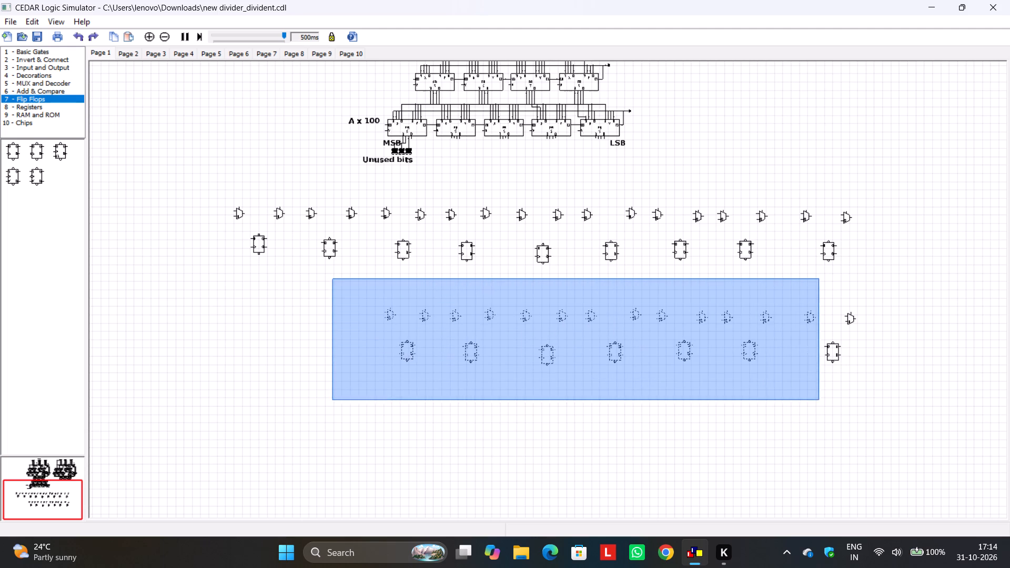
drag(826, 399, 870, 399)
key(ctrl+c)
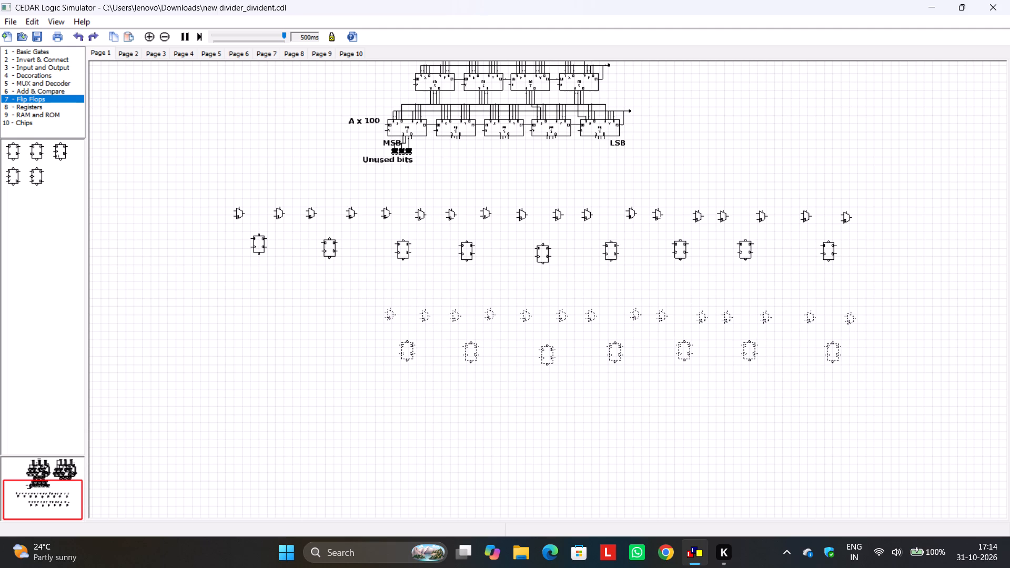
key(Delete)
key(ctrl+v)
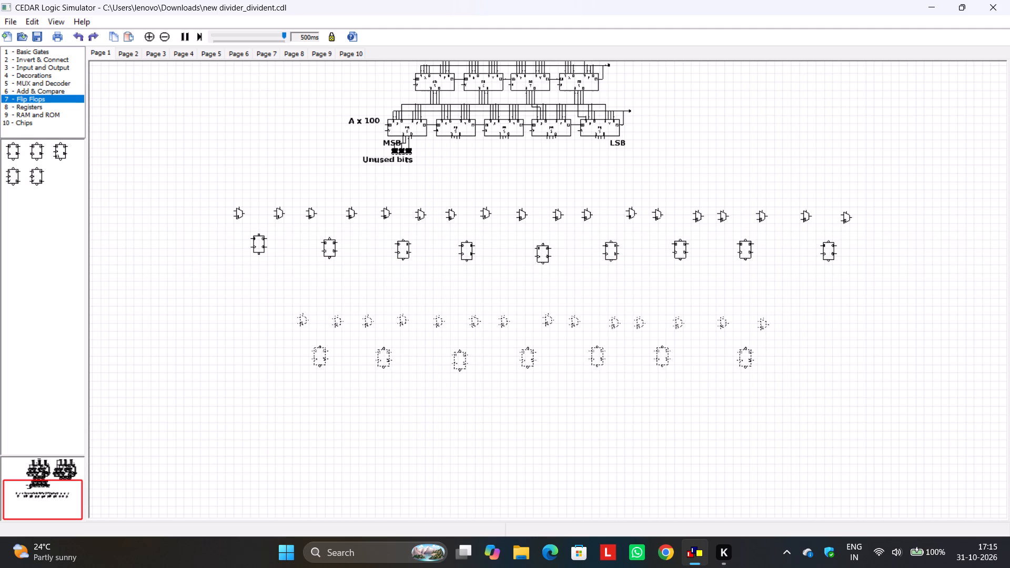
click(460, 360)
click(563, 414)
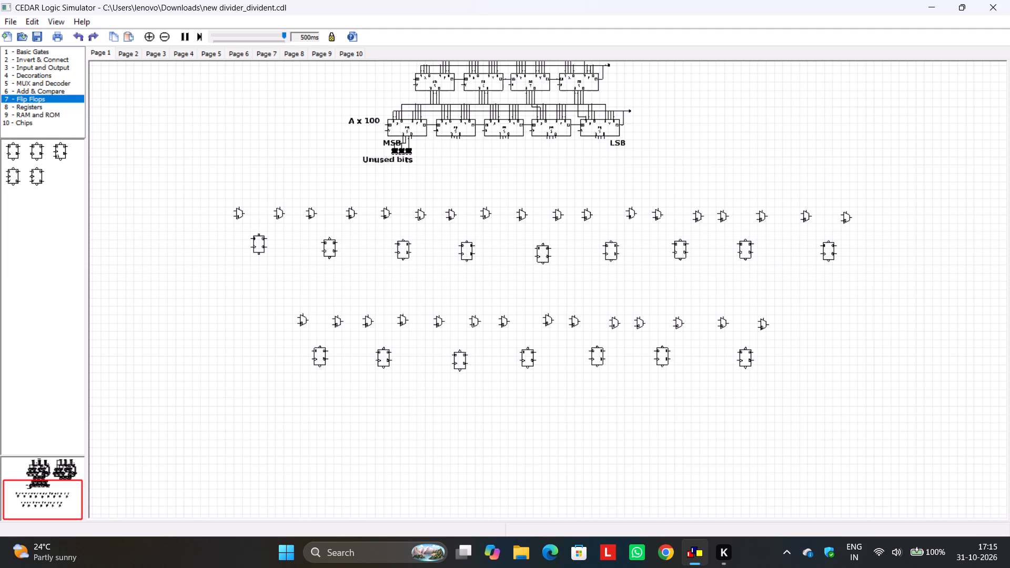
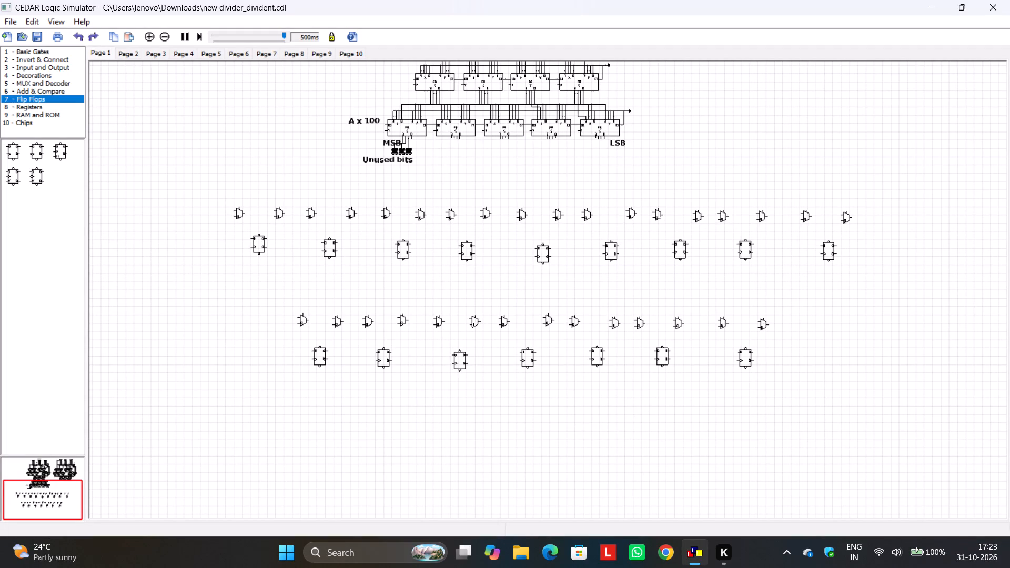
Cut the lower set of seven multiplexer pairs and flip-flops and paste it further right, aligned beneath the upper row's last seven stages.
scroll(784, 297, up, 1)
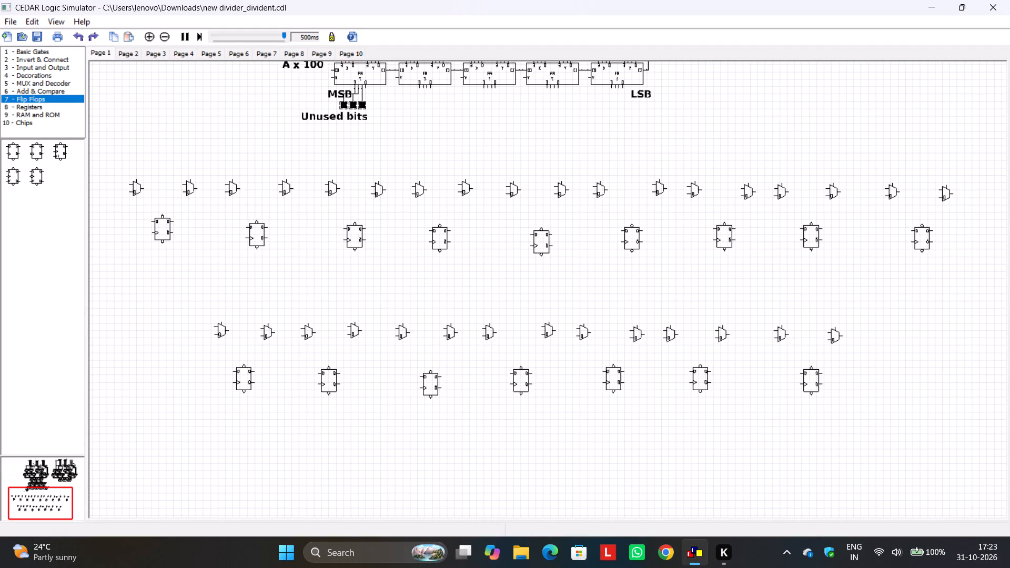
middle_drag(588, 291, 633, 283)
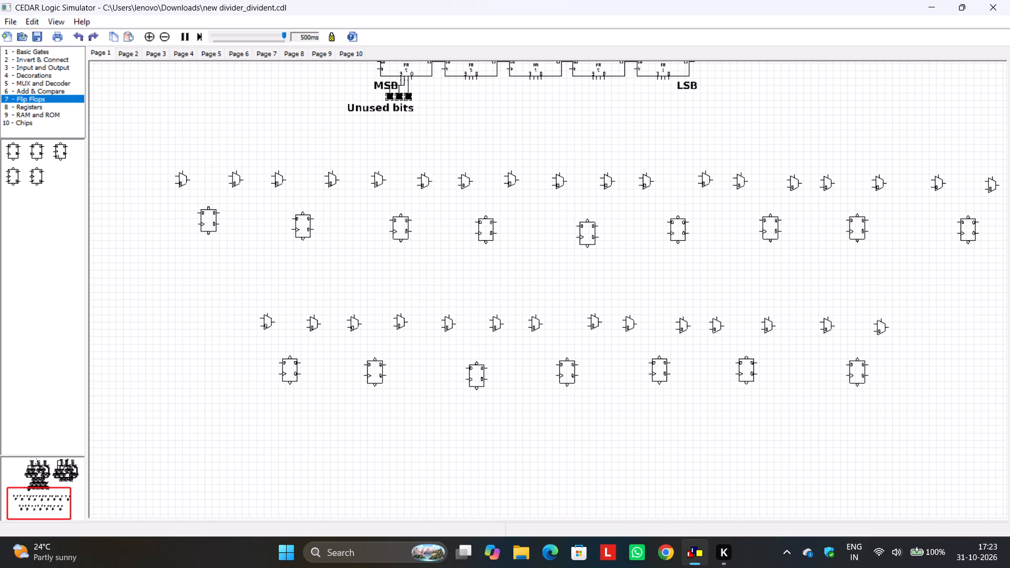
middle_drag(934, 270, 850, 279)
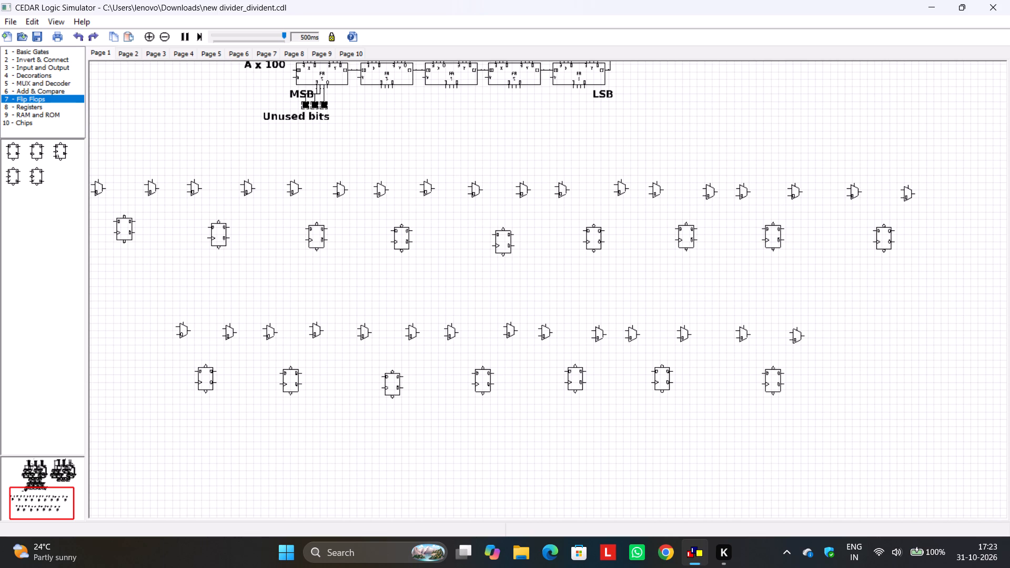
middle_drag(835, 282, 888, 259)
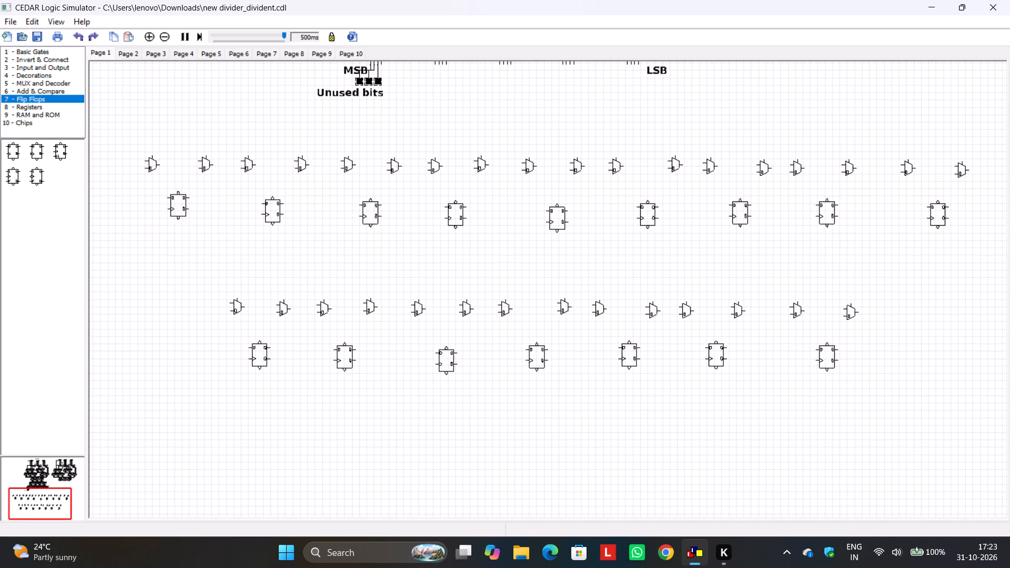
drag(193, 263, 877, 415)
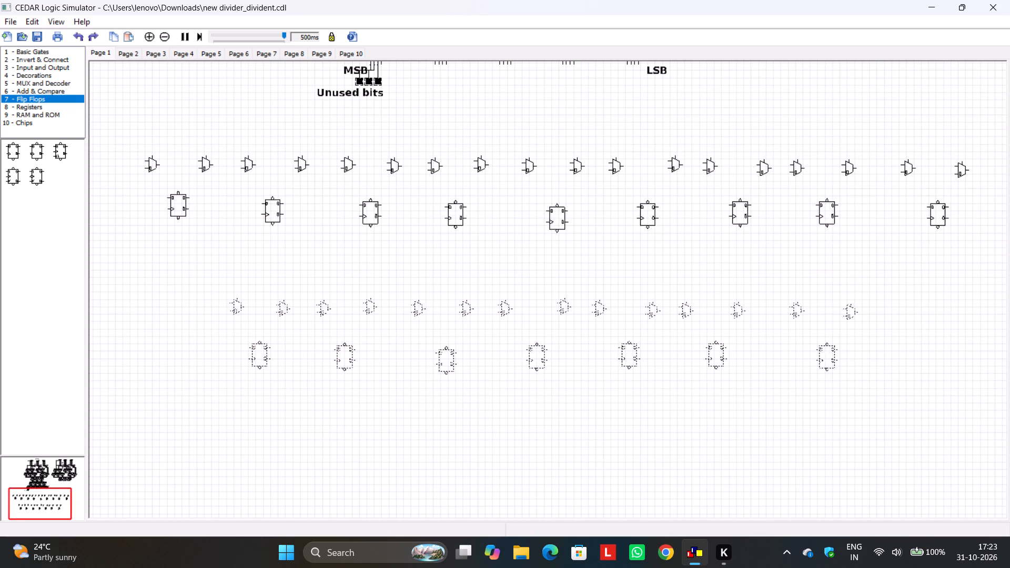
key(ctrl+c)
key(Delete)
key(ctrl+v)
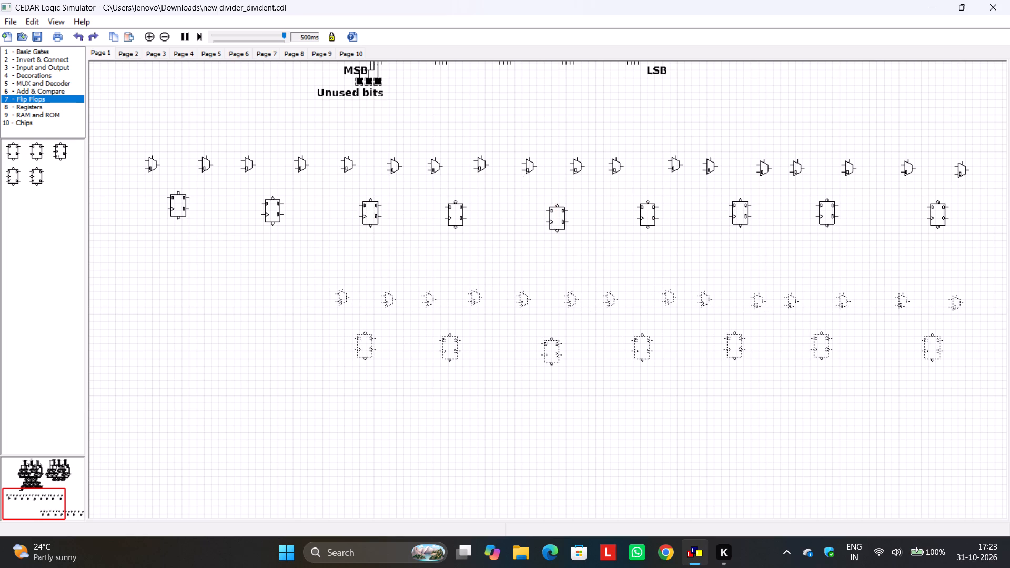
click(551, 350)
click(580, 430)
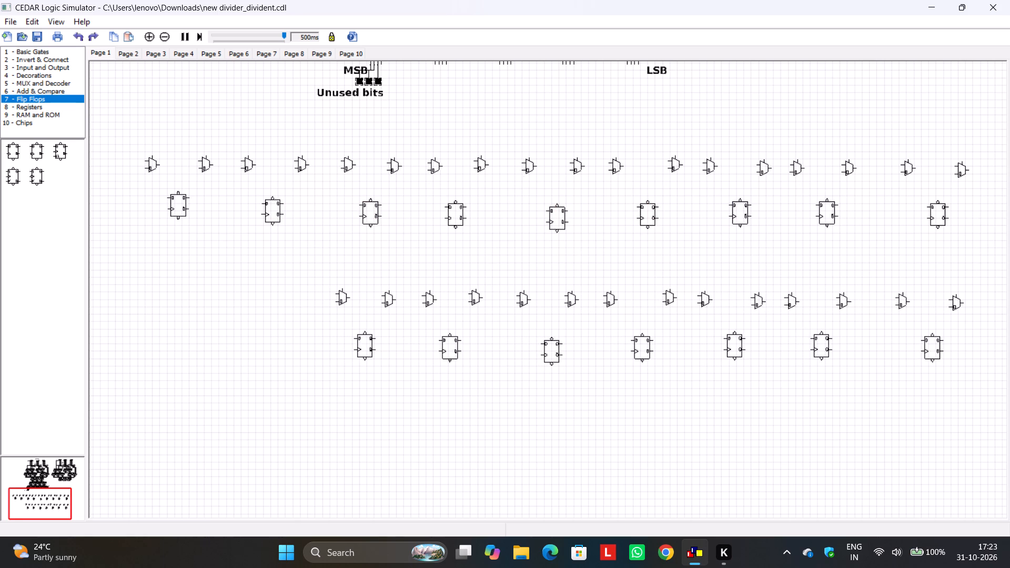
Copy the upper row's leftmost multiplexer pair and flip-flop and paste them as an eighth stage at the lower row's left end.
drag(106, 122, 230, 238)
key(ctrl+c)
key(ctrl+v)
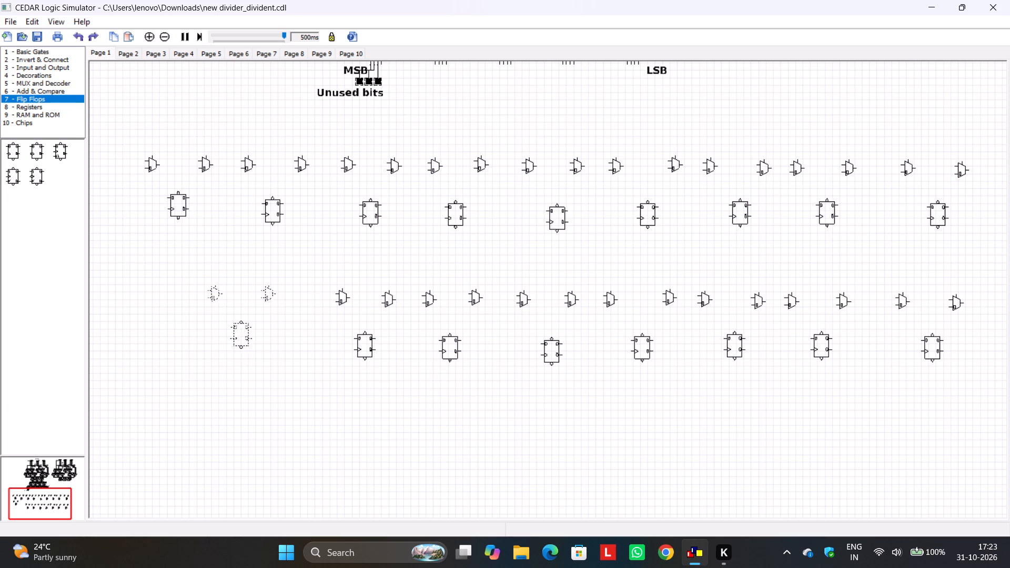
click(300, 299)
click(318, 373)
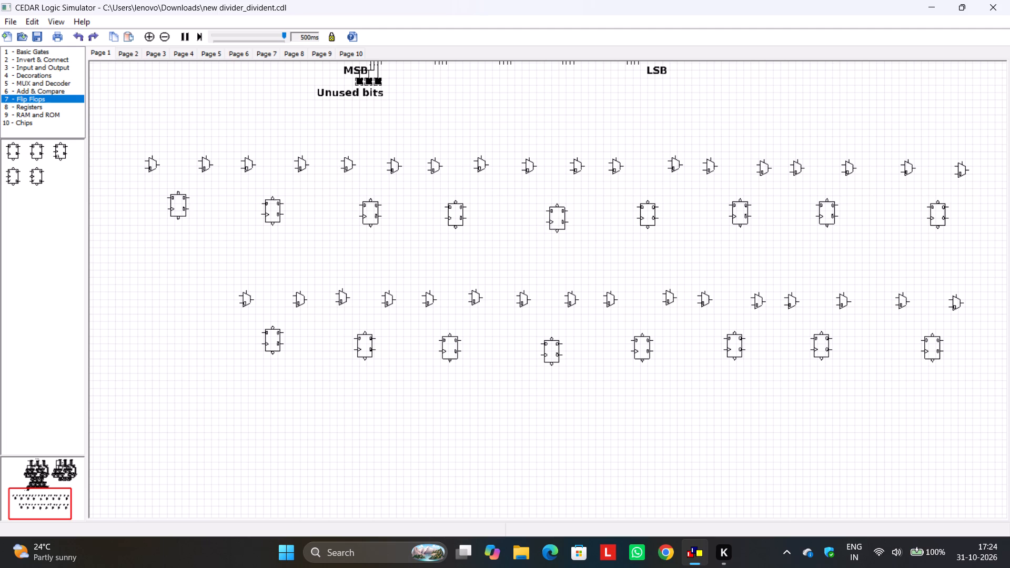
Place an input toggle switch to the left of the upper flip-flop row, slightly below the first flip-flop.
click(35, 66)
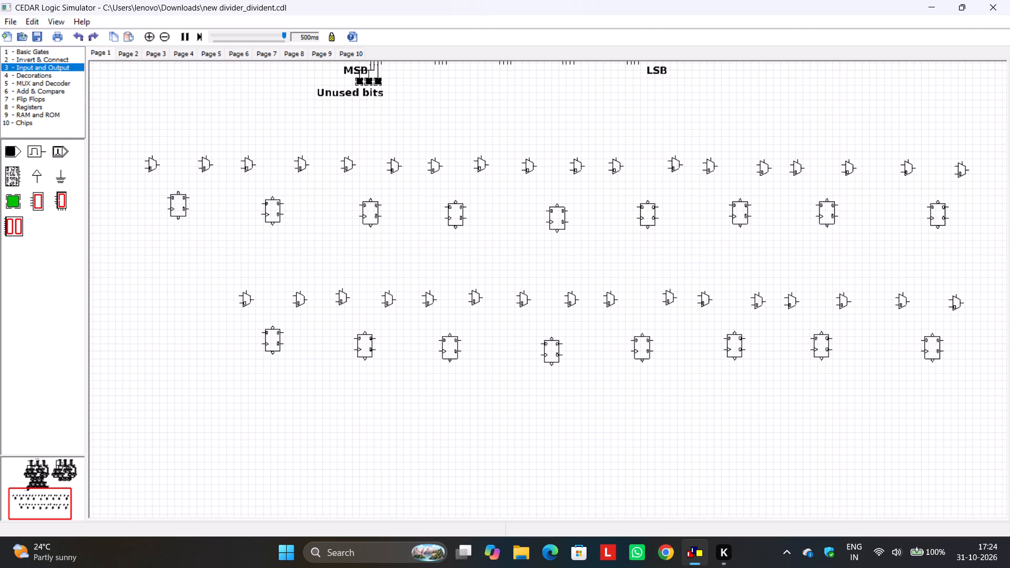
drag(11, 151, 123, 246)
scroll(123, 247, down, 2)
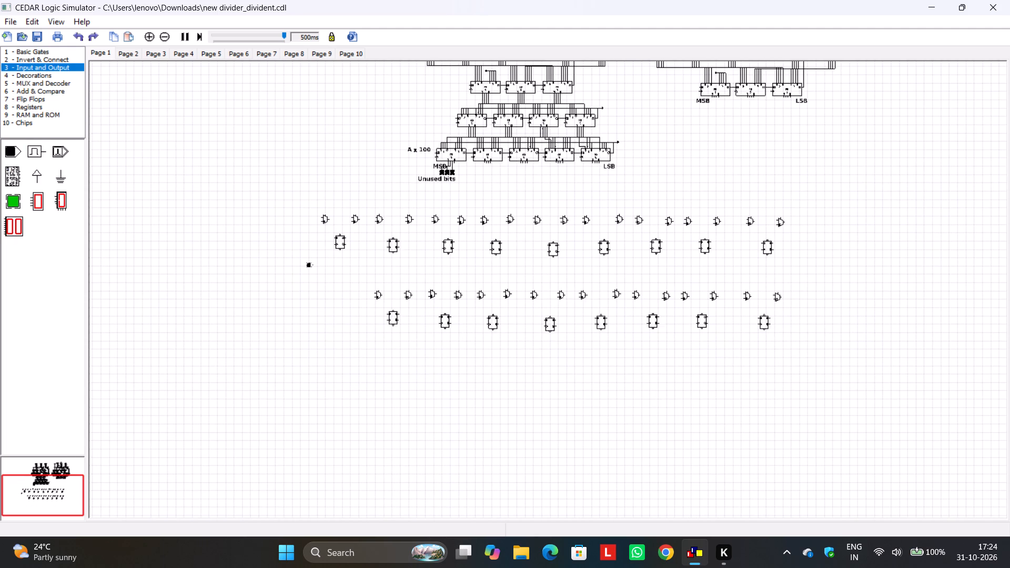
drag(308, 264, 272, 253)
scroll(294, 286, up, 1)
drag(184, 240, 177, 241)
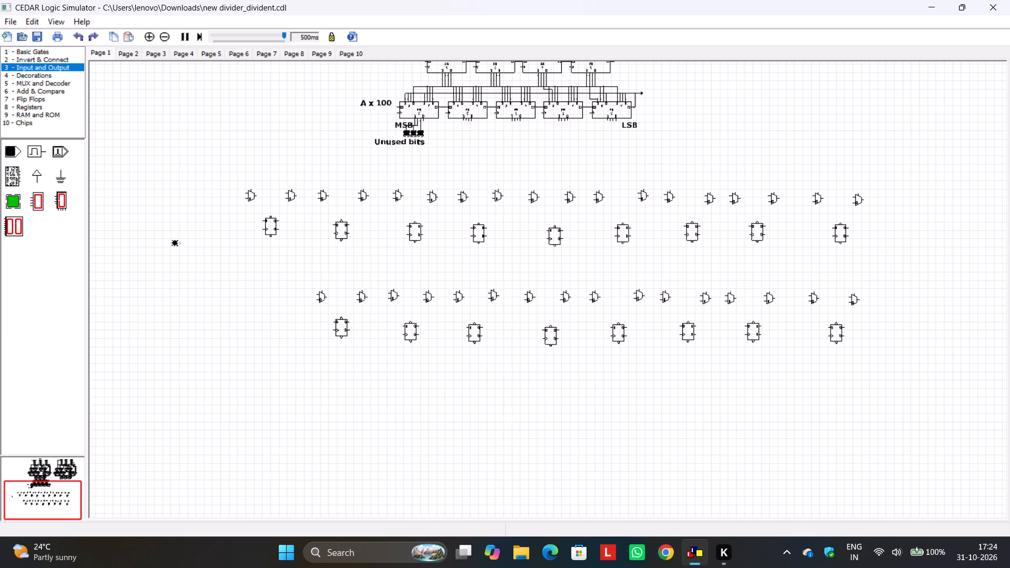
drag(177, 241, 158, 250)
click(220, 282)
Wire the toggle switch to the clock input of the first upper flip-flop and onward to the second and third clock inputs.
drag(161, 252, 229, 238)
drag(229, 238, 263, 231)
drag(333, 236, 271, 236)
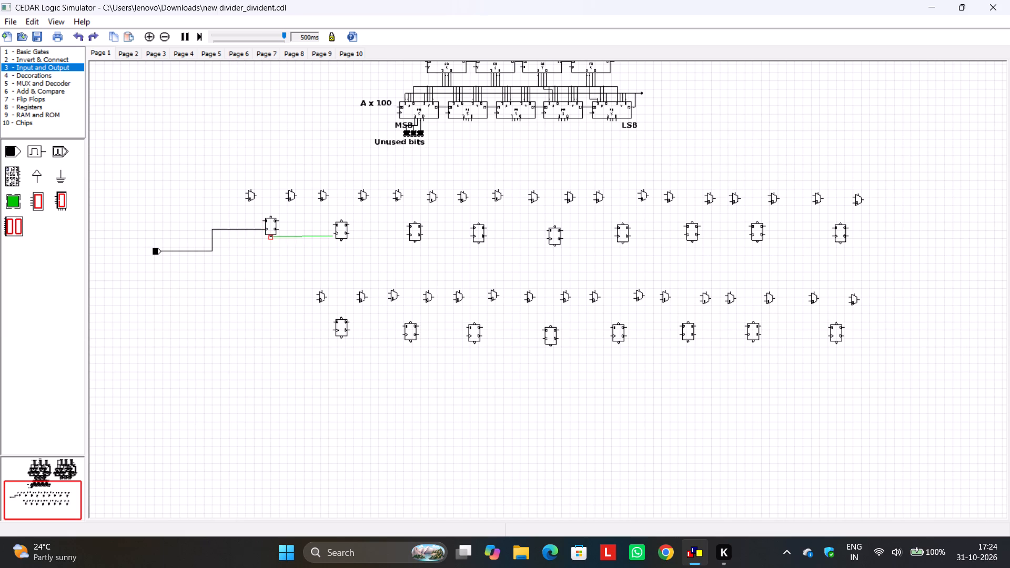
drag(271, 236, 266, 231)
drag(406, 234, 329, 229)
drag(329, 229, 332, 232)
Extend the clock wire from the third upper flip-flop through the clock inputs of the fourth to ninth flip-flops.
scroll(329, 234, up, 2)
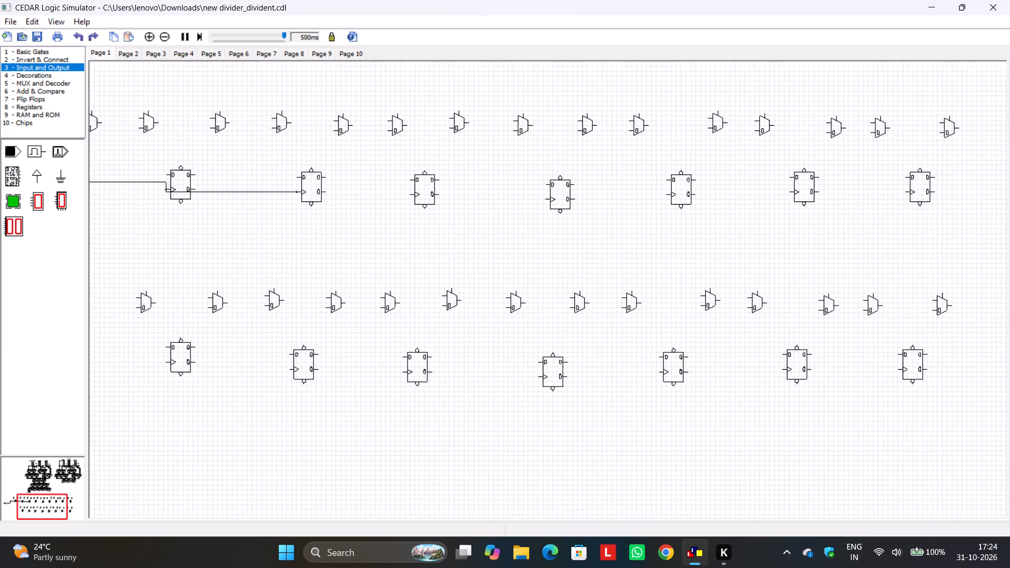
middle_drag(266, 249, 422, 238)
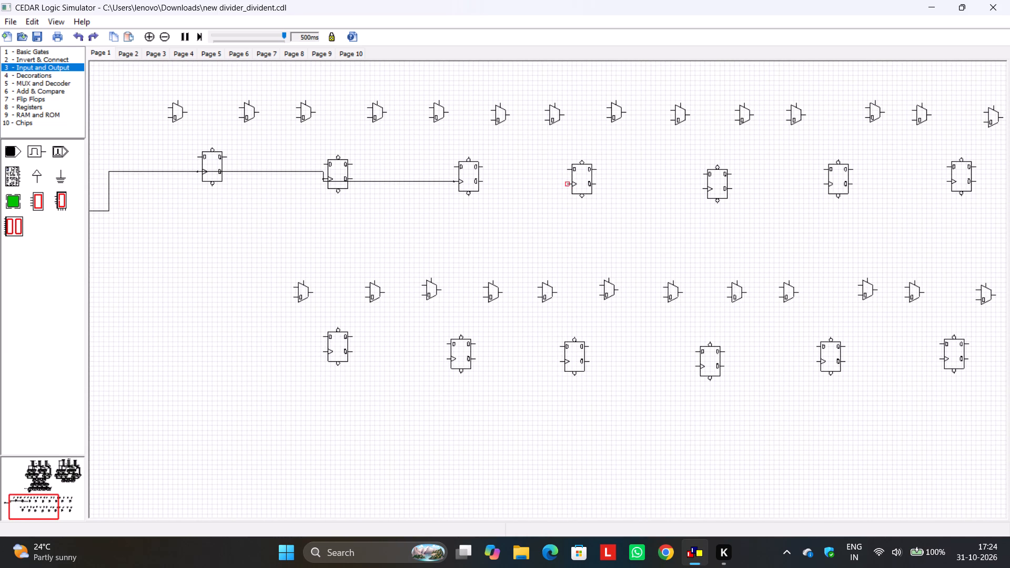
drag(568, 182, 456, 183)
drag(703, 188, 568, 187)
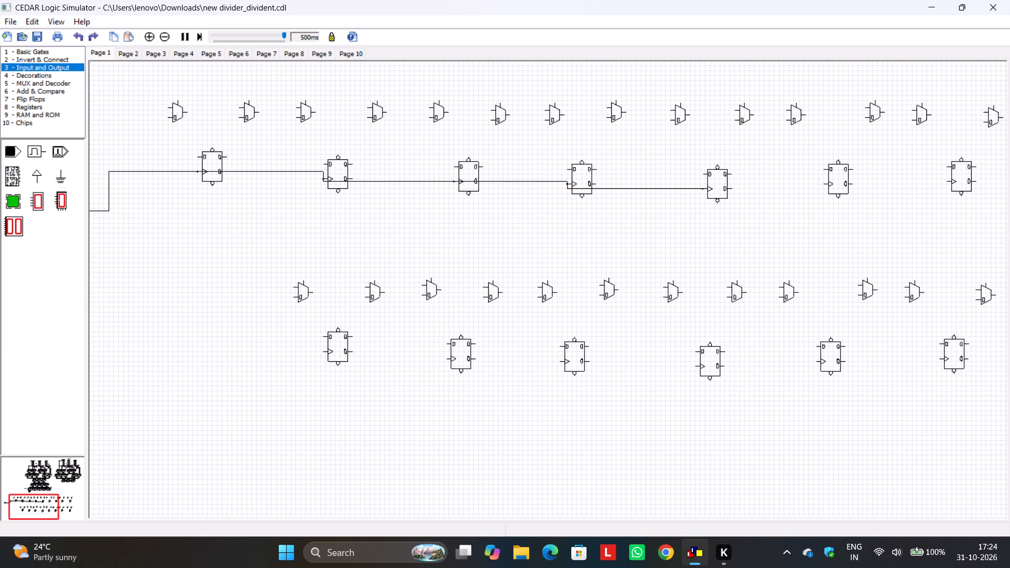
drag(824, 185, 704, 190)
drag(944, 181, 825, 185)
middle_drag(888, 221, 705, 251)
drag(878, 209, 832, 212)
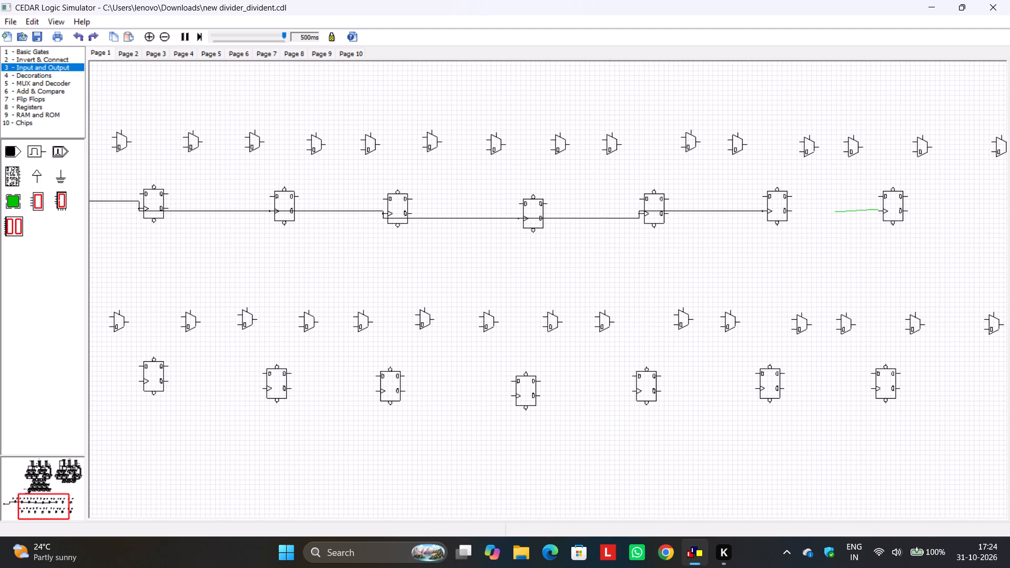
drag(832, 212, 762, 211)
middle_drag(831, 246, 581, 279)
scroll(692, 269, up, 1)
scroll(578, 277, down, 2)
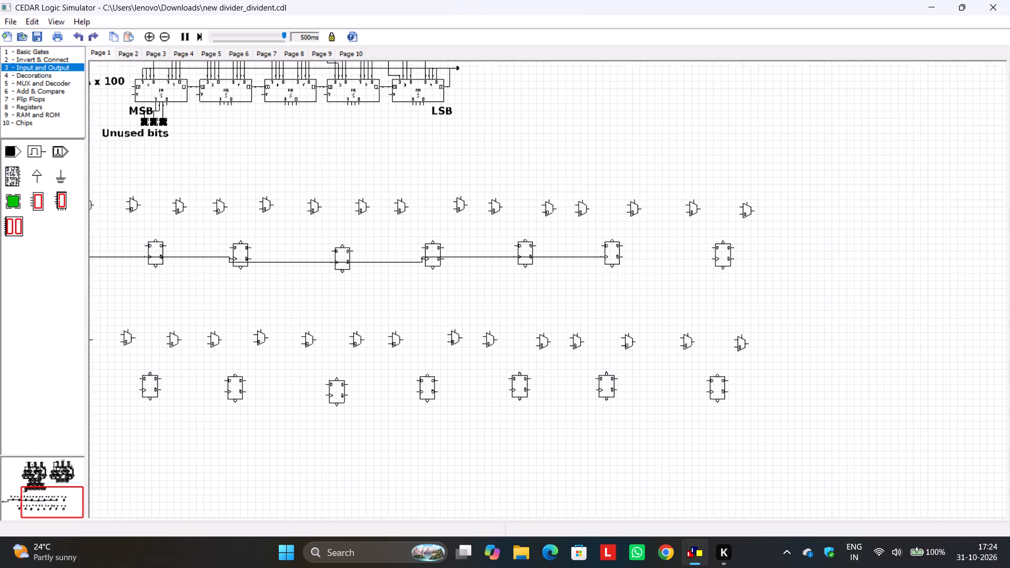
drag(710, 259, 606, 257)
drag(606, 257, 601, 257)
Reroute the clock wire between the fourth and ninth upper flip-flops as one straight line below the row.
middle_drag(556, 298, 684, 262)
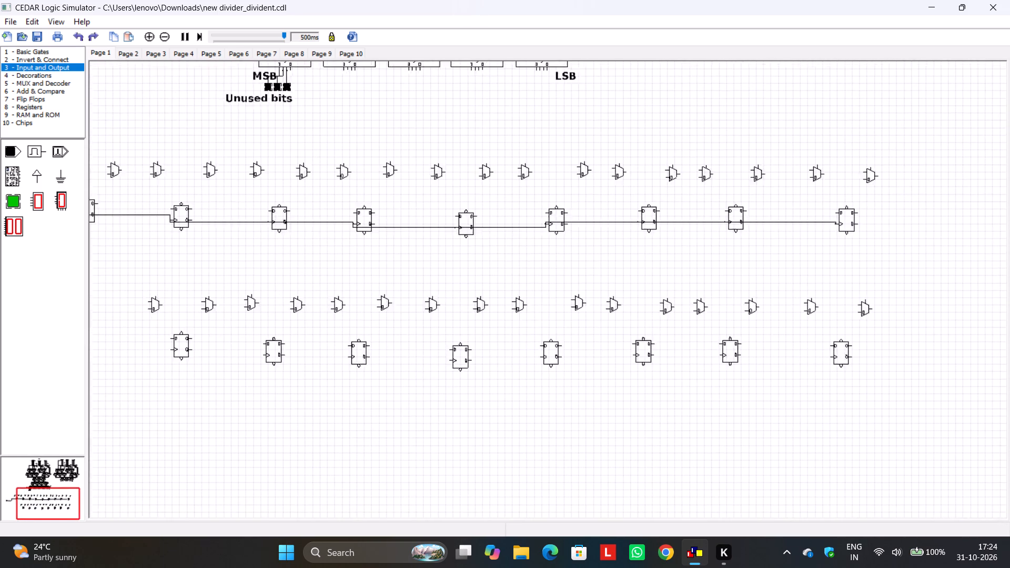
middle_drag(684, 262, 750, 251)
drag(761, 210, 767, 245)
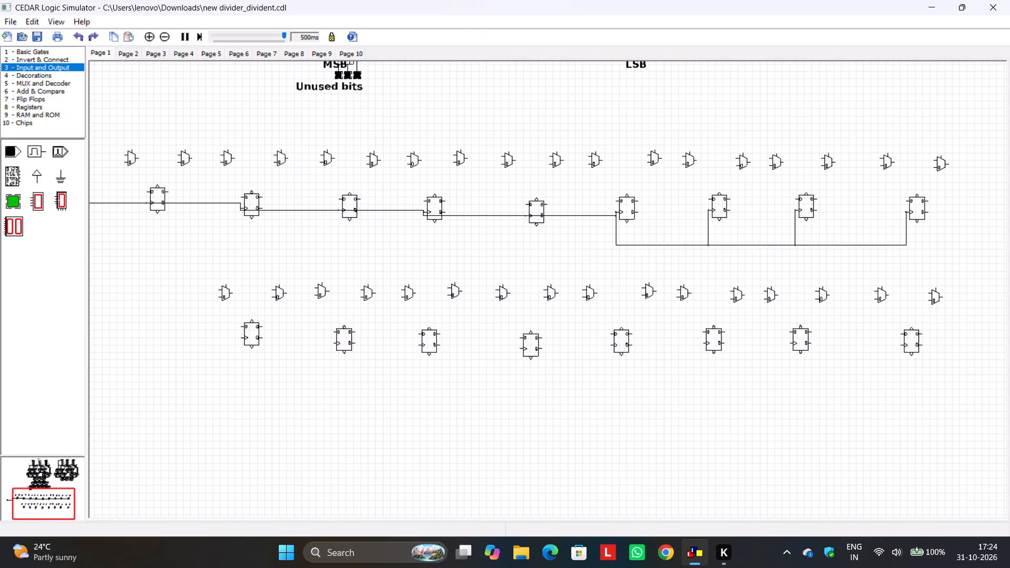
drag(767, 245, 769, 250)
click(560, 217)
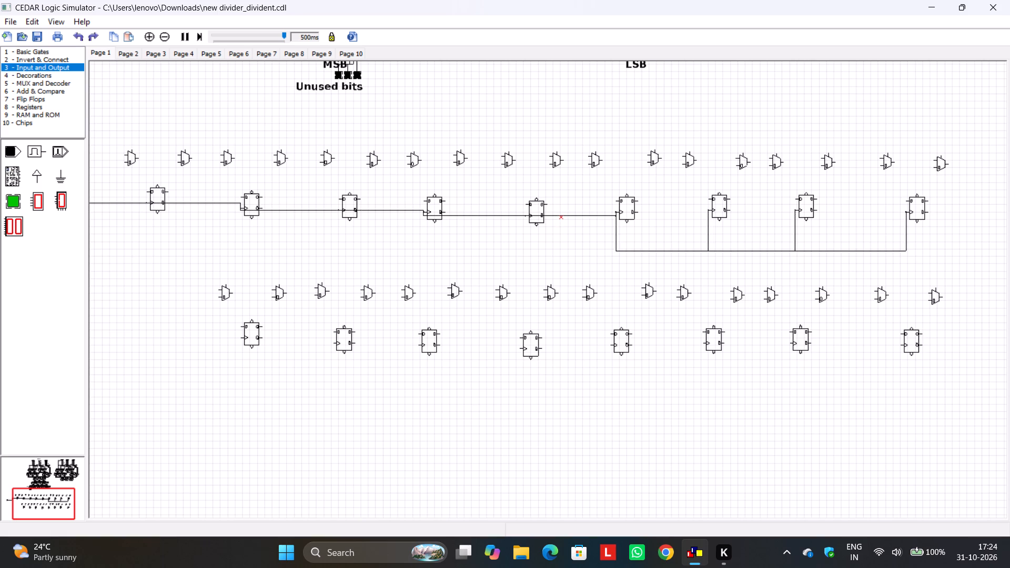
drag(564, 216, 567, 241)
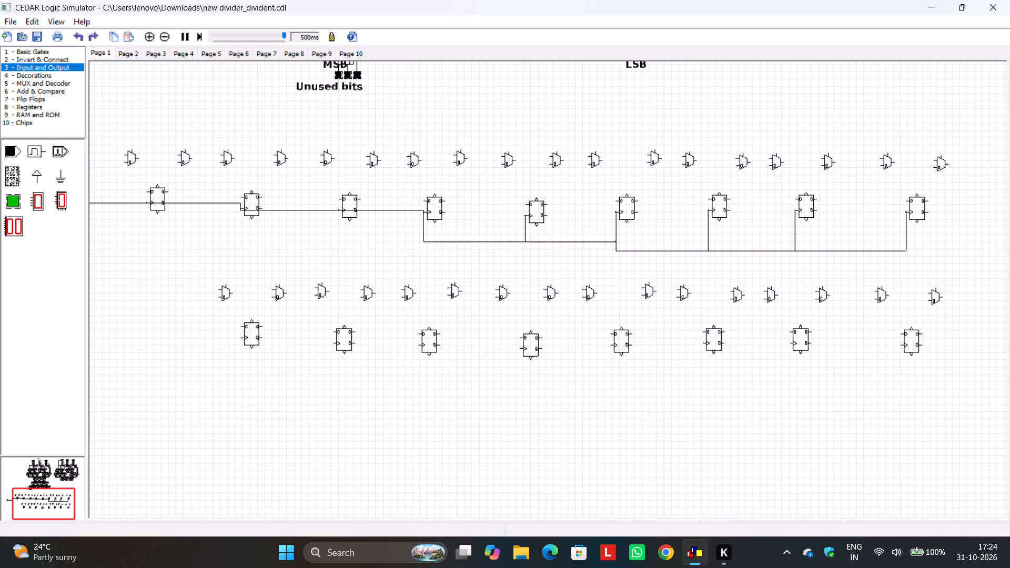
drag(567, 241, 569, 249)
click(572, 225)
Lower the remaining clock wire from the first to the fourth upper flip-flop in line with the straight run below the row.
middle_drag(572, 225, 764, 220)
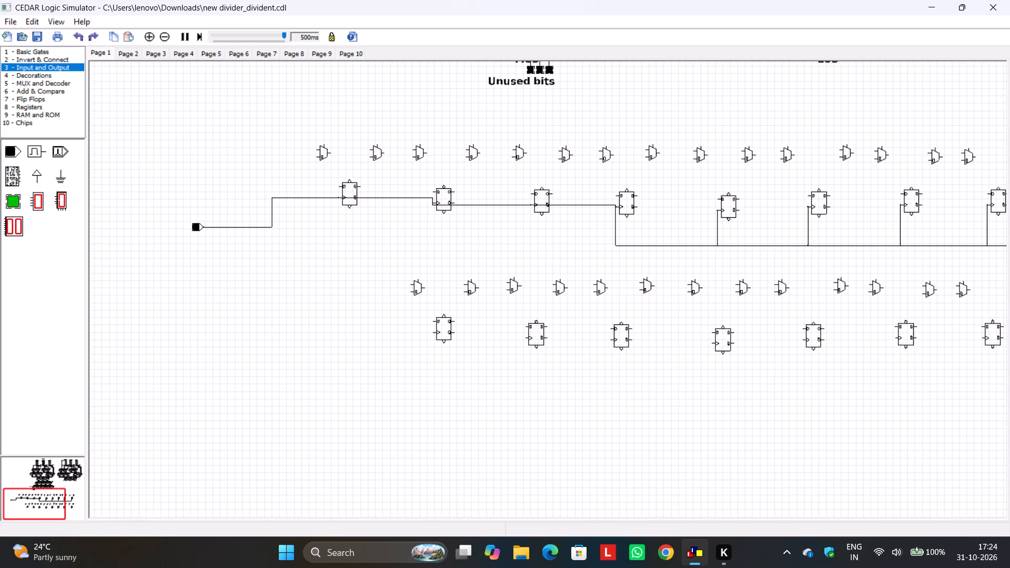
drag(575, 206, 575, 220)
drag(574, 205, 578, 244)
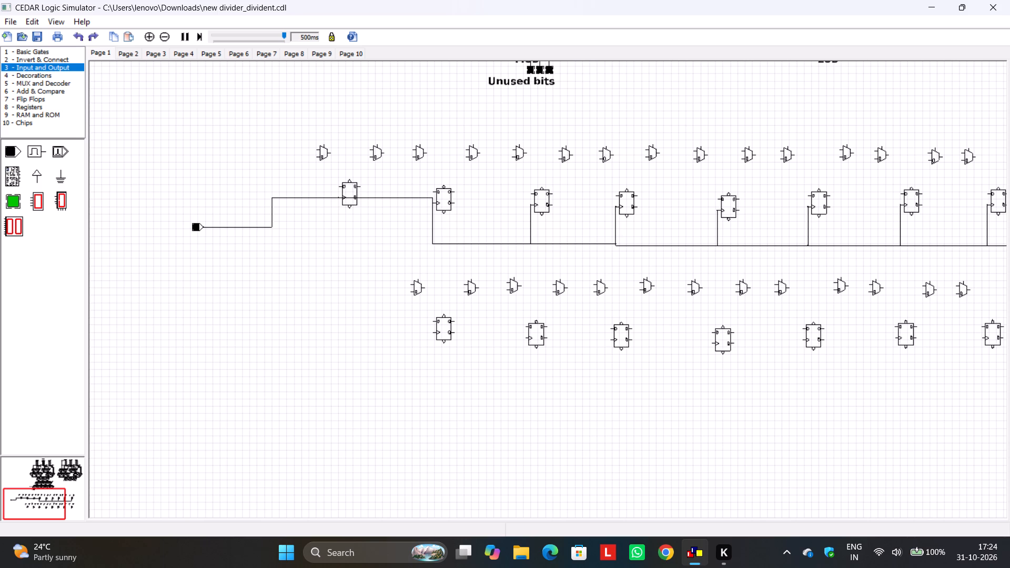
drag(578, 244, 579, 245)
click(580, 222)
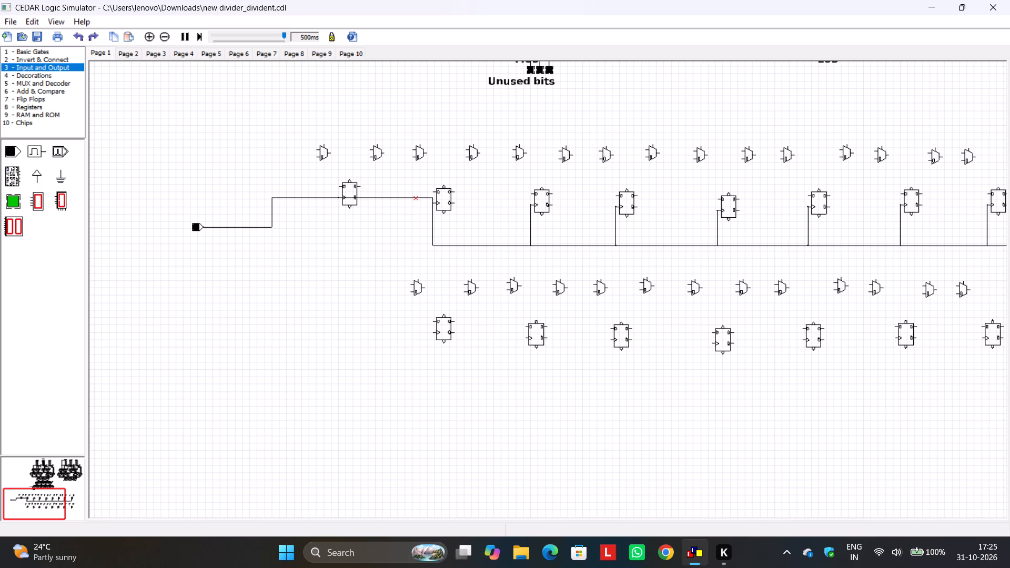
drag(415, 198, 418, 244)
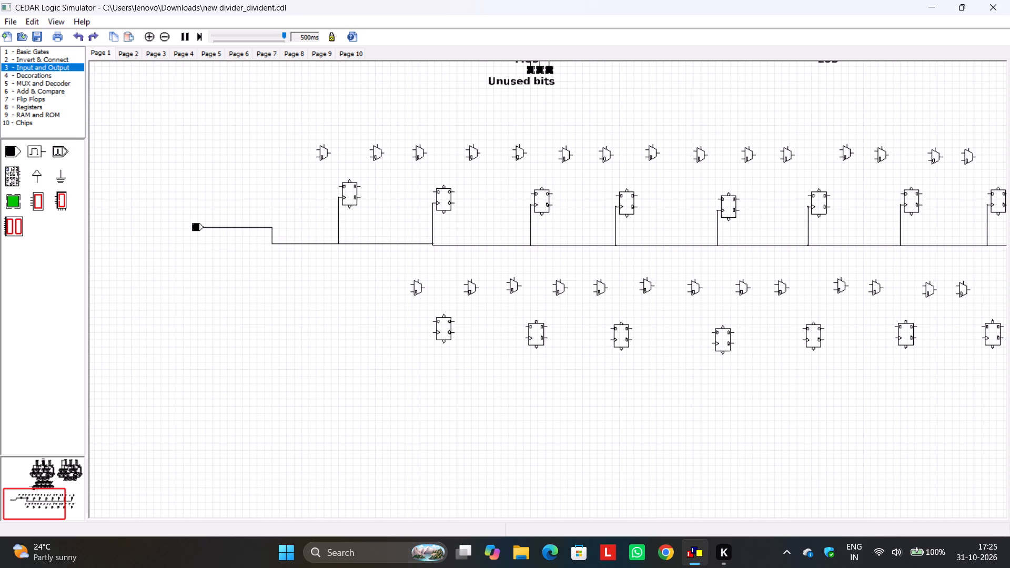
drag(418, 244, 419, 245)
click(491, 223)
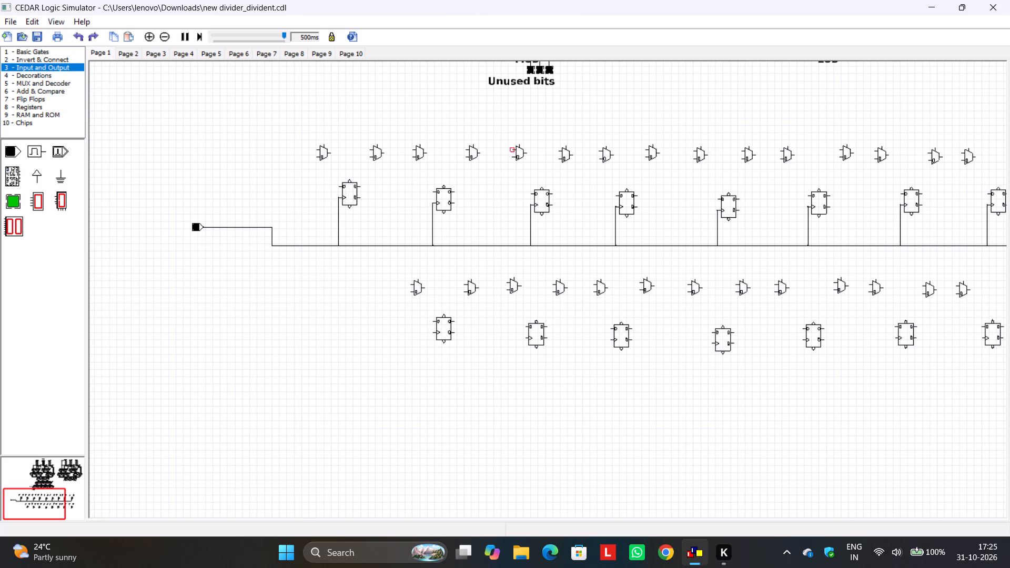
Wire the first lower flip-flop's clock input to the shared clock line and shift the vertical branch to the left of its multiplexers.
middle_drag(618, 434, 496, 332)
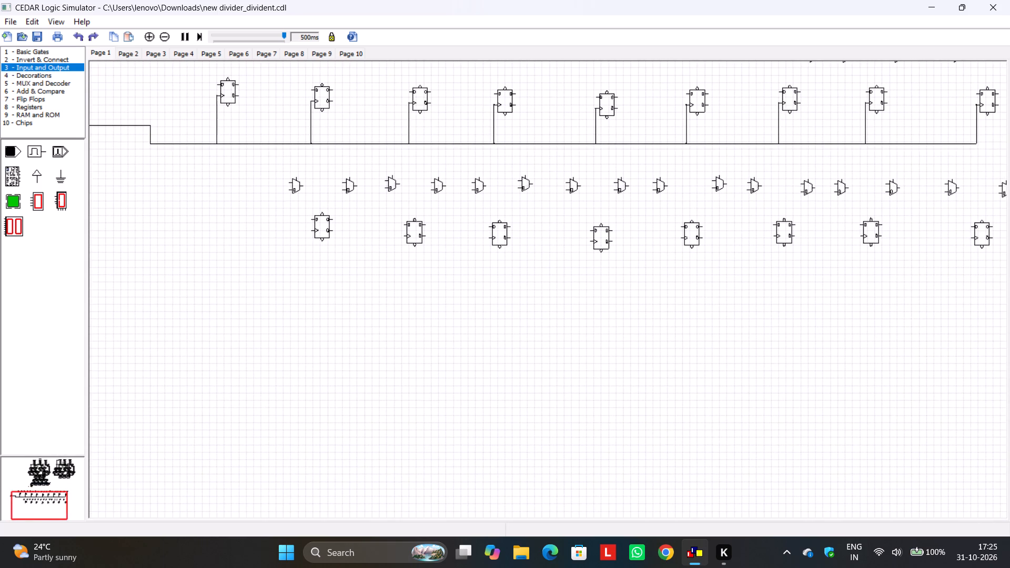
middle_drag(668, 374, 802, 368)
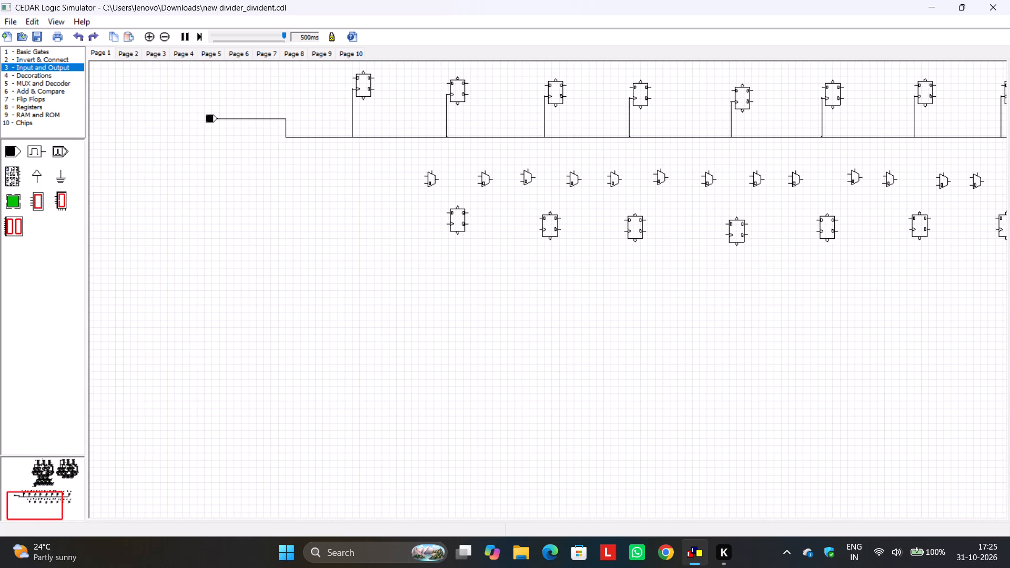
drag(448, 227, 308, 149)
drag(308, 149, 311, 137)
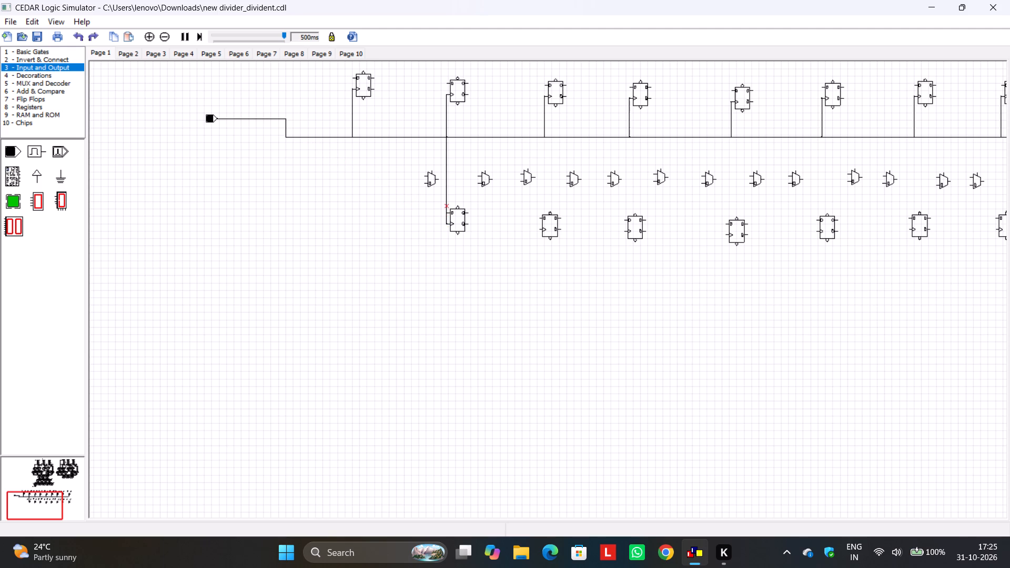
drag(447, 189, 440, 189)
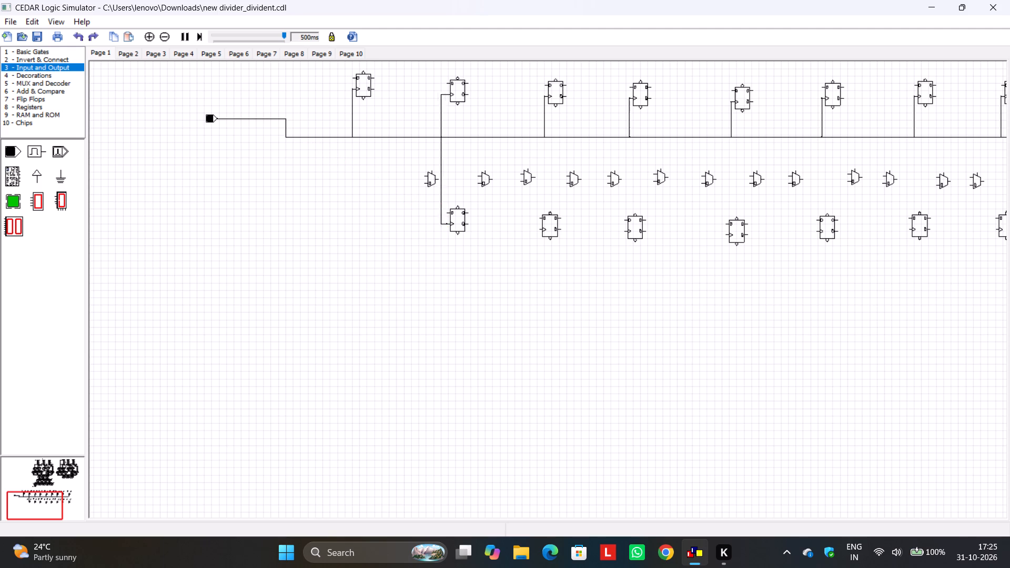
drag(440, 189, 416, 191)
drag(416, 191, 414, 191)
click(465, 160)
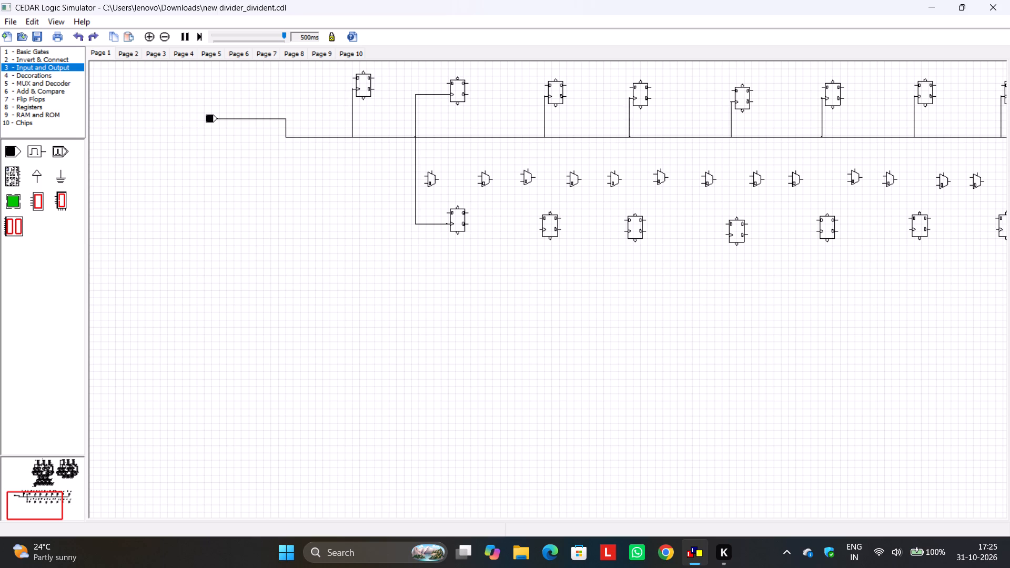
Connect the clock inputs of the second to sixth lower flip-flops to the shared clock wire.
drag(538, 228, 476, 230)
drag(476, 230, 446, 225)
drag(621, 231, 539, 229)
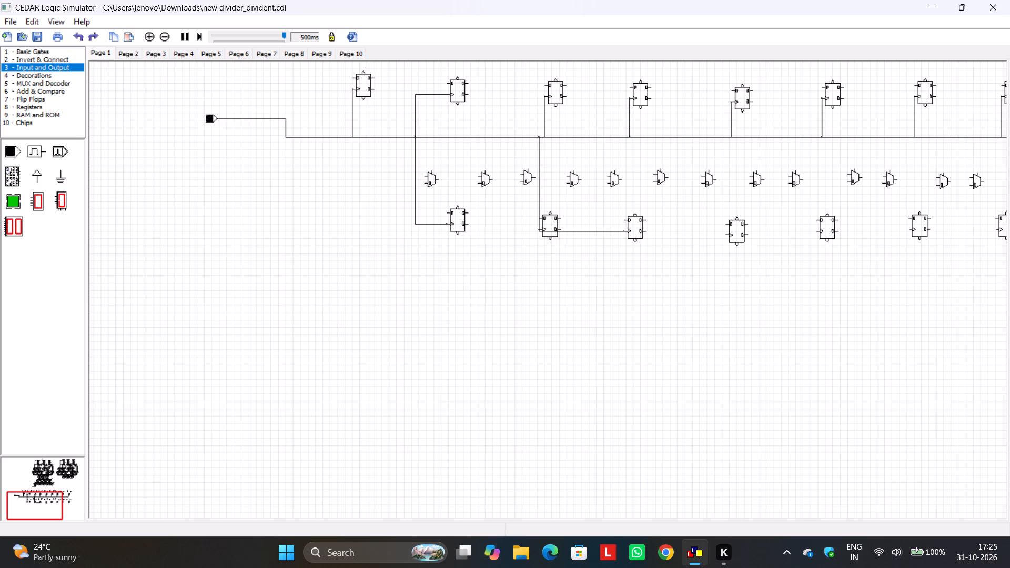
drag(723, 237, 625, 232)
drag(815, 231, 798, 126)
drag(798, 126, 804, 136)
drag(910, 230, 909, 229)
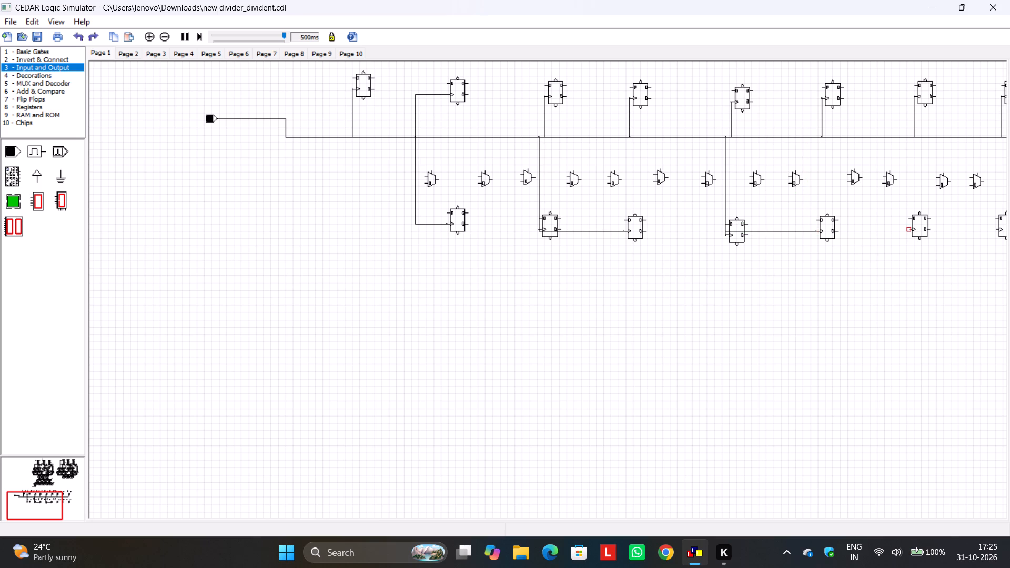
drag(909, 229, 819, 229)
Extend the clock wiring to the clock inputs of the seventh and eighth lower flip-flops.
middle_drag(884, 288, 732, 303)
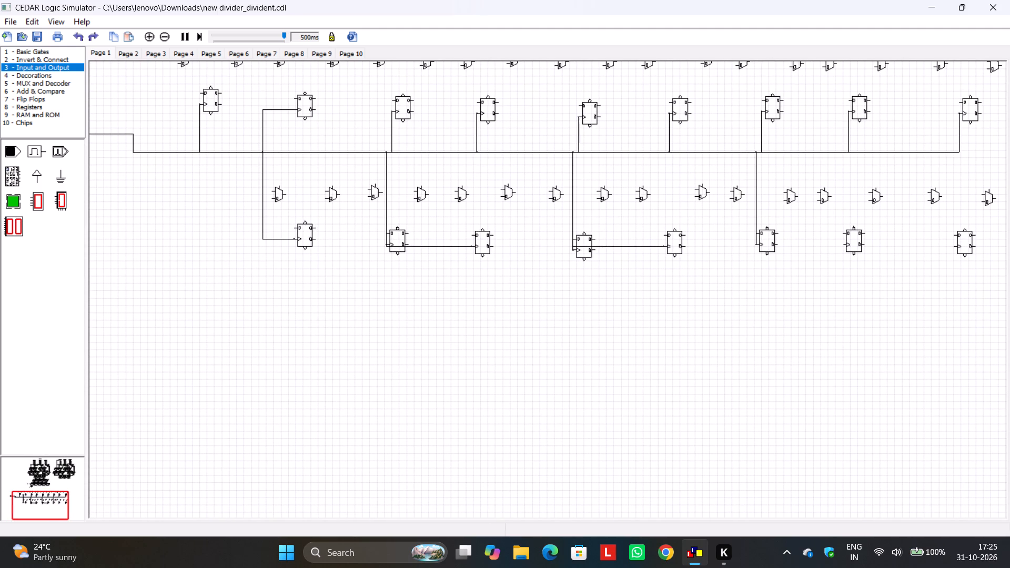
middle_drag(855, 299, 770, 352)
drag(757, 296, 749, 296)
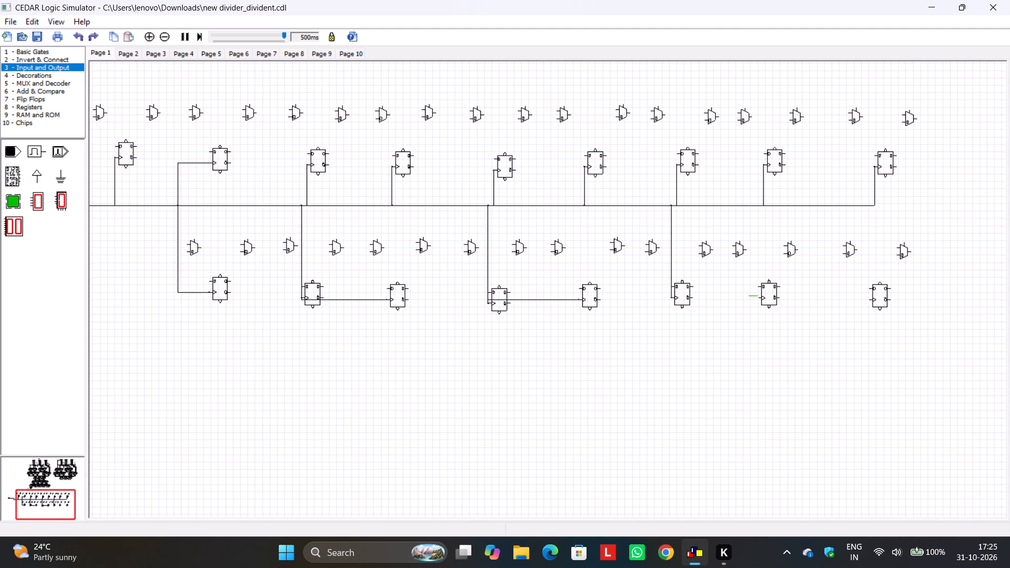
drag(749, 296, 669, 297)
middle_drag(878, 350, 815, 358)
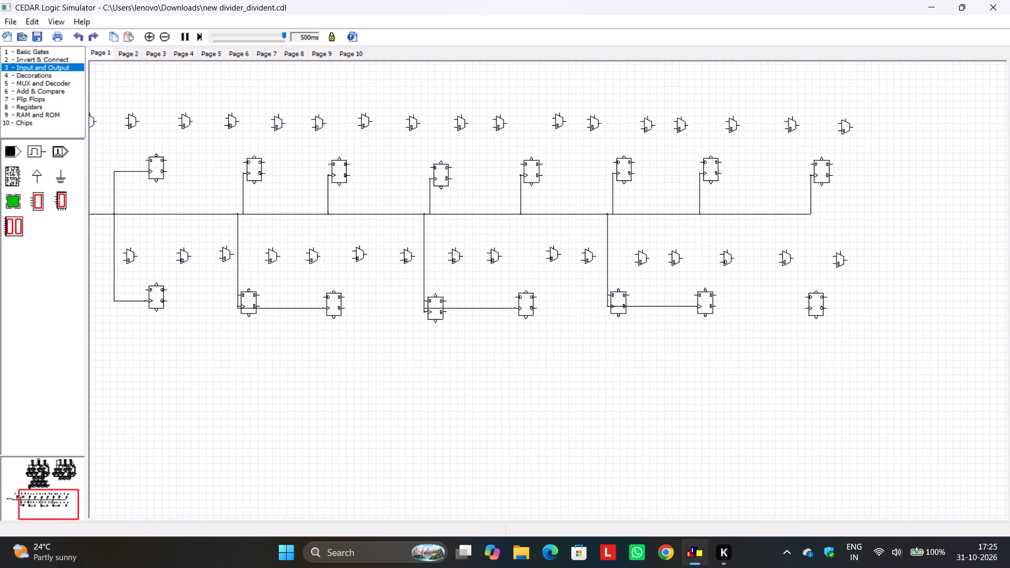
drag(805, 307, 695, 306)
Reroute the horizontal clock links joining lower flip-flops two-three, four-five and six-seven so they run below the flip-flops.
middle_drag(742, 340, 875, 344)
scroll(875, 344, up, 1)
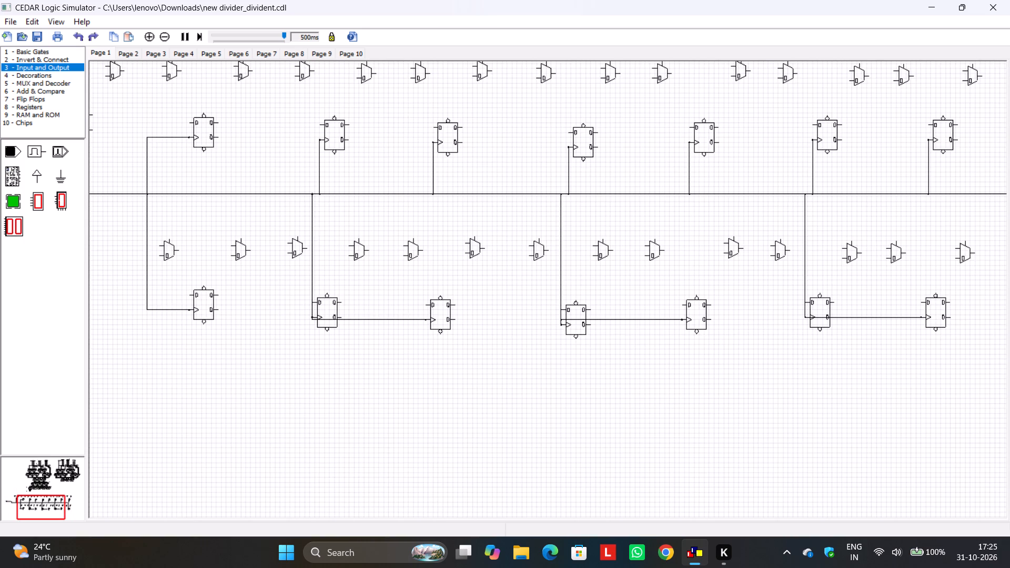
scroll(819, 364, down, 2)
middle_drag(722, 360, 843, 384)
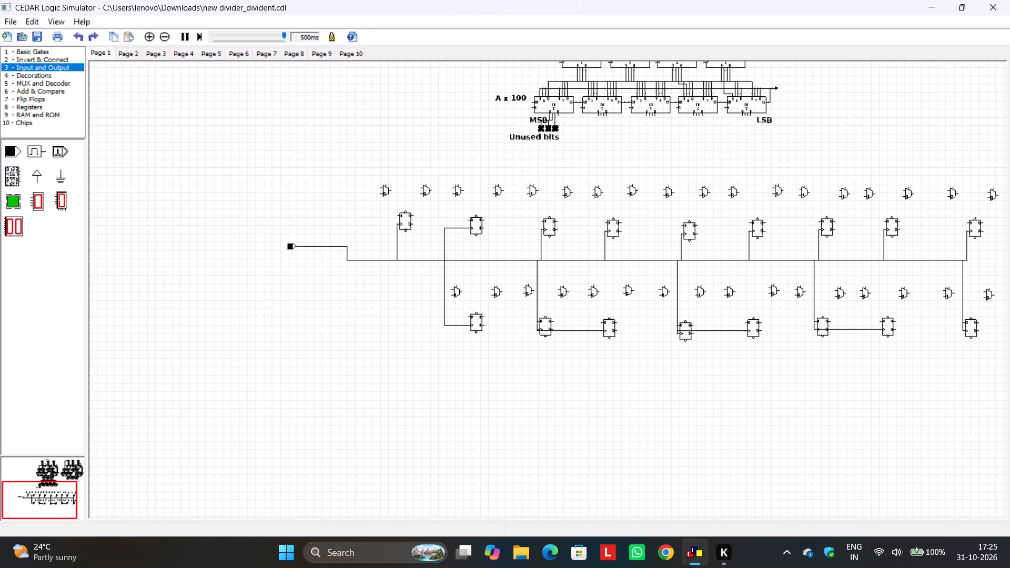
drag(587, 330, 592, 355)
drag(592, 355, 592, 357)
click(640, 366)
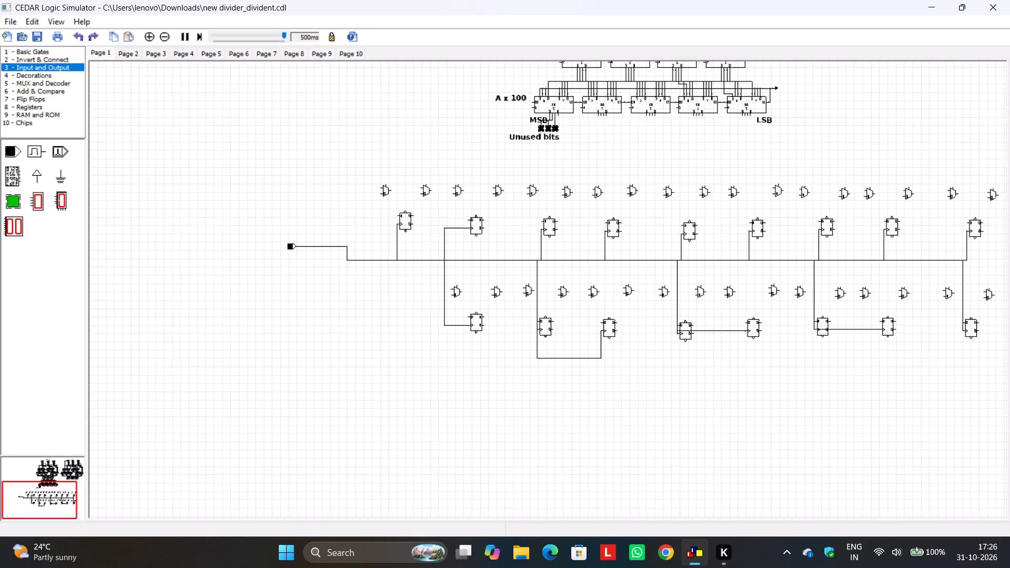
drag(714, 331, 718, 359)
click(834, 410)
drag(851, 329, 850, 357)
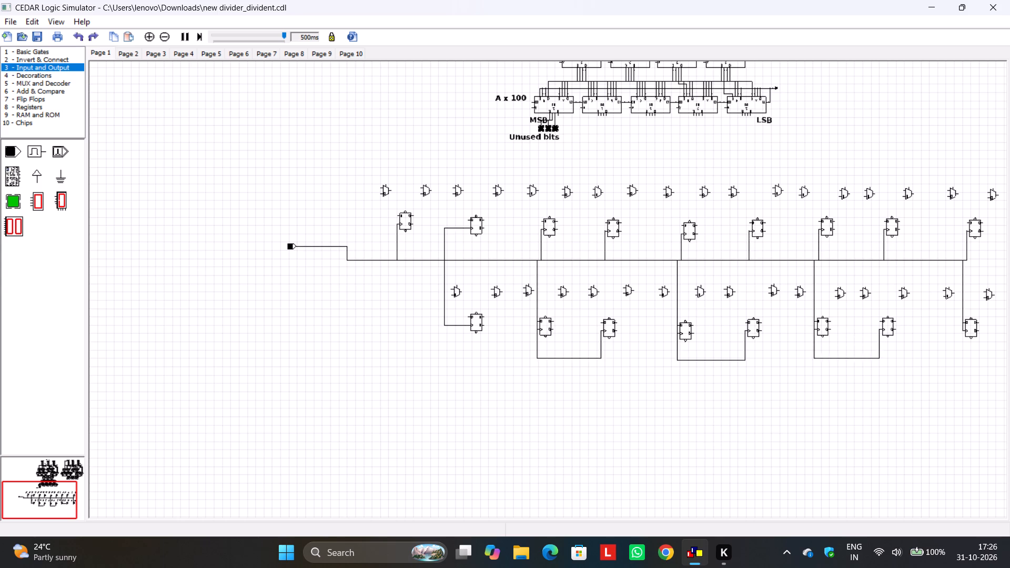
drag(850, 357, 850, 362)
middle_drag(921, 404, 741, 415)
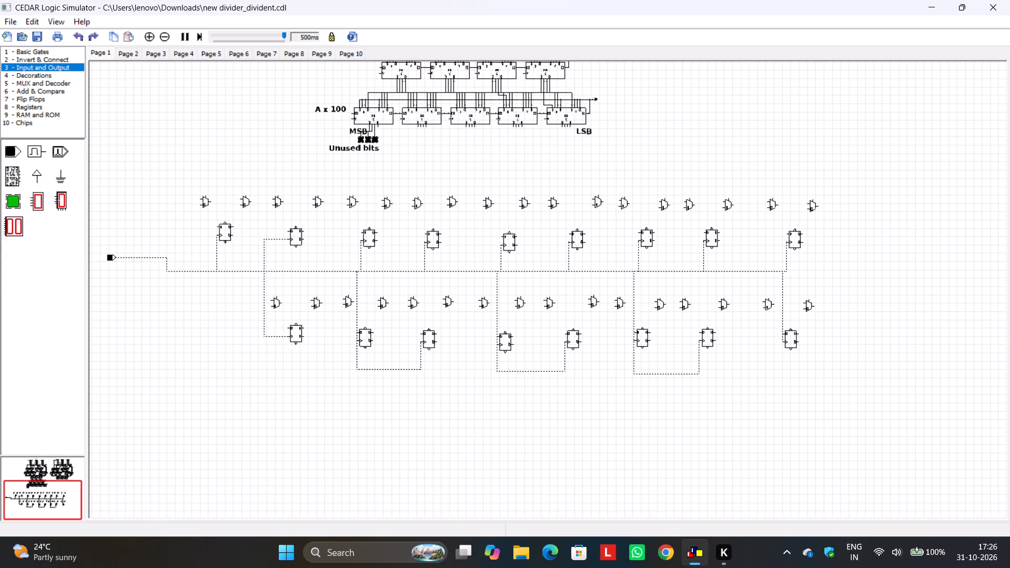
click(706, 428)
Raise the clock link between the sixth and seventh lower flip-flops slightly, closer to the height of the other links.
middle_drag(674, 421, 880, 389)
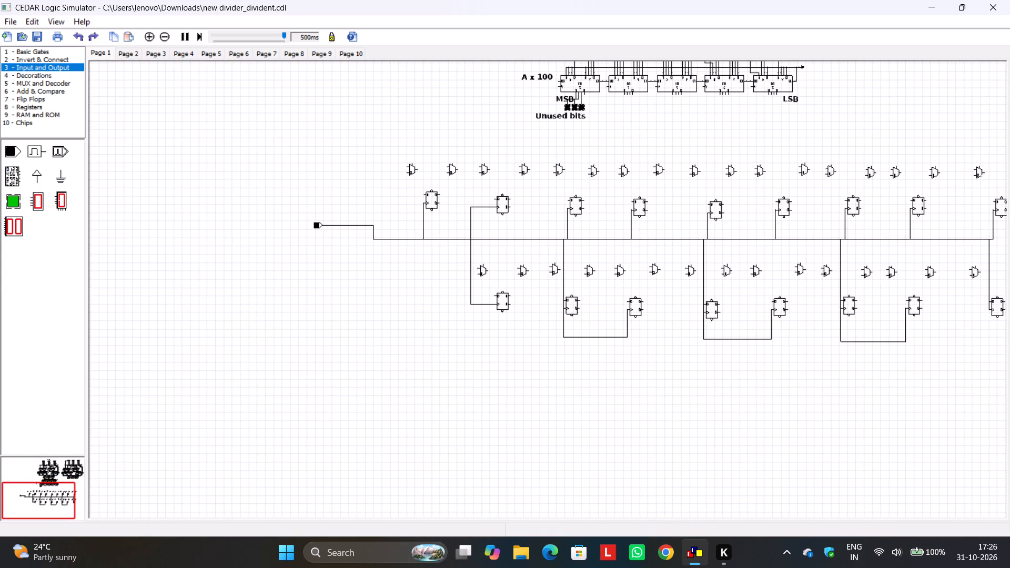
click(744, 339)
click(773, 381)
drag(875, 344, 875, 344)
drag(875, 344, 872, 337)
drag(872, 341, 870, 334)
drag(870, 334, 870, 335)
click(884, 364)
Raise the horizontal clock link between the second and third lower flip-flops slightly, closer to the flip-flops.
middle_drag(950, 362, 745, 350)
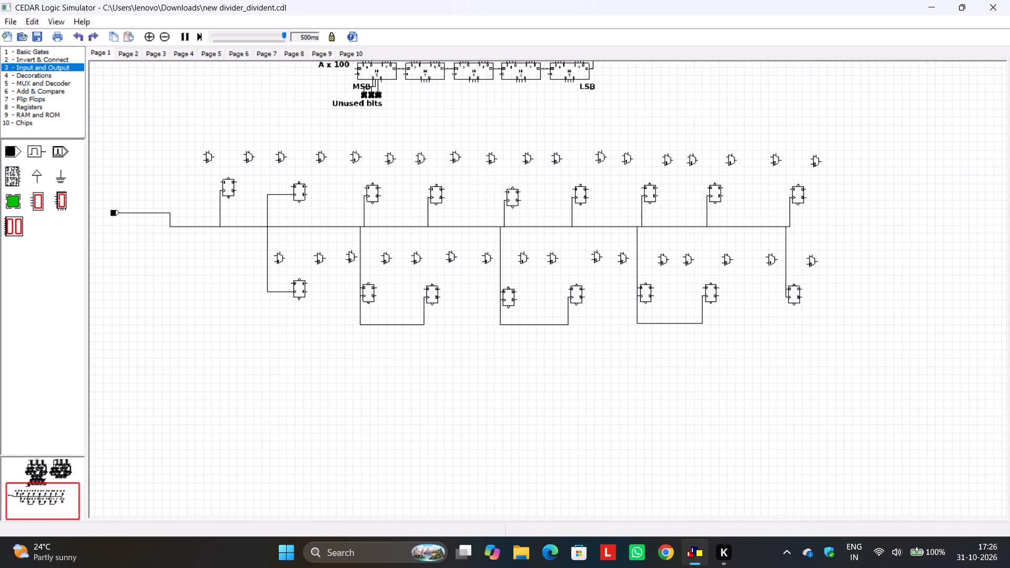
middle_drag(745, 350, 745, 350)
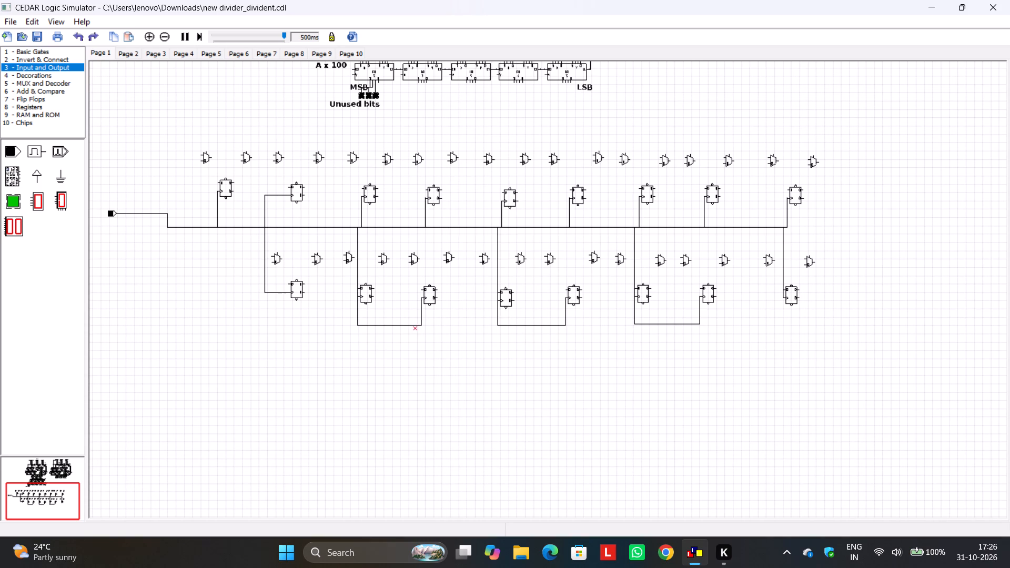
click(402, 326)
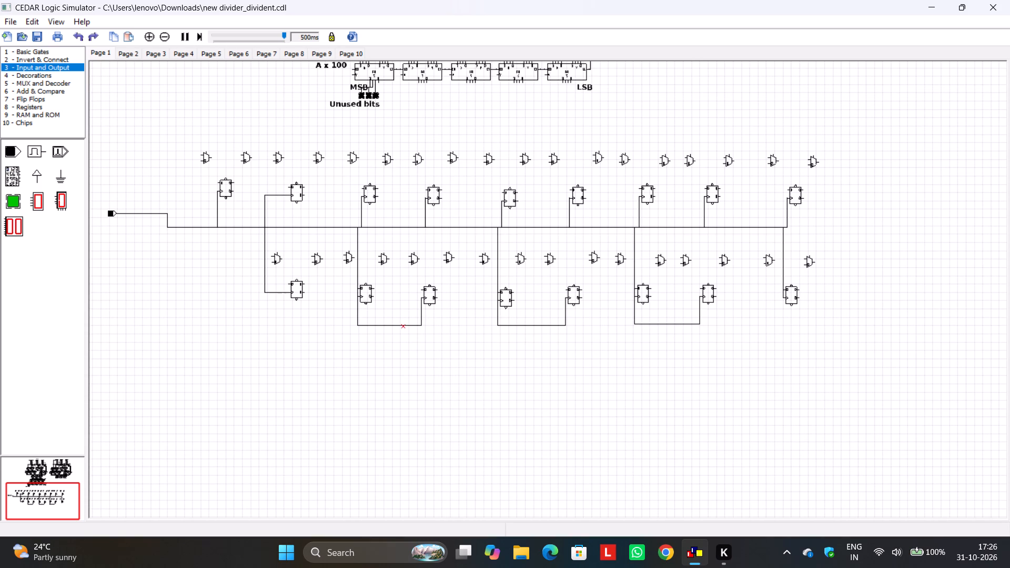
click(402, 326)
drag(404, 325, 408, 320)
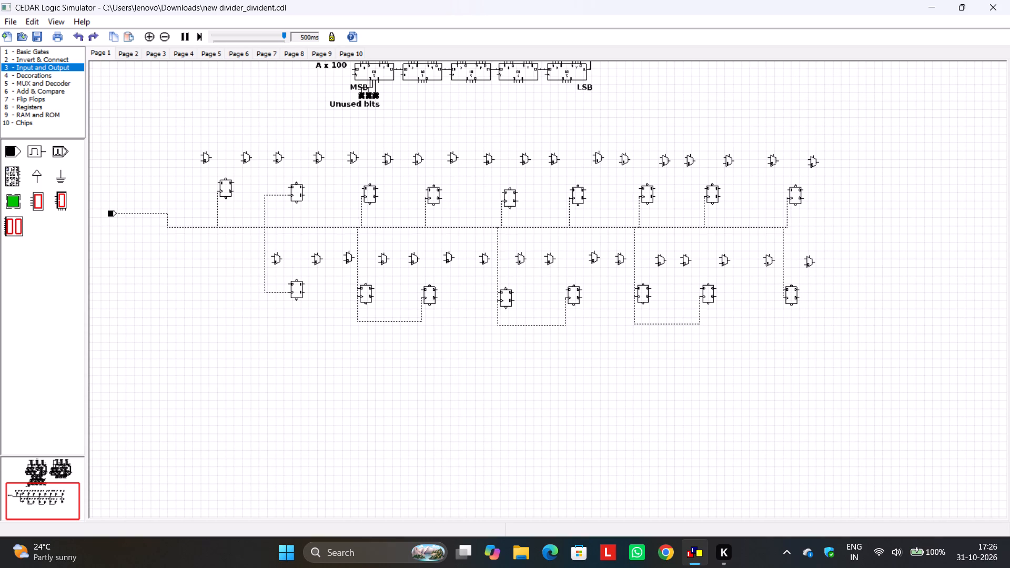
click(432, 361)
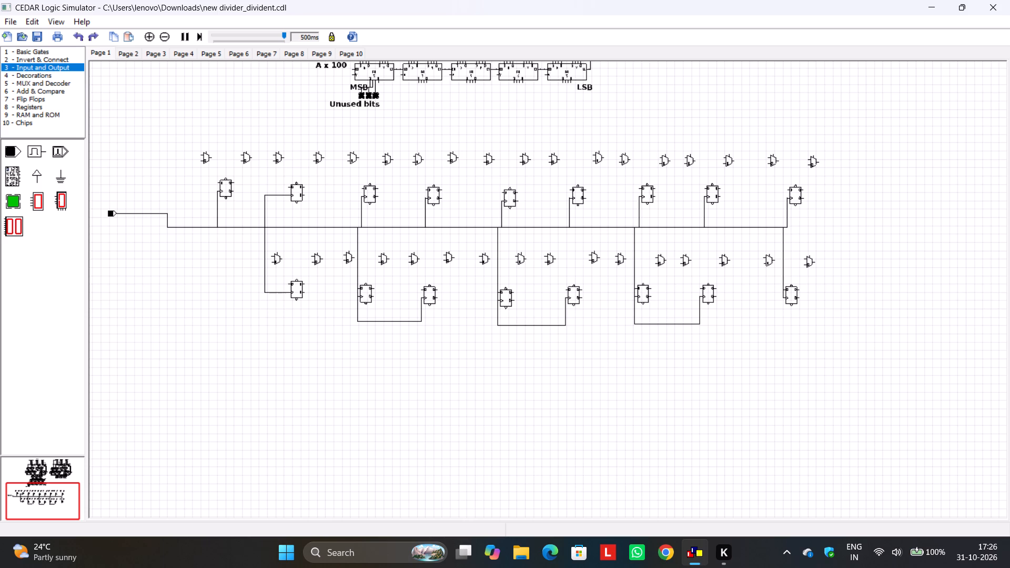
Lower the wire segment leaving the clock input source so it lines up straight with the shared horizontal clock wire.
middle_drag(389, 404, 539, 404)
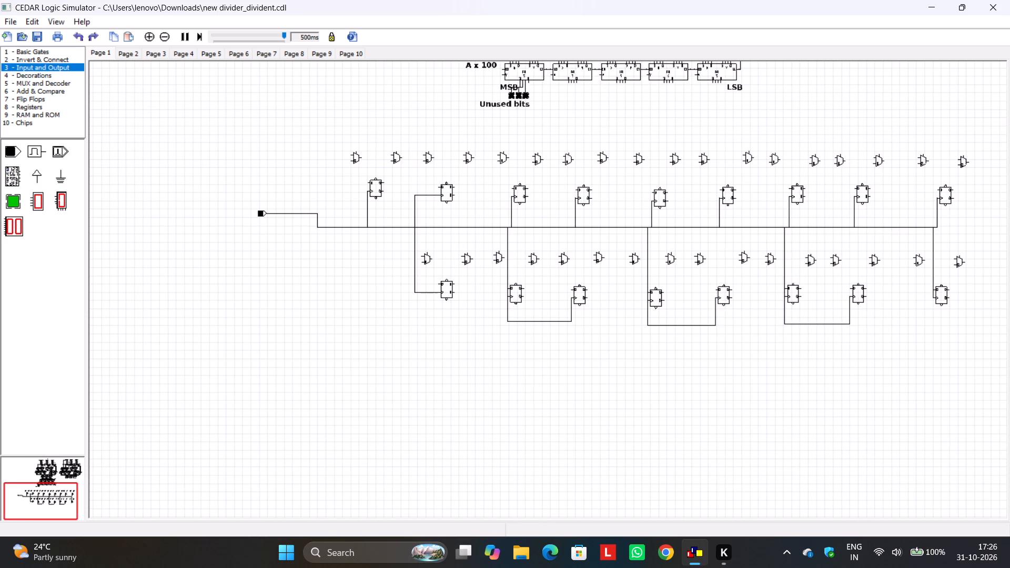
drag(275, 211, 275, 222)
drag(290, 214, 289, 225)
drag(289, 225, 289, 227)
click(300, 285)
Raise the horizontal clock link between the sixth and seventh lower flip-flops so it runs just beneath them.
middle_drag(535, 375, 435, 348)
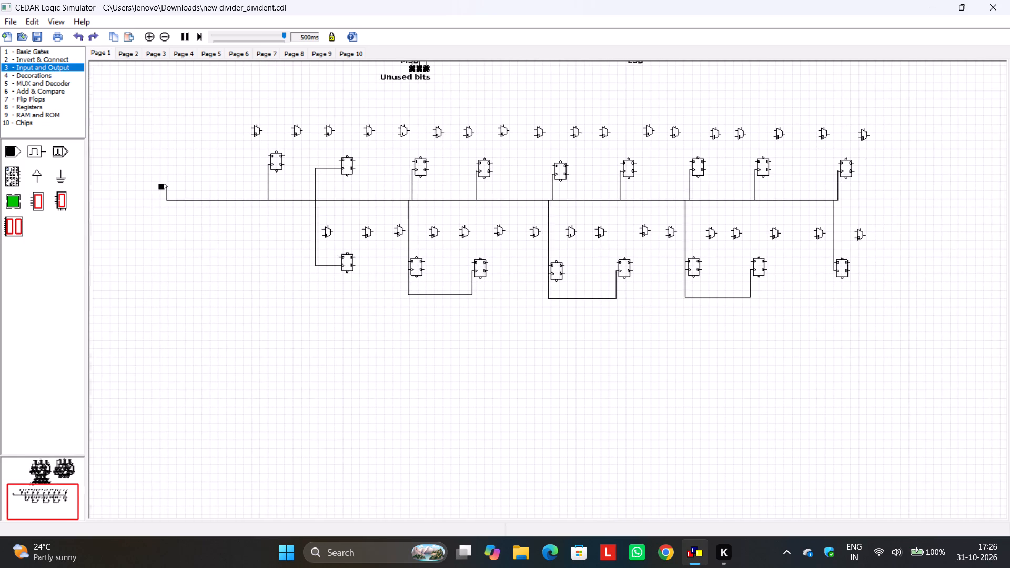
middle_drag(435, 348, 435, 348)
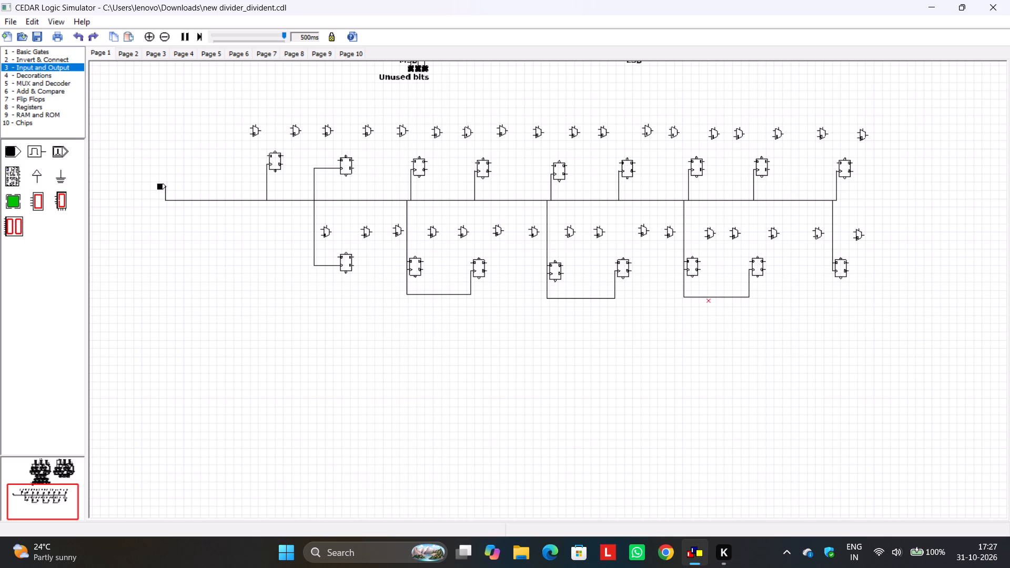
drag(711, 296, 711, 290)
drag(712, 296, 712, 286)
drag(712, 286, 714, 289)
click(716, 332)
Raise the horizontal clock link between the fourth and fifth lower flip-flops closer to the flip-flops.
drag(601, 299, 600, 289)
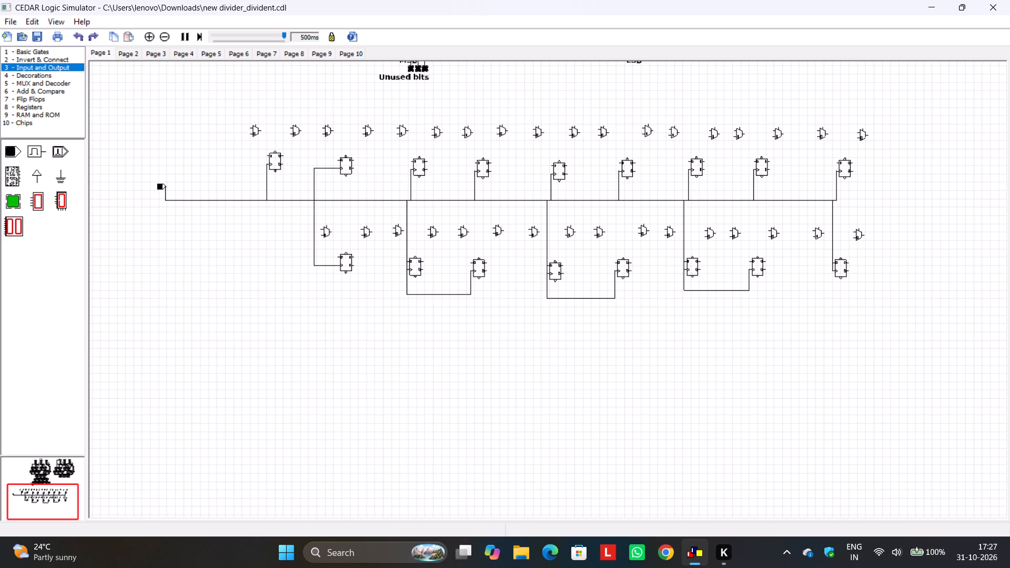
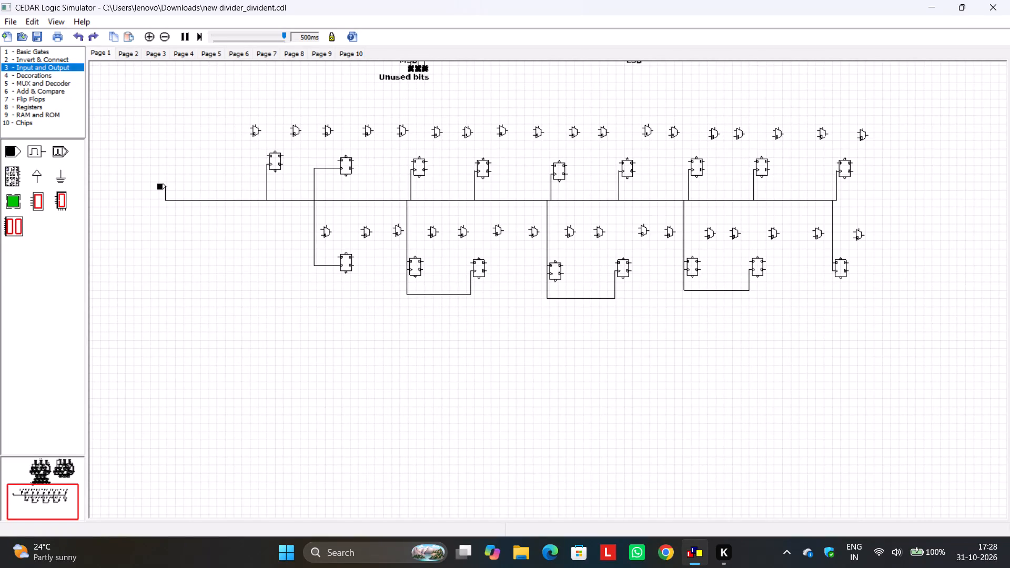
Wire the Q output of the first upper flip-flop to the lower (0) input of the first upper multiplexer.
middle_drag(325, 311, 372, 398)
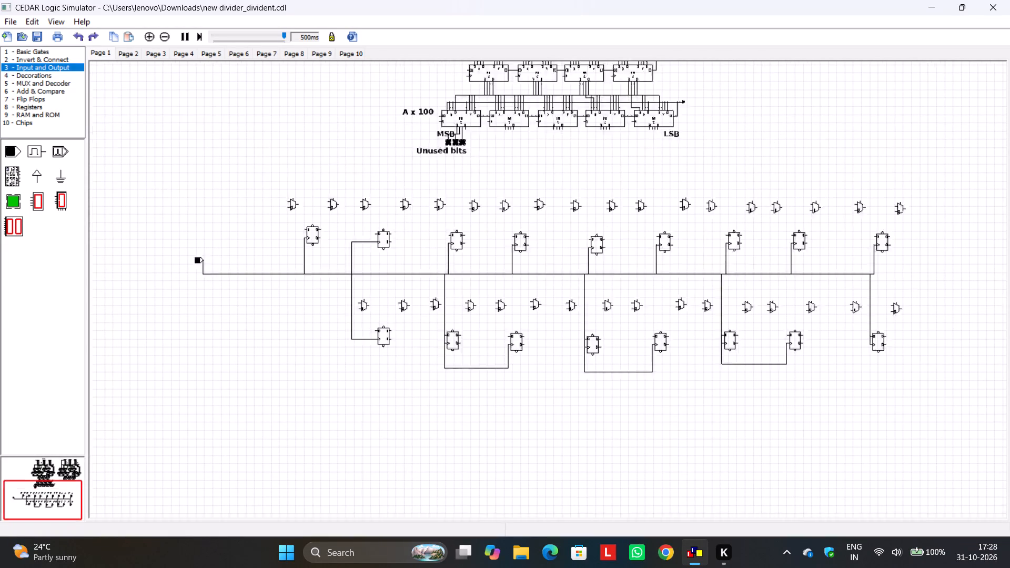
middle_drag(372, 398, 386, 414)
scroll(388, 402, up, 1)
middle_drag(361, 442, 543, 527)
scroll(469, 479, up, 1)
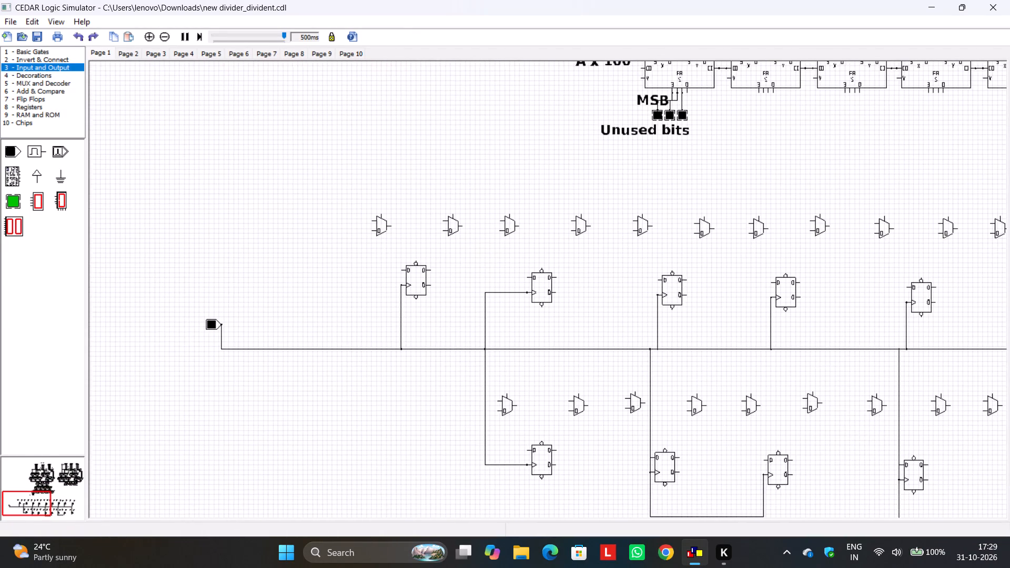
middle_drag(543, 527, 544, 528)
middle_drag(476, 258, 377, 413)
scroll(467, 320, down, 1)
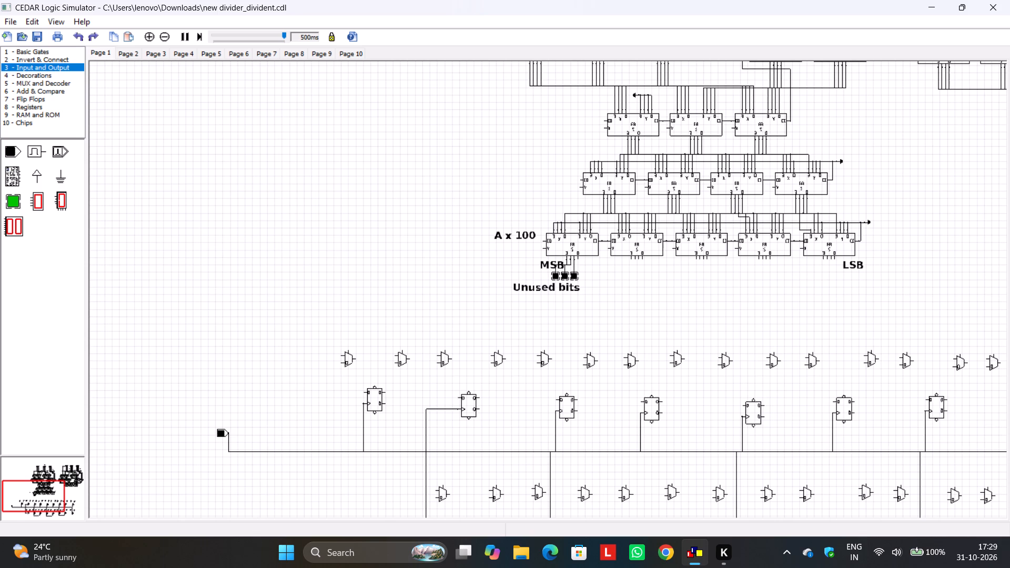
scroll(463, 316, up, 1)
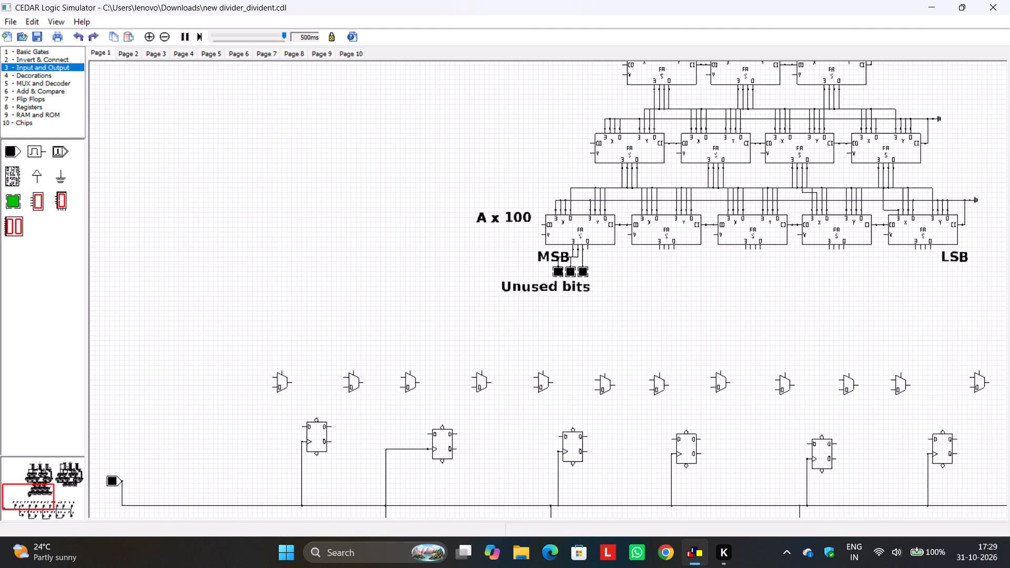
middle_drag(367, 428, 419, 390)
drag(386, 387, 385, 386)
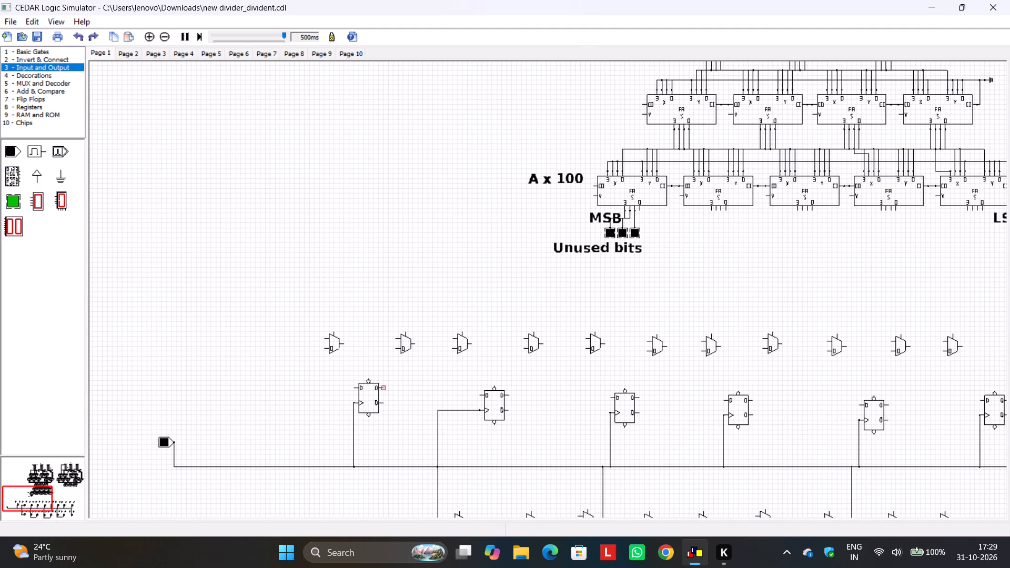
drag(385, 386, 324, 343)
drag(324, 343, 324, 348)
Reroute the feedback wire so its horizontal run passes between the first multiplexer and the flip-flop, clear of both.
drag(341, 348, 341, 351)
drag(341, 351, 341, 362)
drag(370, 388, 369, 363)
click(424, 377)
Place an input toggle just left of the first upper multiplexer and wire it to the multiplexer's upper data input.
scroll(249, 368, up, 1)
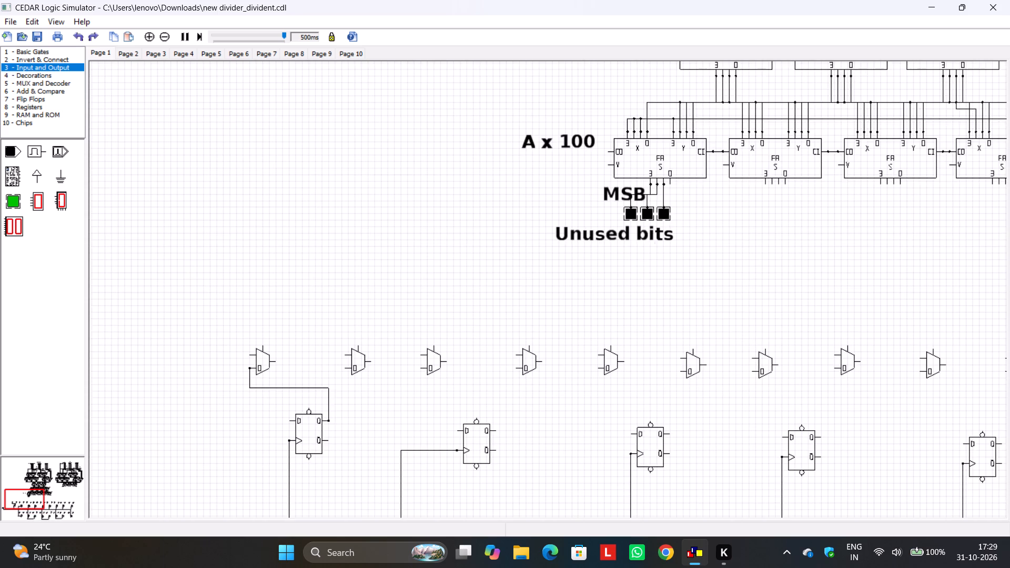
middle_drag(226, 370, 297, 371)
drag(14, 153, 248, 333)
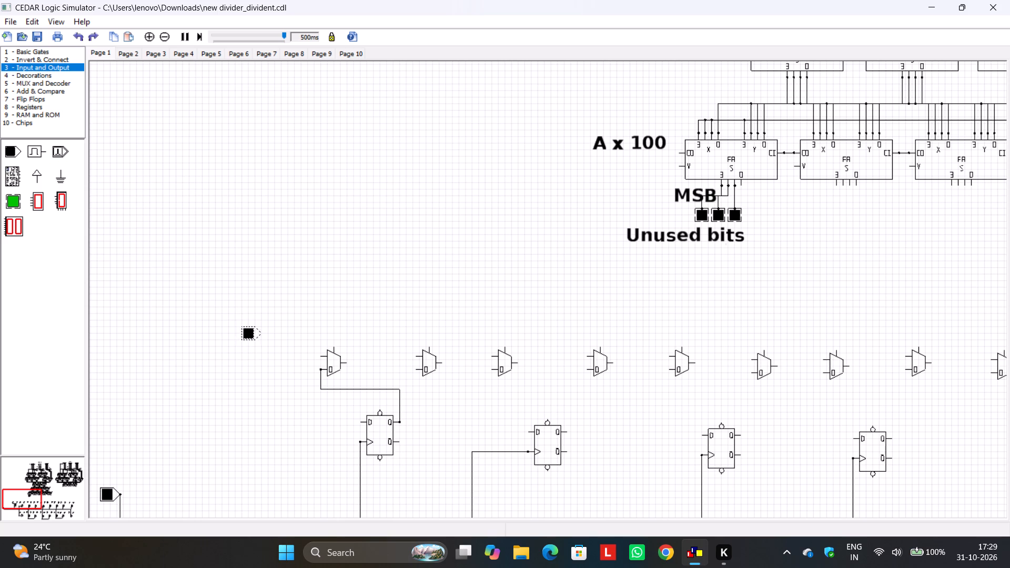
drag(248, 333, 249, 350)
click(291, 402)
drag(261, 348, 317, 357)
drag(317, 357, 318, 357)
Place another input toggle above and left of the first one and wire it to the first multiplexer's select input.
middle_drag(250, 398, 398, 405)
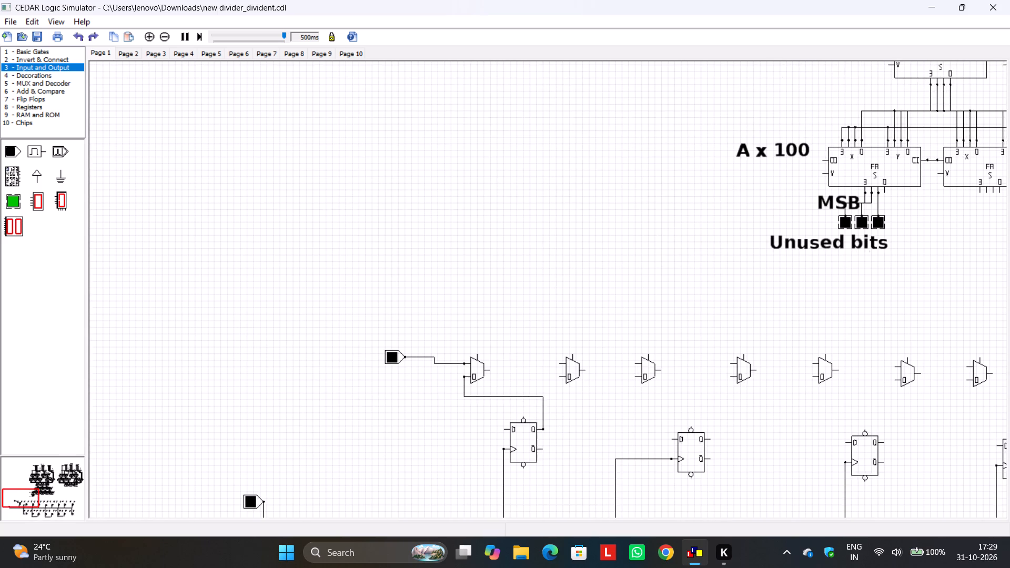
middle_drag(398, 405, 398, 405)
drag(8, 144, 250, 292)
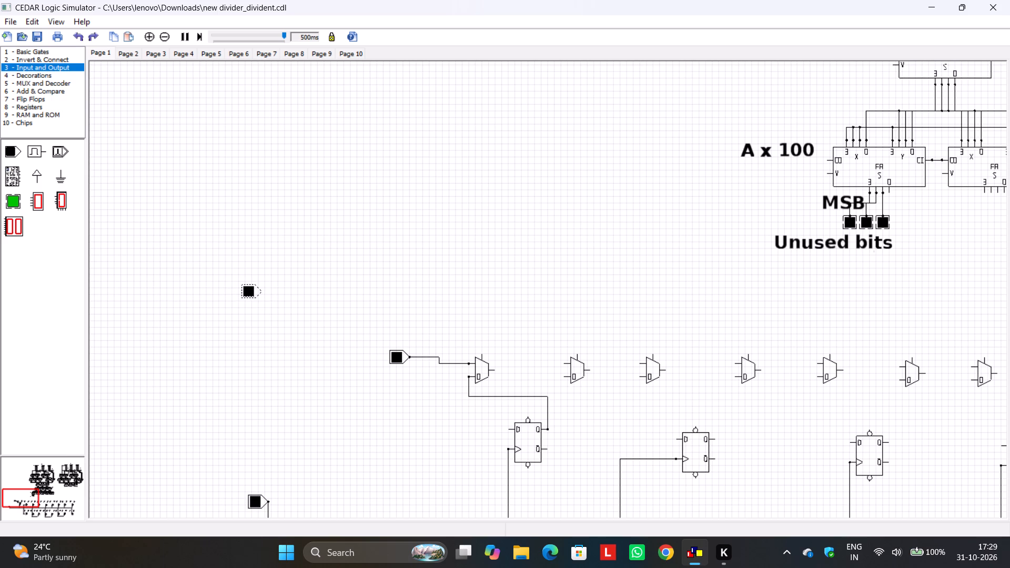
drag(250, 292, 265, 309)
click(275, 382)
drag(278, 310, 481, 355)
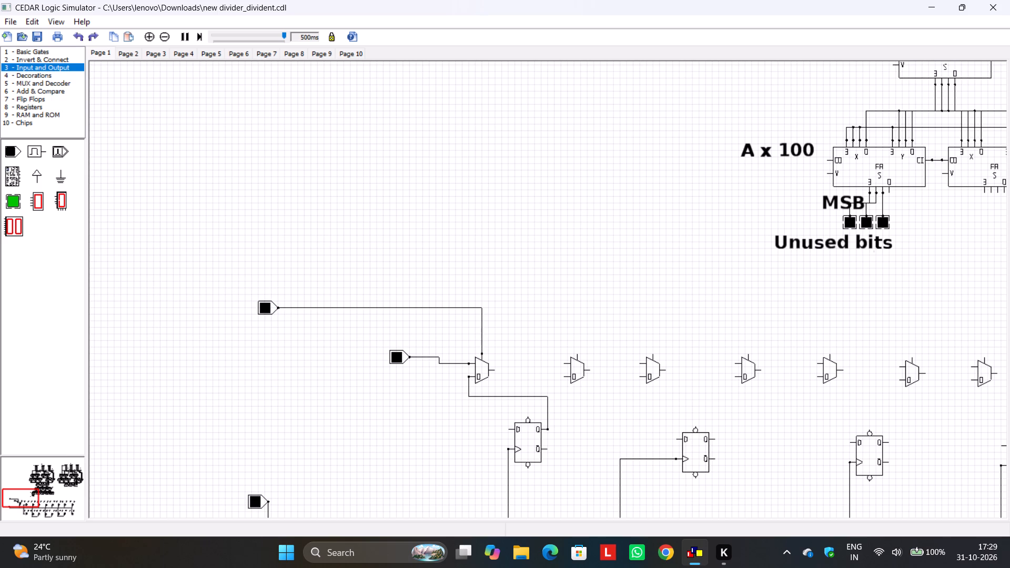
Add a text label reading "Run division" above the toggle that drives the first multiplexer's select input.
click(30, 76)
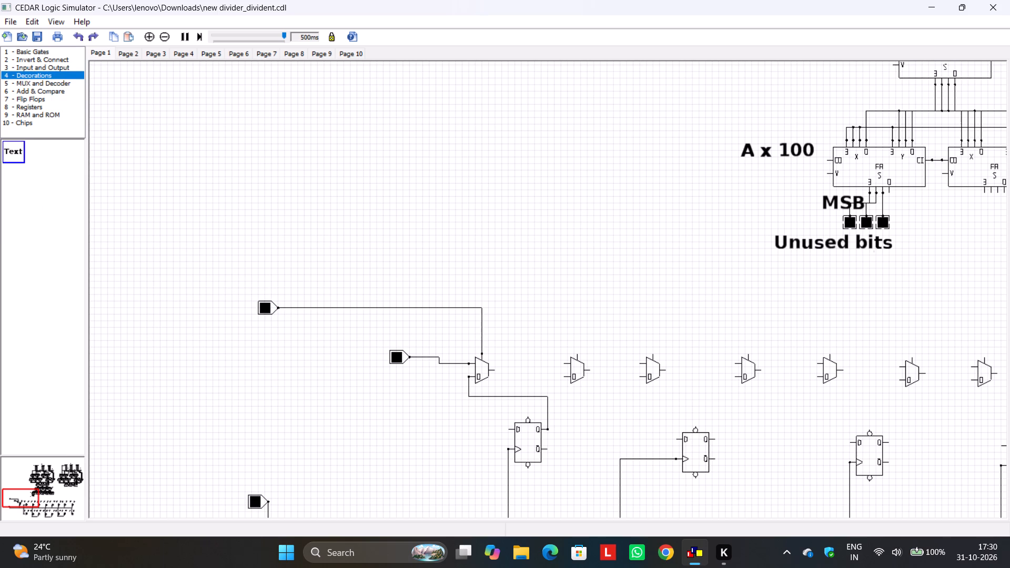
drag(14, 148, 256, 281)
triple_click(260, 286)
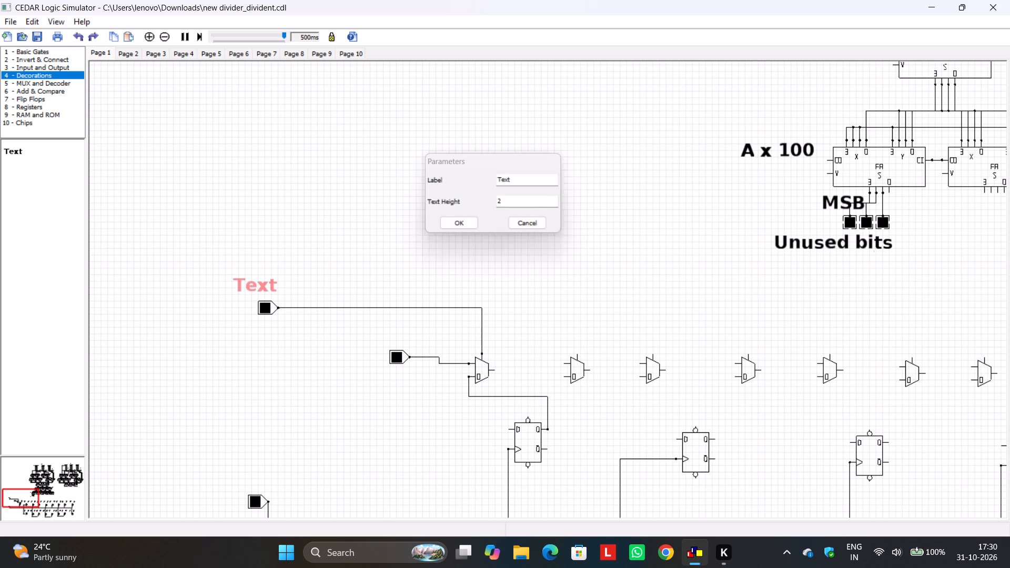
key(BackSpace)
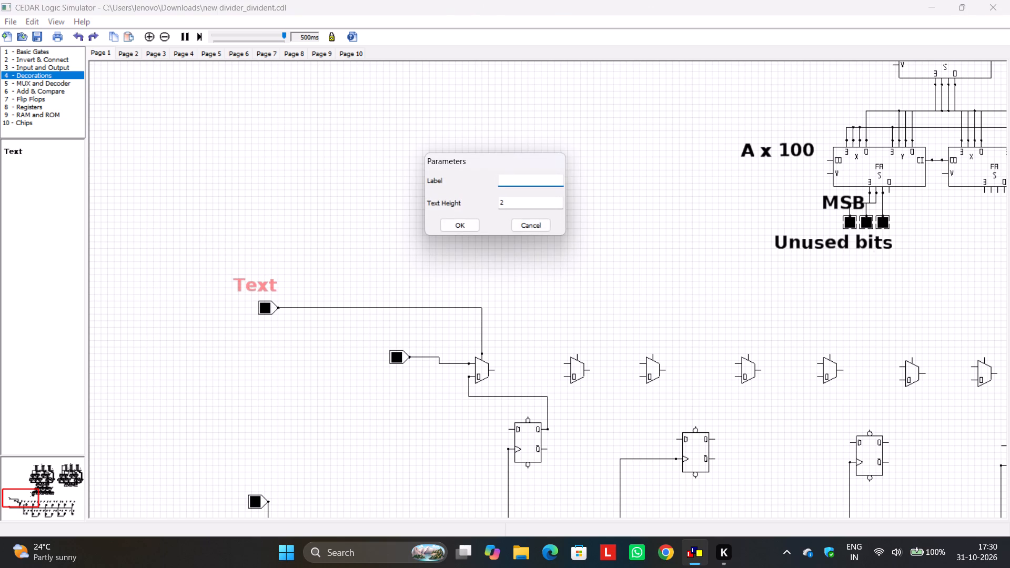
text(Run d)
key(BackSpace)
key(BackSpace)
key(BackSpace)
key(BackSpace)
key(BackSpace)
key(BackSpace)
key(BackSpace)
key(BackSpace)
key(BackSpace)
key(BackSpace)
key(BackSpace)
key(BackSpace)
key(BackSpace)
key(BackSpace)
key(BackSpace)
key(BackSpace)
key(BackSpace)
key(BackSpace)
key(BackSpace)
key(BackSpace)
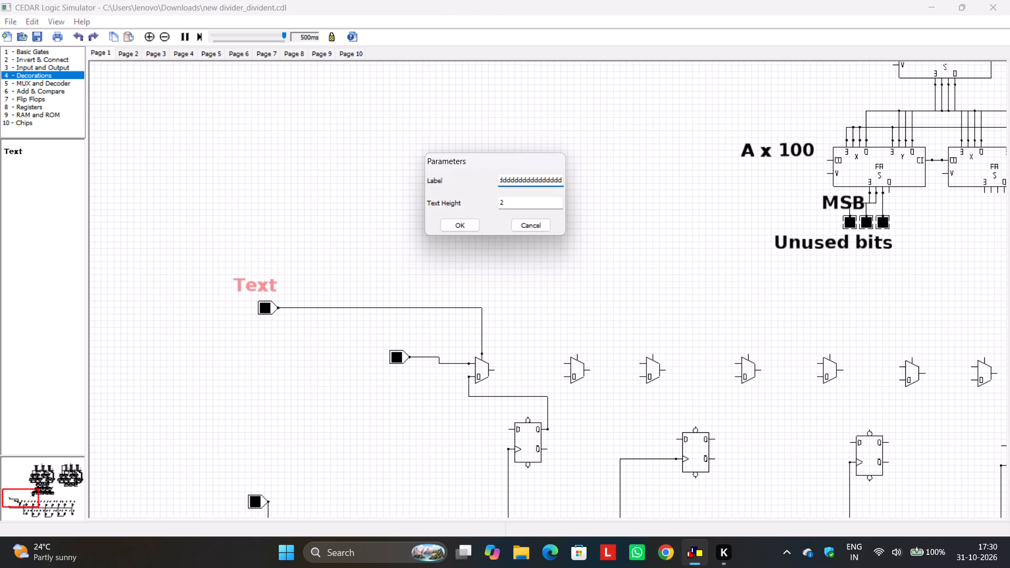
key(BackSpace)
text(ivision)
key(Return)
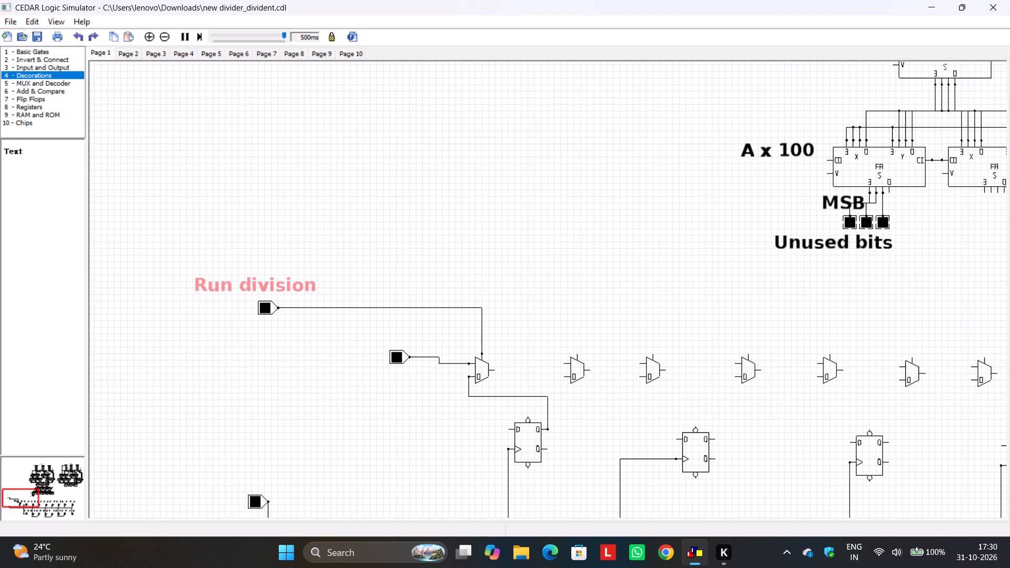
click(349, 191)
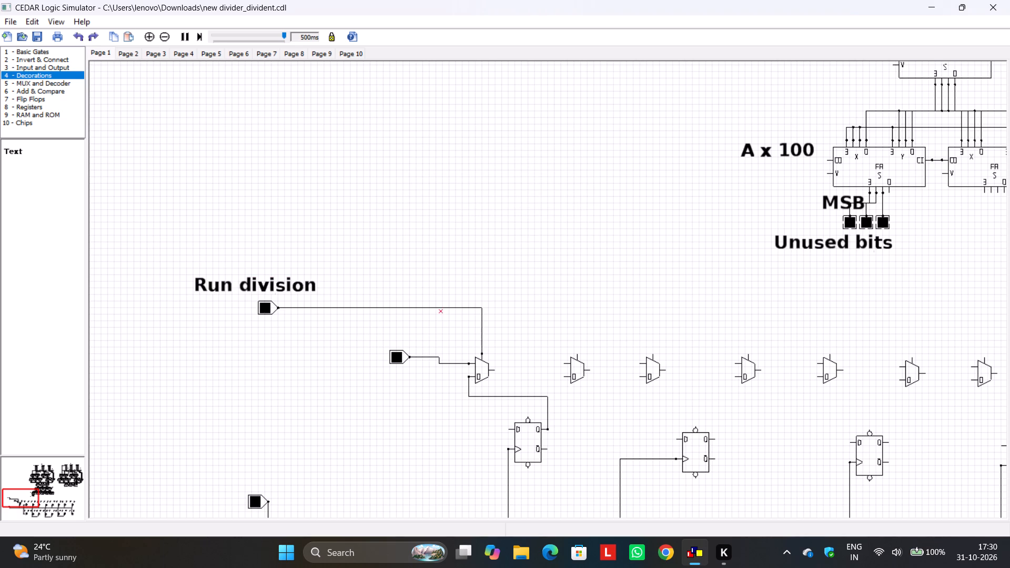
Wire the first upper multiplexer's output to the lower (0) input of the second upper multiplexer.
middle_drag(496, 322, 436, 287)
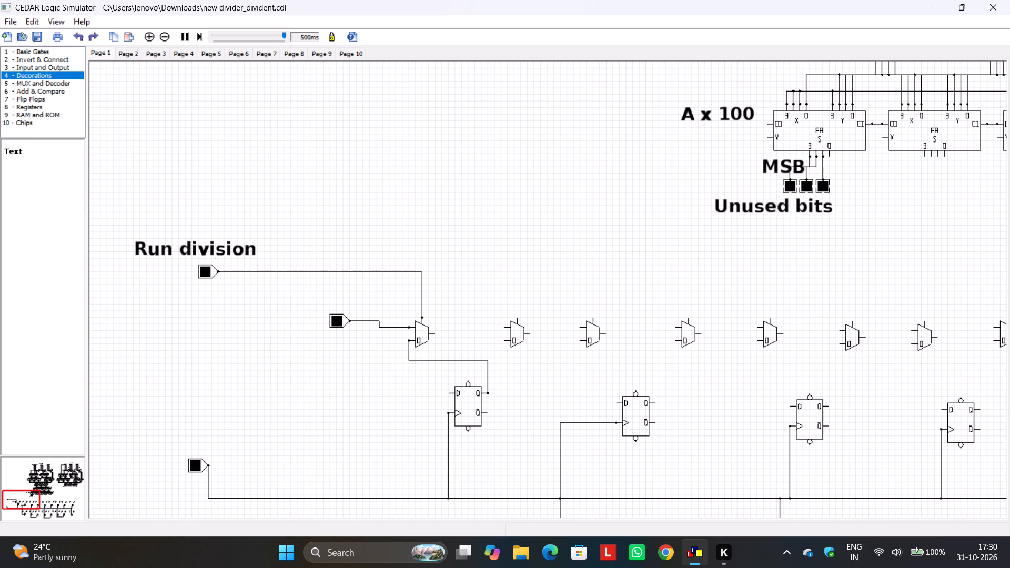
drag(436, 333, 486, 346)
drag(486, 346, 502, 342)
Wire sum bit 0 of the MSB adder in the A x 100 row to the second multiplexer's upper data input, routed around the unused bits.
middle_drag(546, 384, 483, 351)
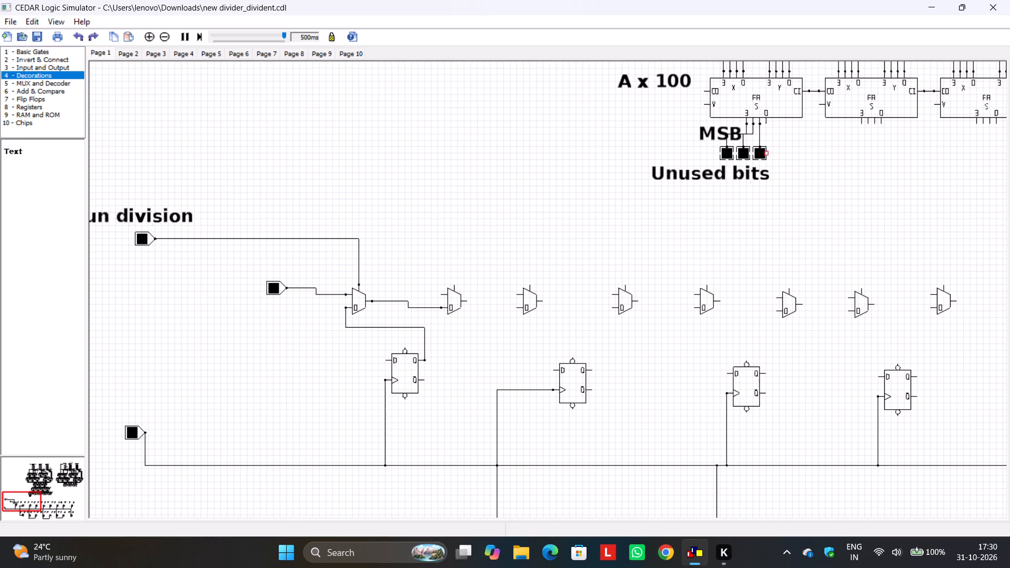
drag(766, 123, 450, 286)
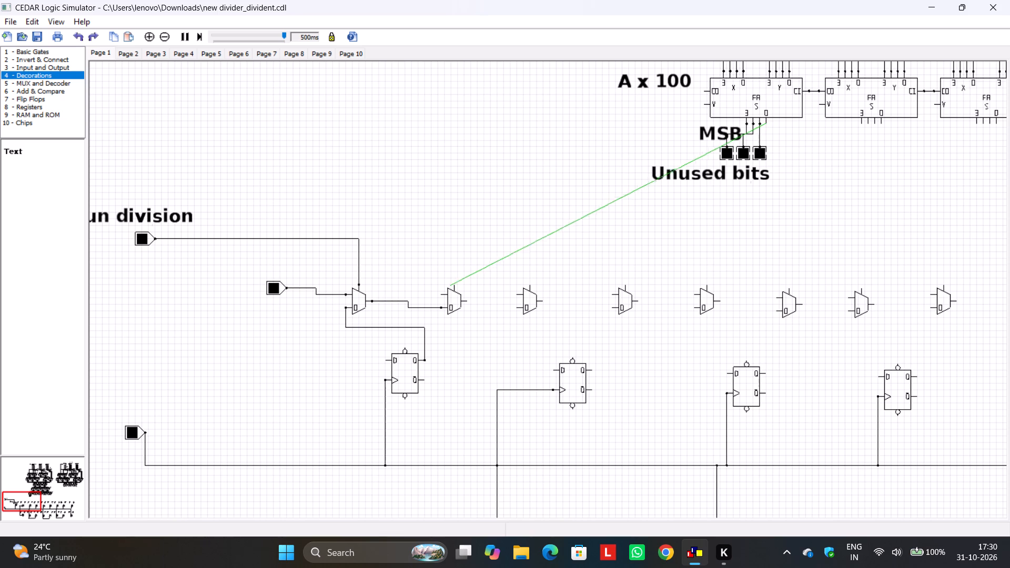
drag(450, 286, 440, 296)
drag(720, 293, 738, 189)
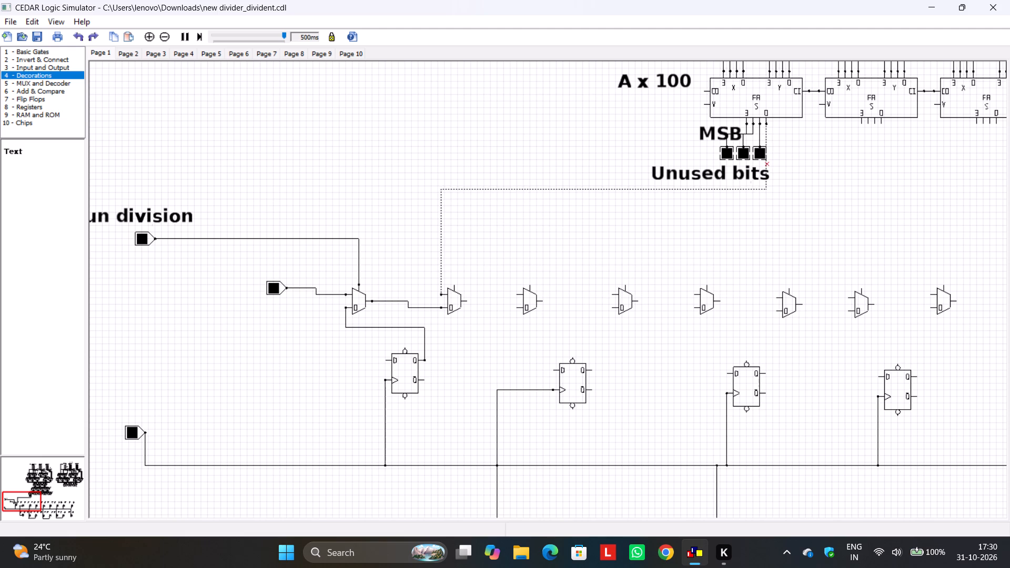
drag(767, 164, 774, 168)
click(794, 172)
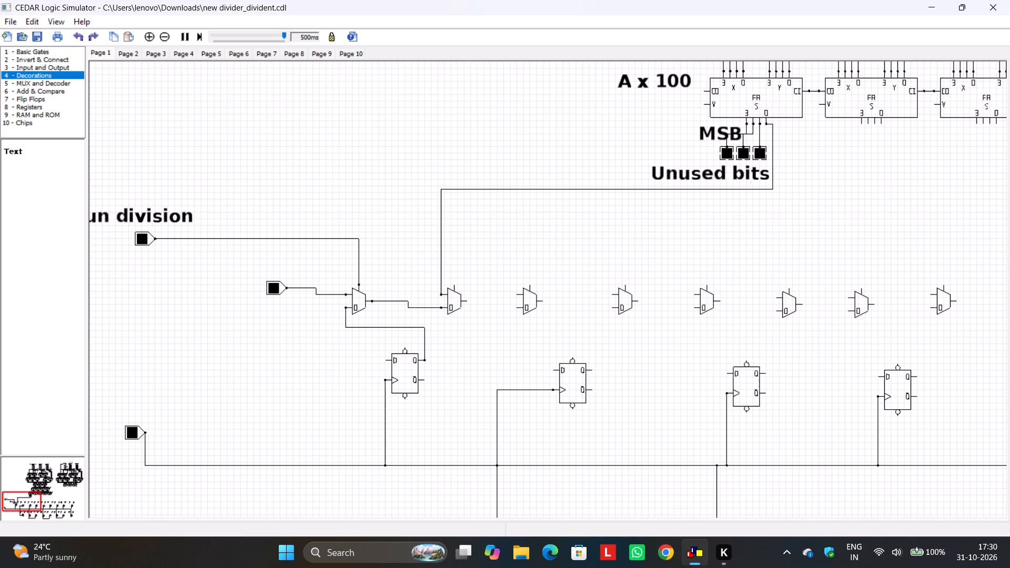
Add a text label reading "Load" above the "Run division" label.
middle_drag(529, 245, 708, 236)
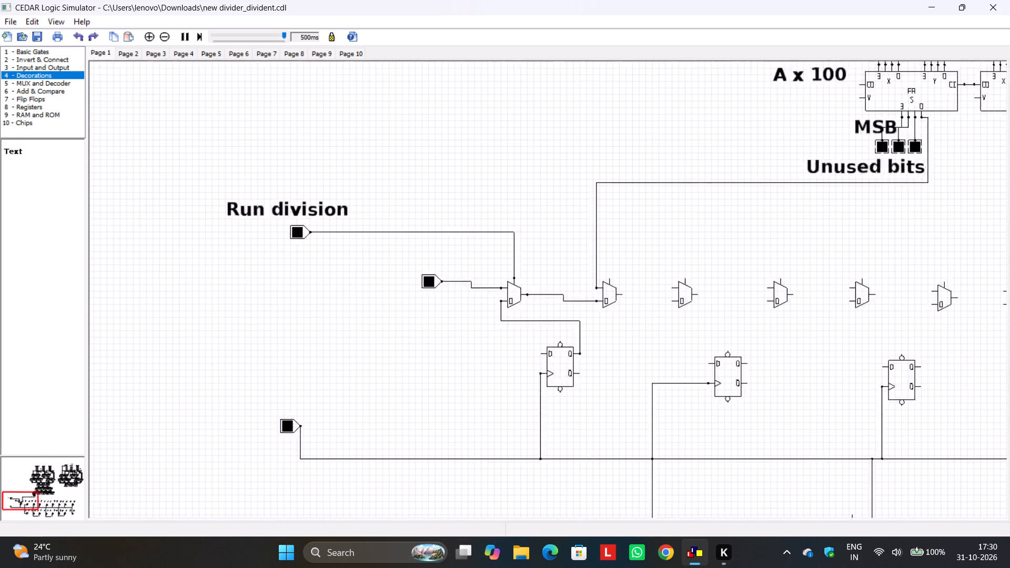
middle_drag(708, 236, 745, 235)
drag(21, 148, 347, 248)
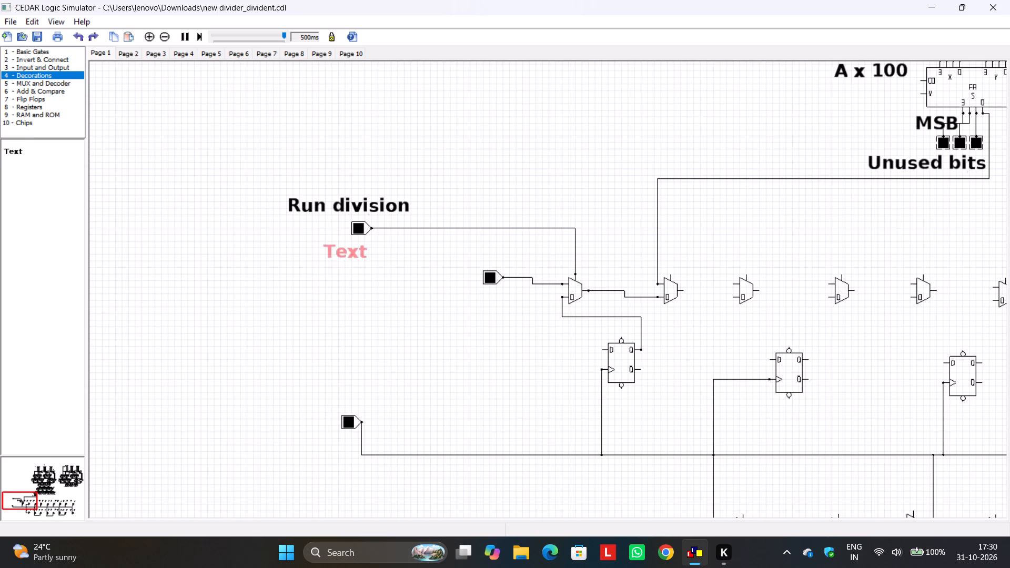
drag(347, 248, 340, 155)
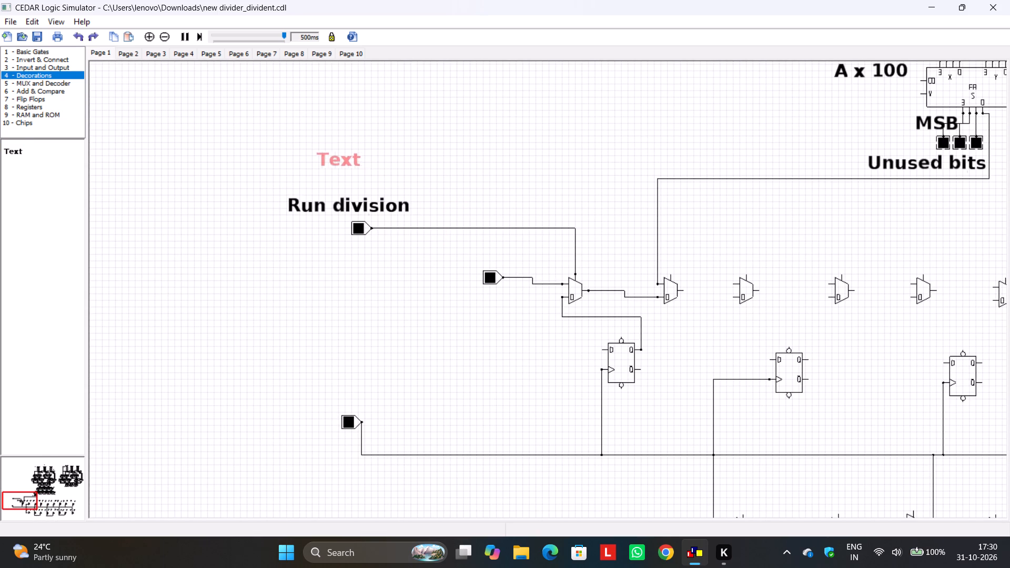
drag(340, 155, 343, 145)
triple_click(345, 146)
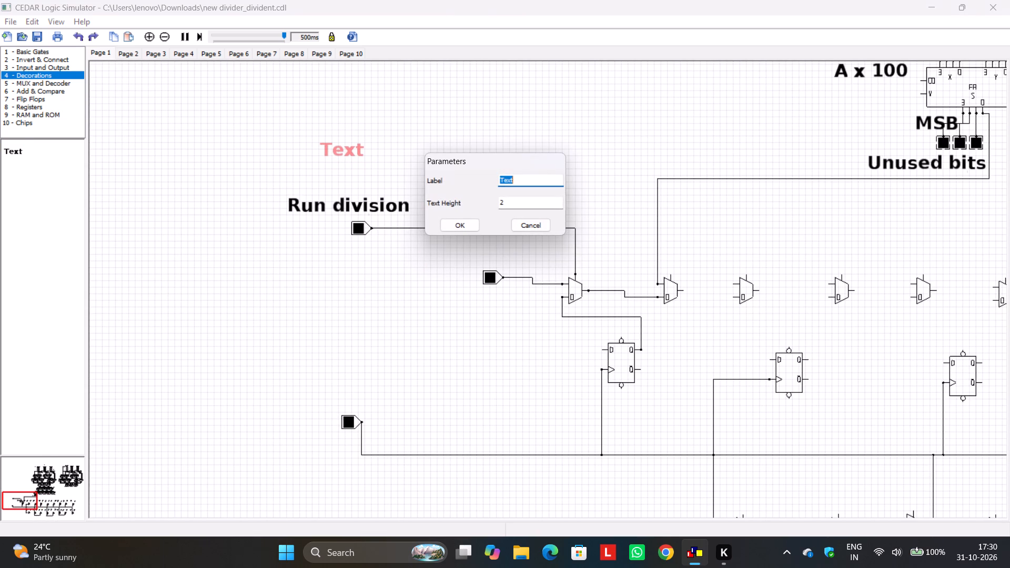
key(BackSpace)
text(Load)
key(Return)
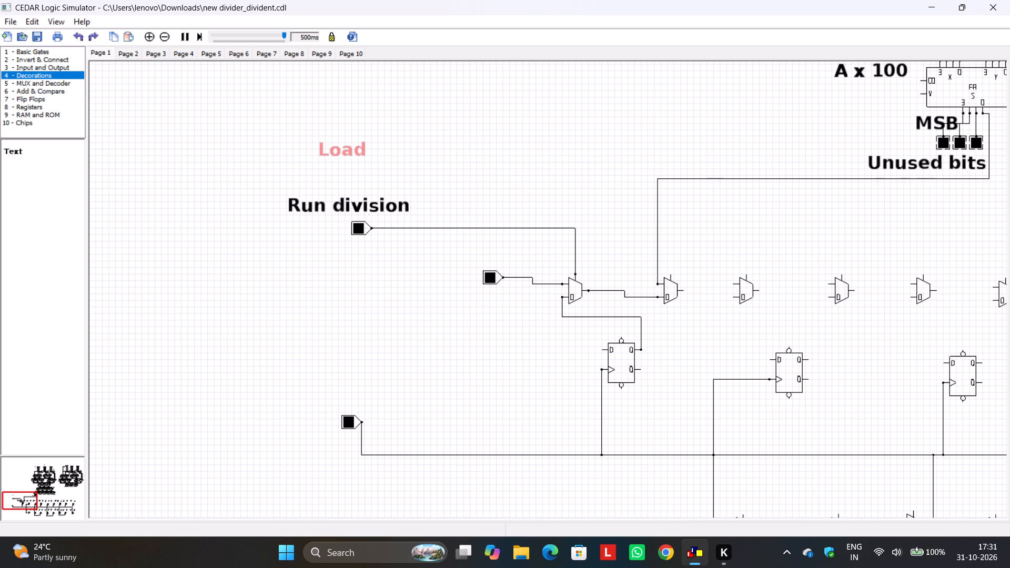
Place an input toggle under the "Load" label and wire it to the second upper multiplexer's select input.
click(39, 63)
click(39, 66)
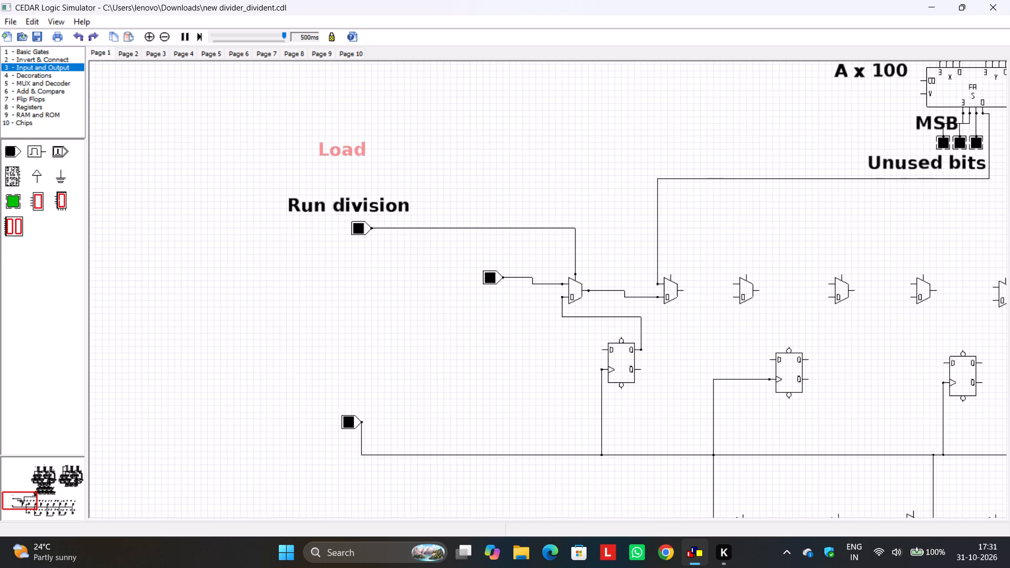
drag(11, 146, 353, 170)
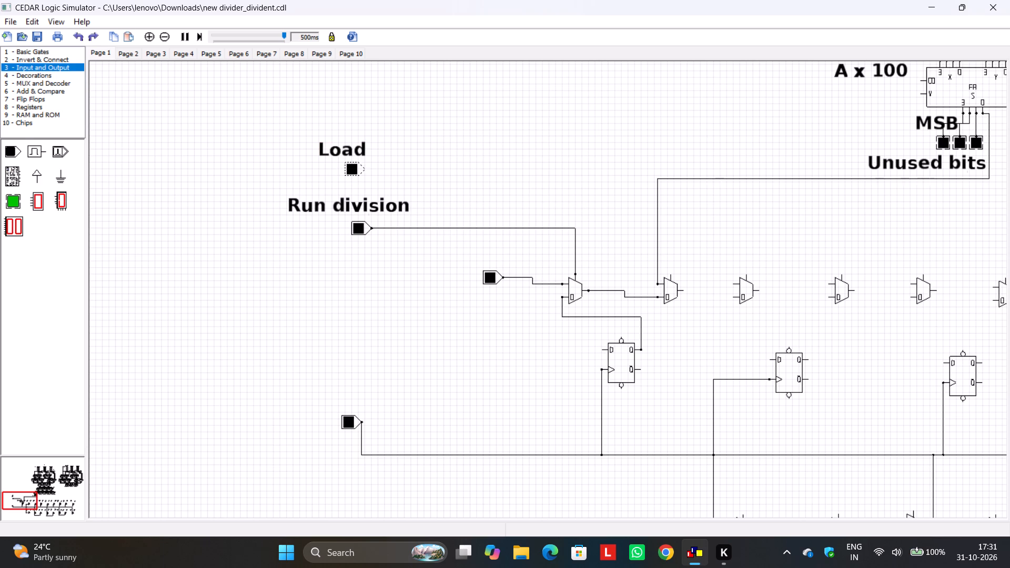
click(417, 168)
drag(365, 167, 664, 267)
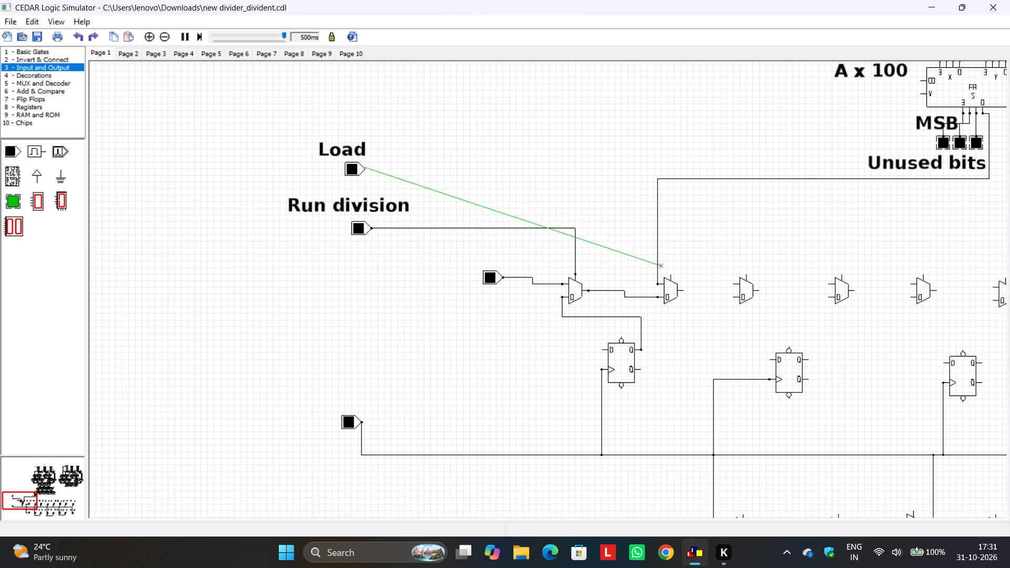
drag(664, 267, 671, 274)
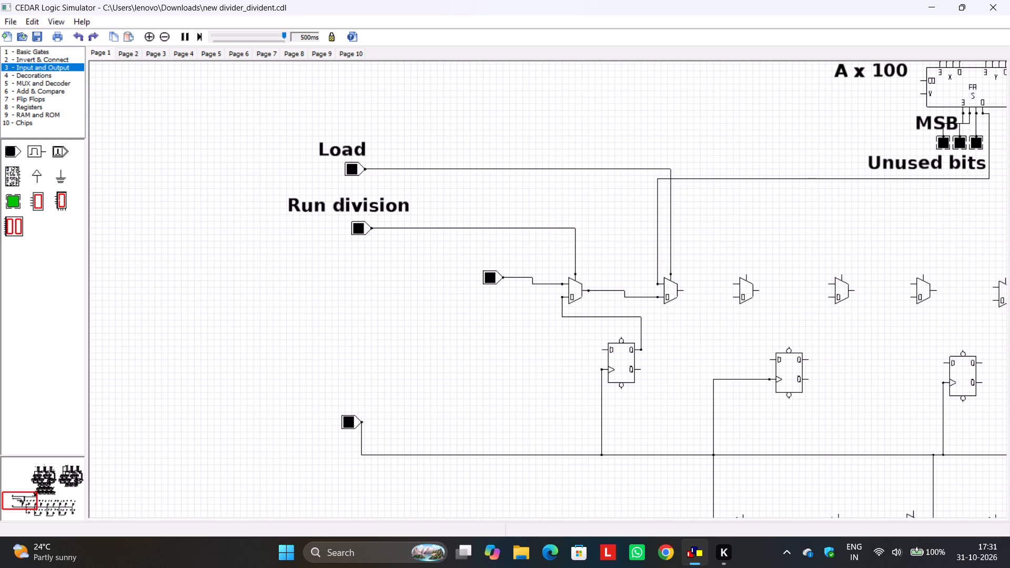
Wire the second upper multiplexer's output to the first flip-flop's D input, routing the wire between the multiplexers and around the flip-flop's left side.
middle_drag(727, 256, 687, 227)
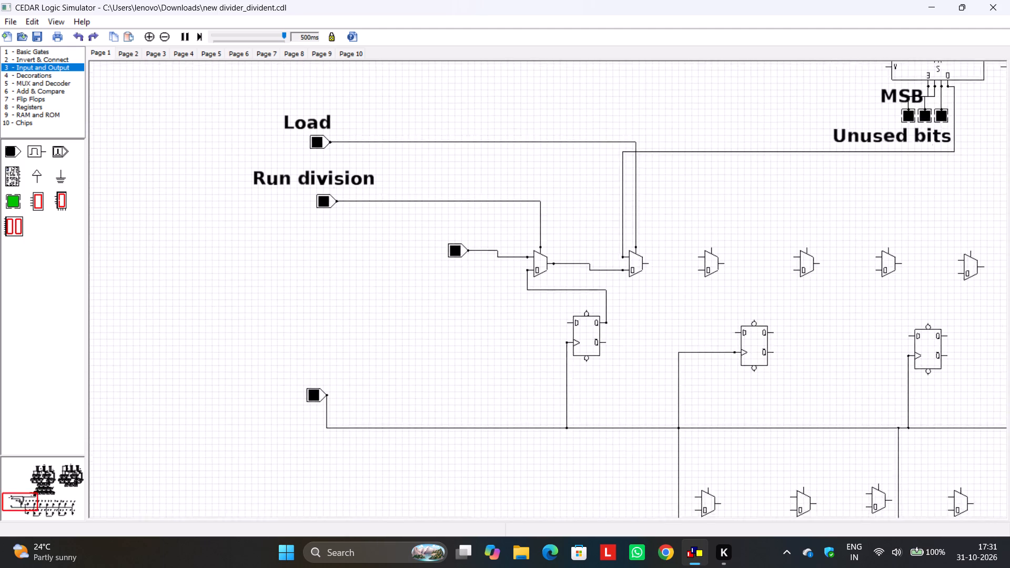
middle_drag(687, 227, 605, 192)
scroll(551, 268, up, 1)
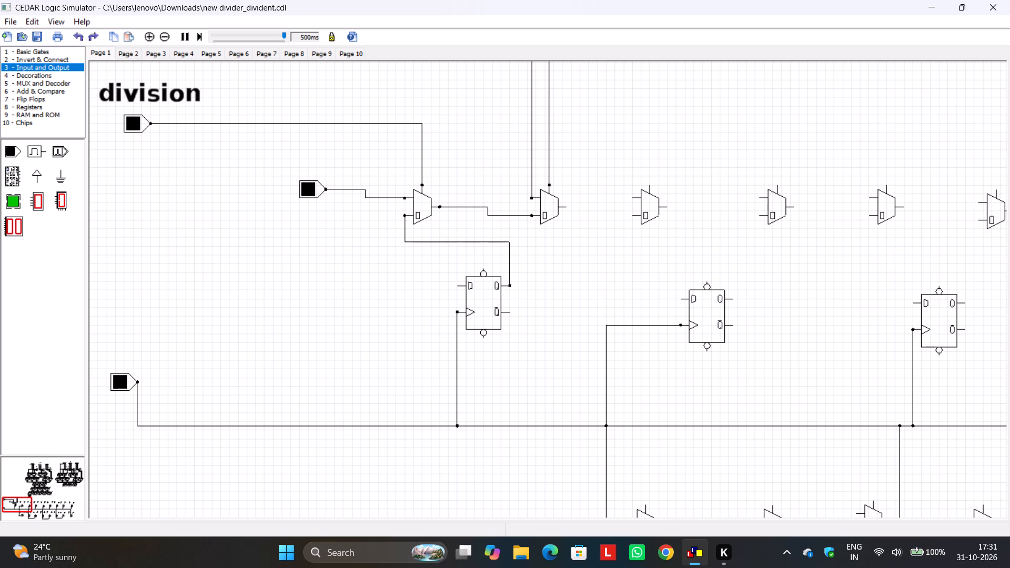
drag(564, 207, 458, 286)
drag(516, 260, 502, 260)
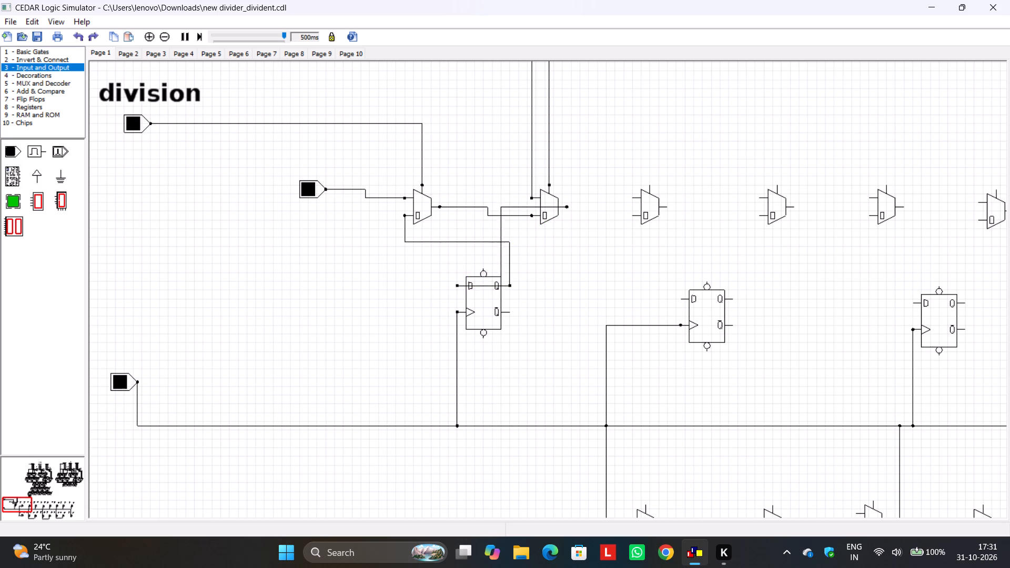
drag(502, 260, 502, 261)
drag(502, 261, 439, 272)
drag(439, 272, 439, 272)
drag(504, 207, 511, 248)
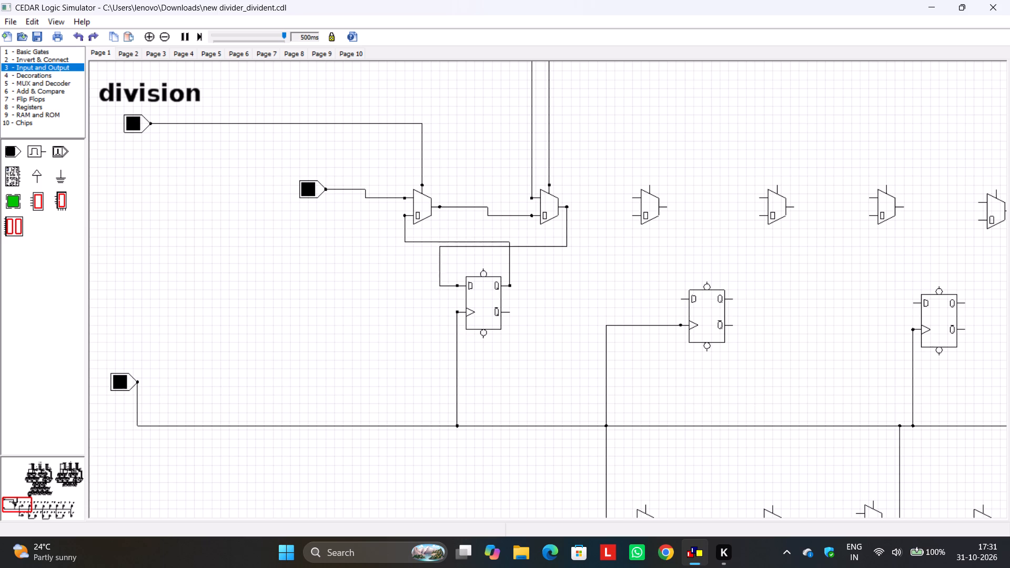
drag(511, 248, 514, 252)
click(589, 272)
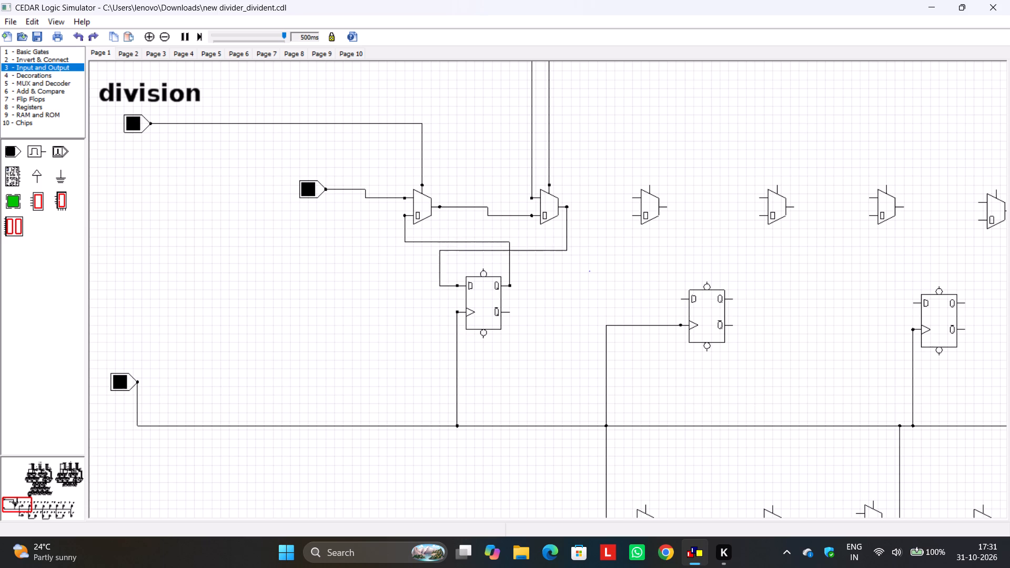
middle_drag(620, 272, 503, 291)
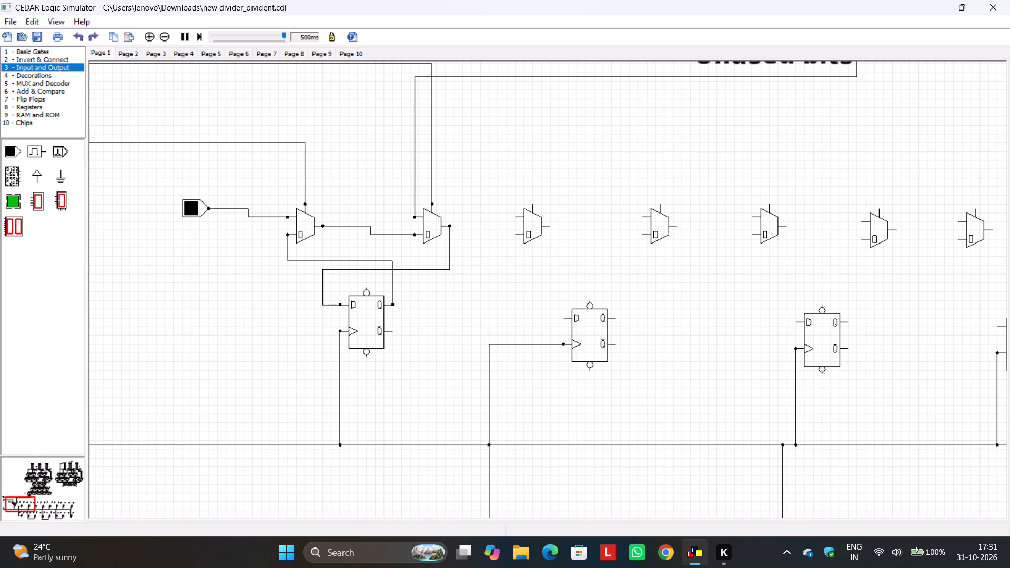
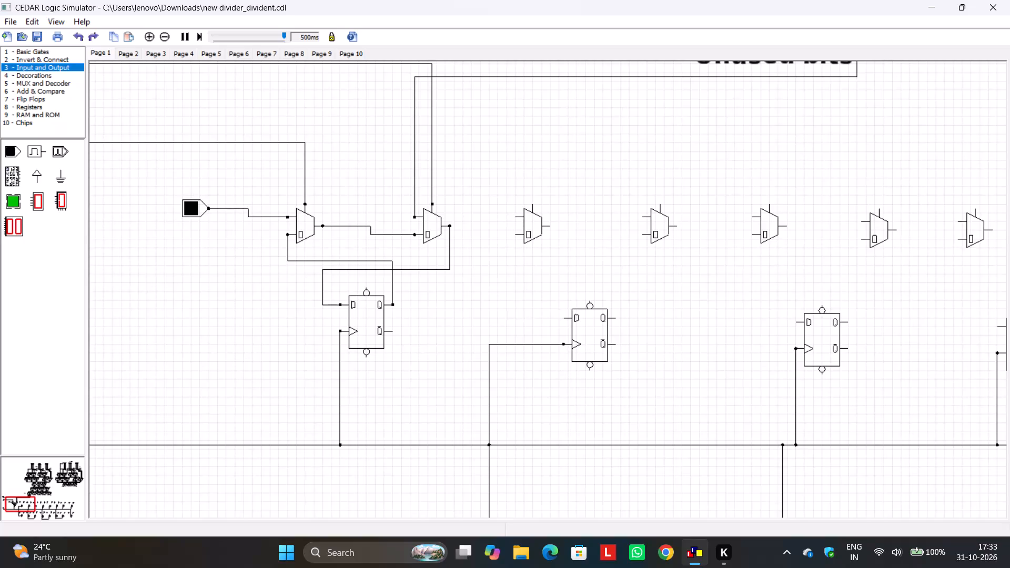
Wire the second flip-flop's Q output to the third upper multiplexer's lower data input, routing the wire above the flip-flop.
middle_drag(565, 263, 461, 280)
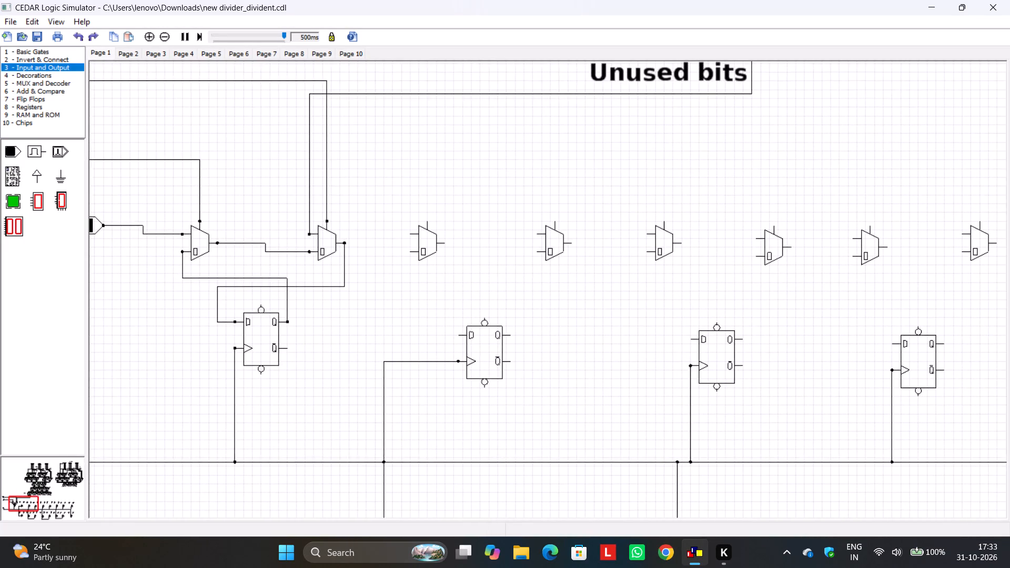
middle_drag(461, 280, 464, 249)
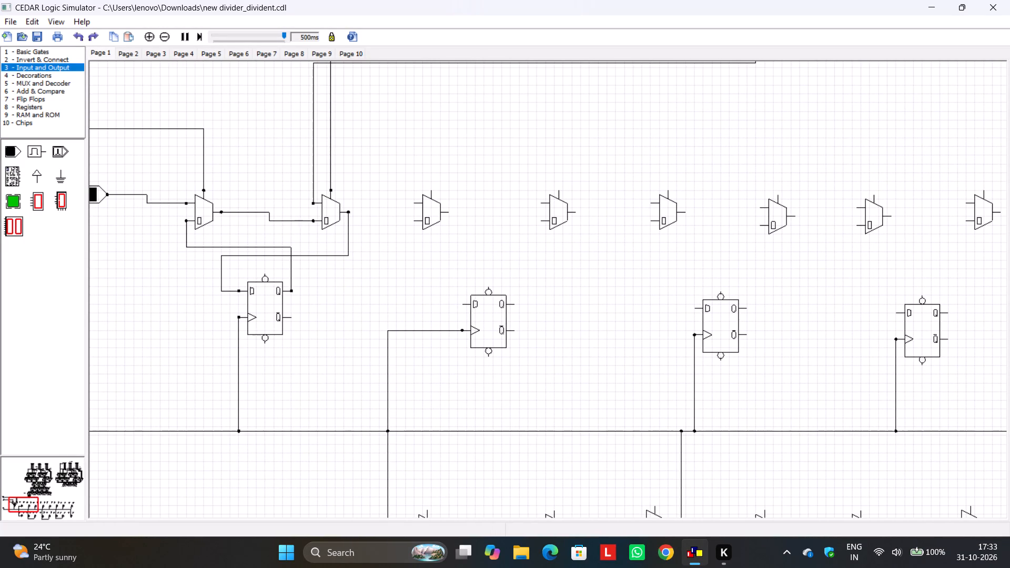
drag(513, 304, 390, 258)
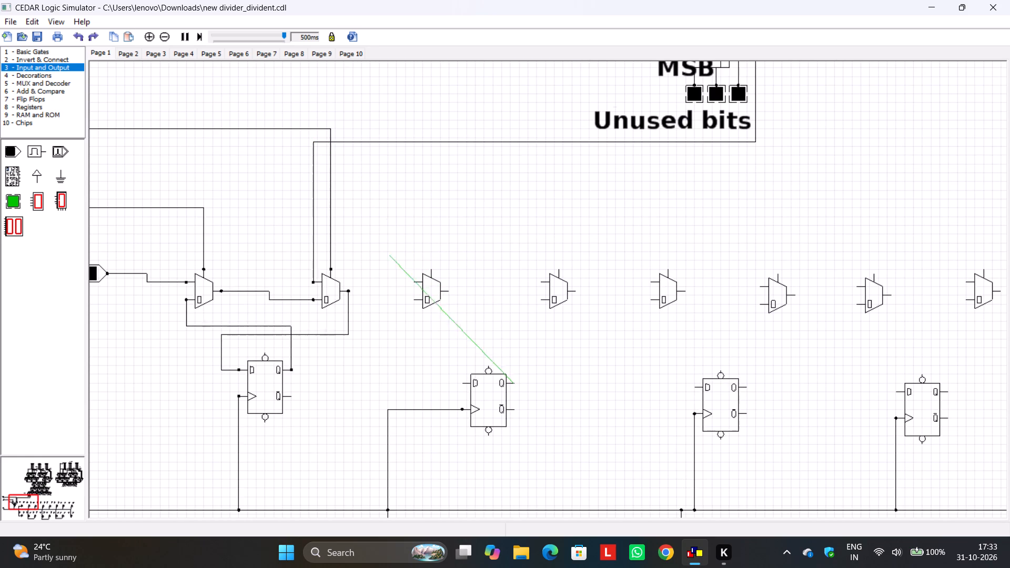
drag(390, 258, 416, 299)
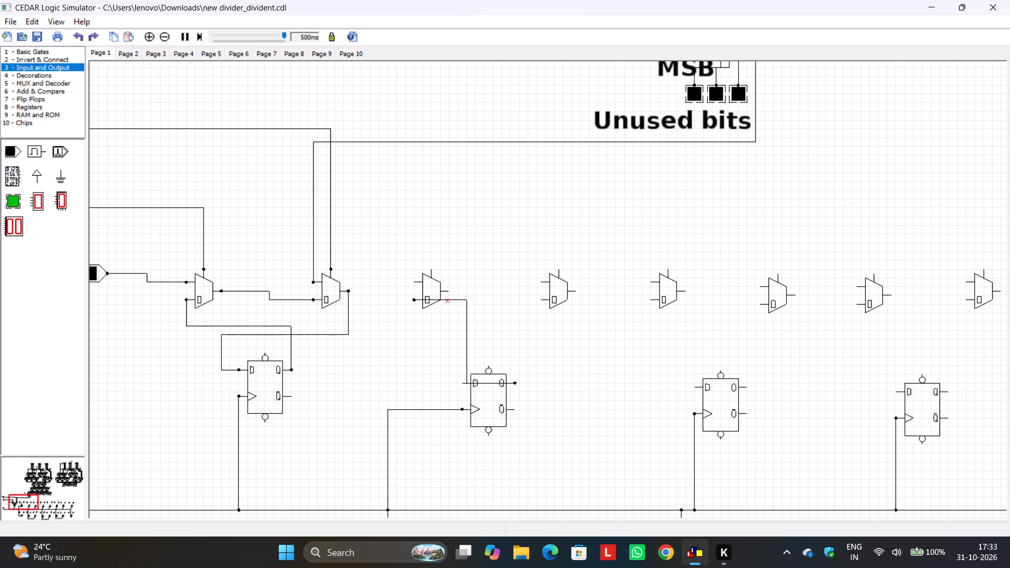
drag(453, 300, 453, 346)
drag(494, 384, 487, 346)
click(484, 306)
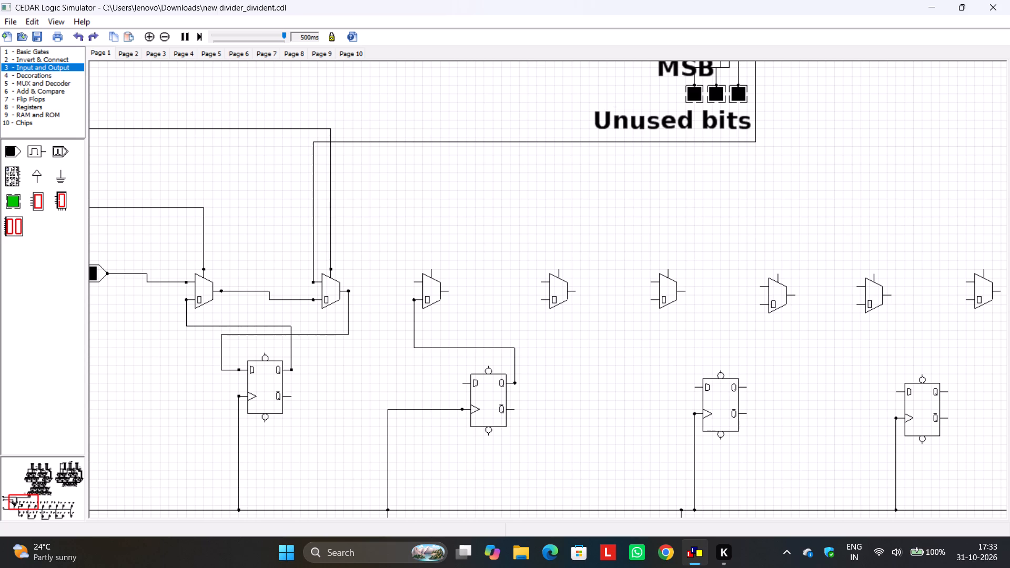
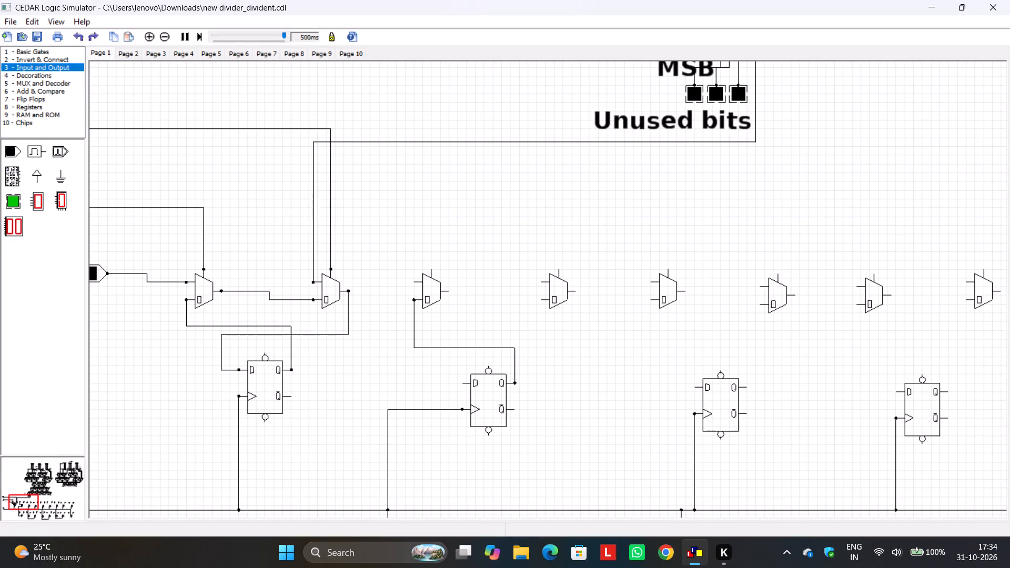
Wire the third flip-flop's Q output to the third upper multiplexer's upper data input, routing the wire above both flip-flops and clear of existing wiring.
drag(745, 386, 407, 282)
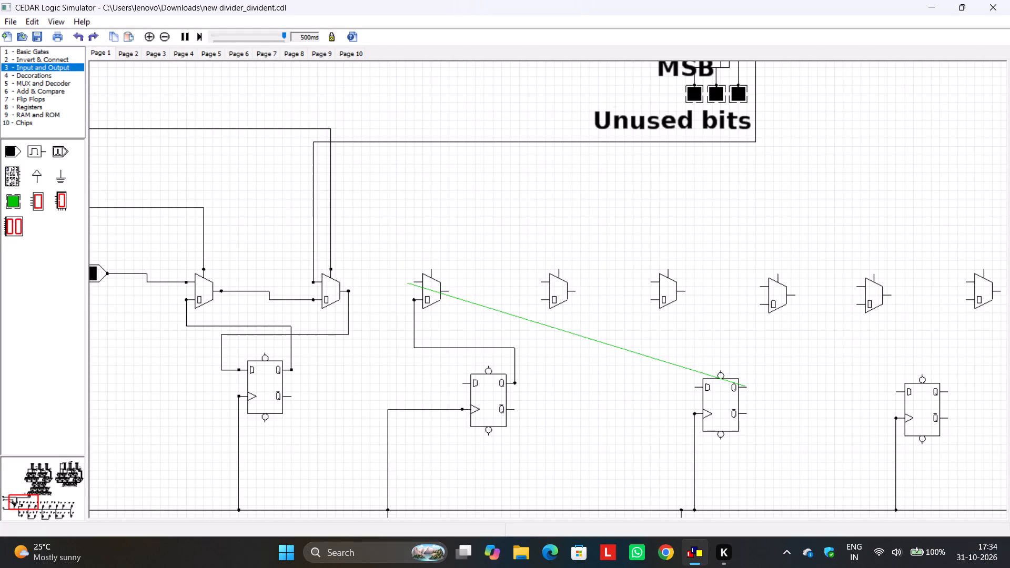
drag(407, 282, 413, 280)
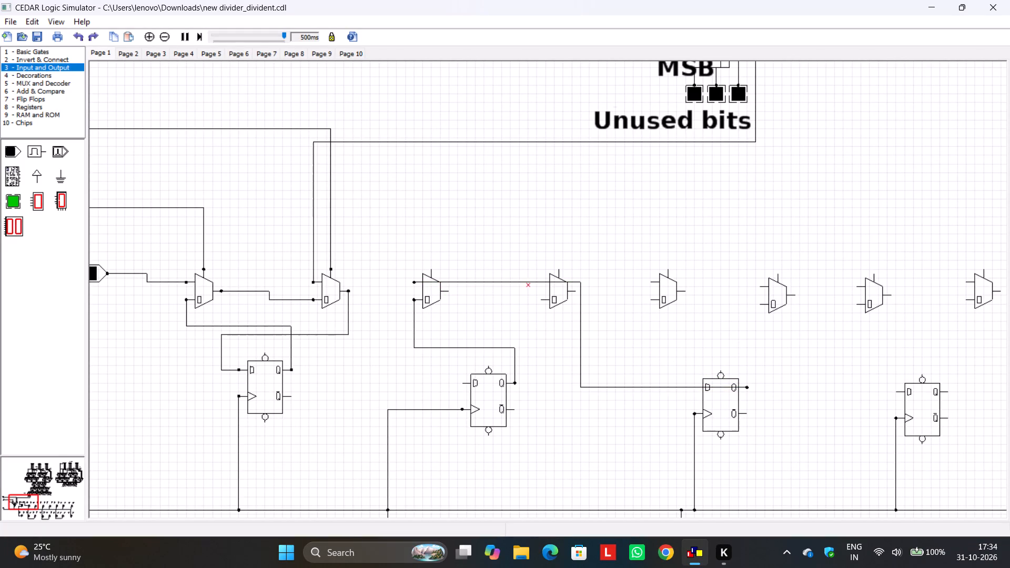
drag(529, 282, 524, 260)
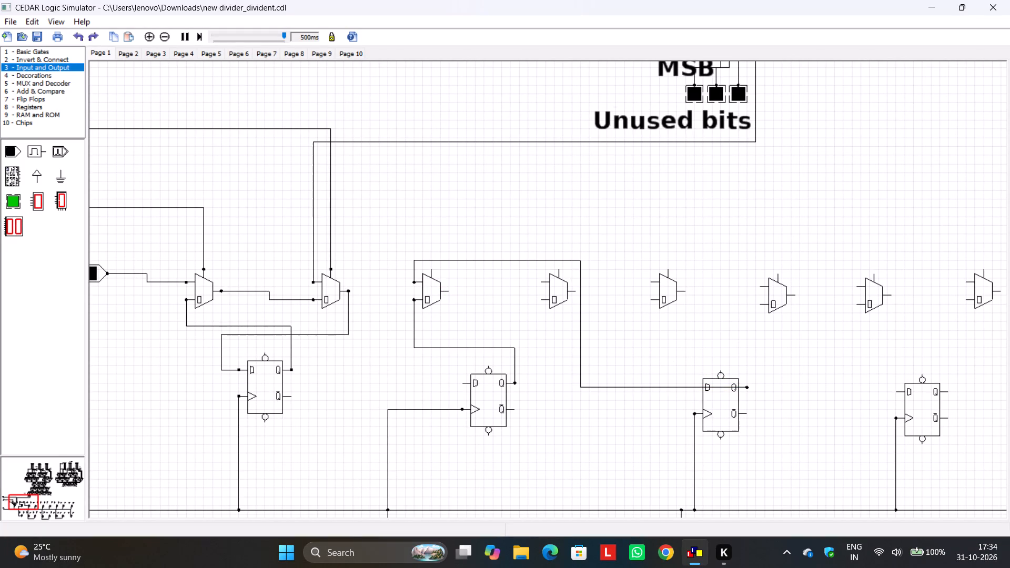
drag(524, 260, 524, 257)
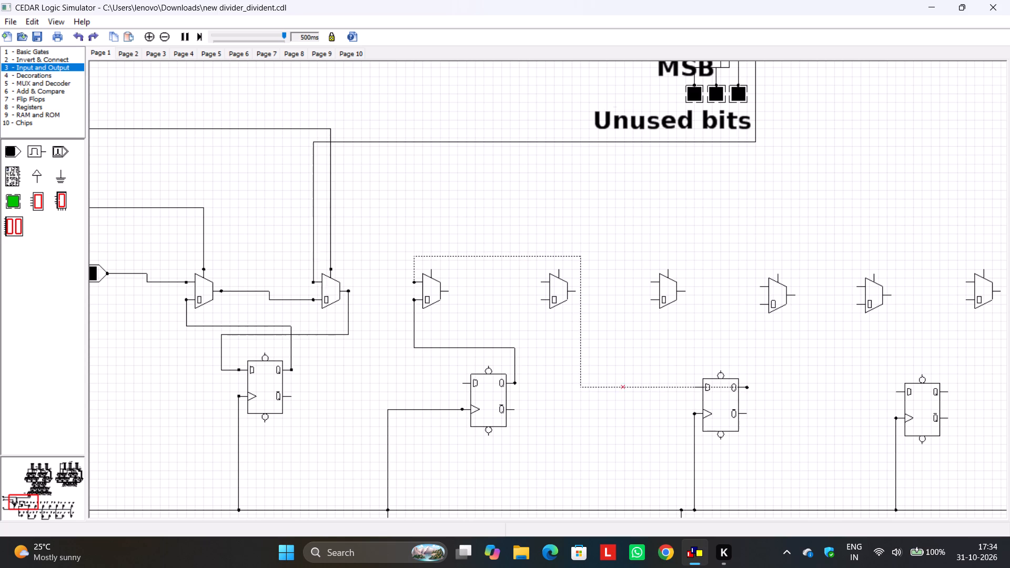
drag(540, 256, 530, 359)
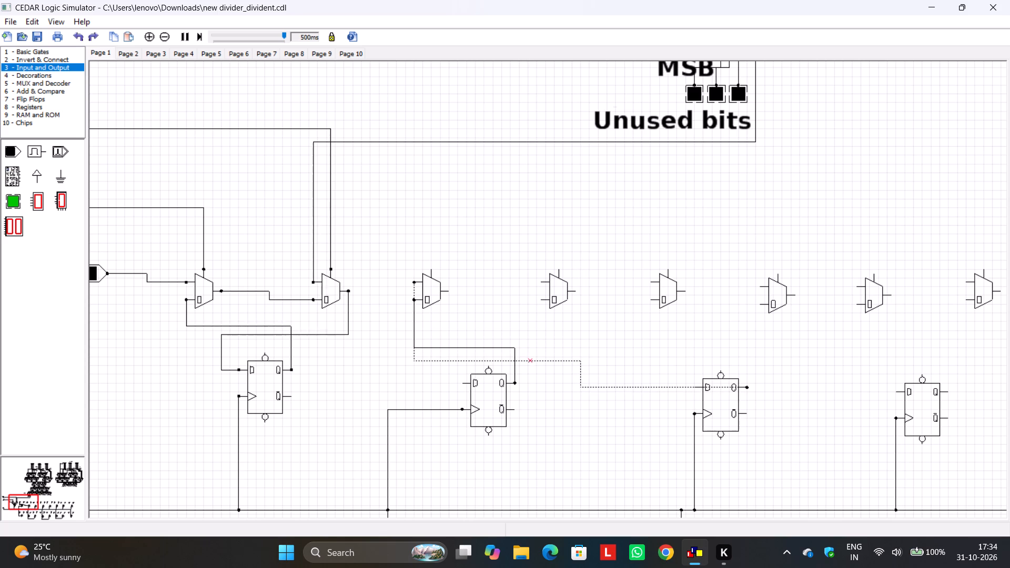
drag(413, 356, 403, 354)
click(479, 323)
drag(629, 387, 628, 370)
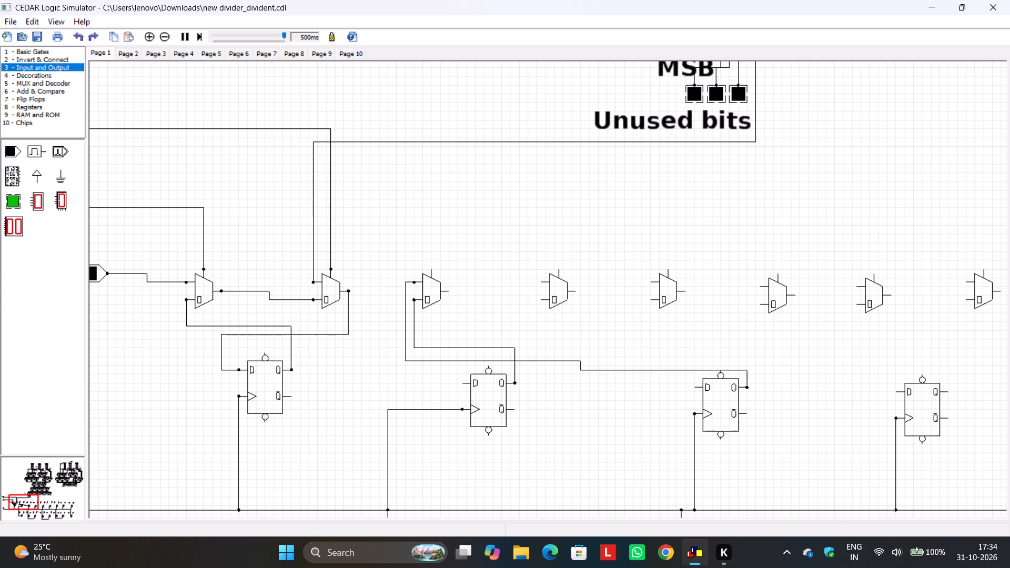
drag(628, 370, 628, 360)
click(623, 344)
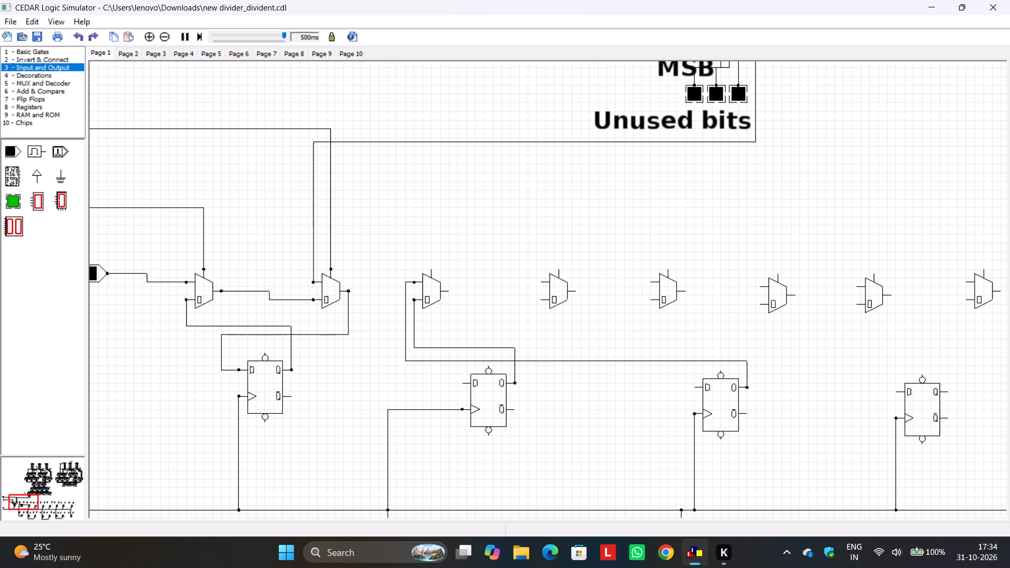
Connect the third upper multiplexer's select input to the Run division line, routing the wire level with the existing Run division wire.
middle_drag(525, 237, 885, 259)
drag(792, 292, 763, 291)
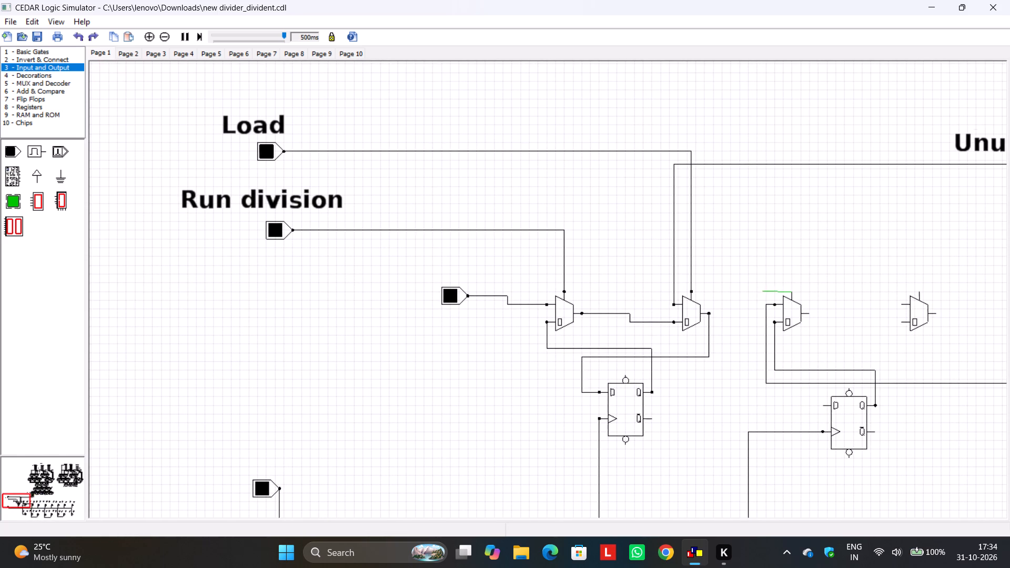
drag(763, 291, 563, 290)
drag(618, 289, 612, 230)
click(901, 224)
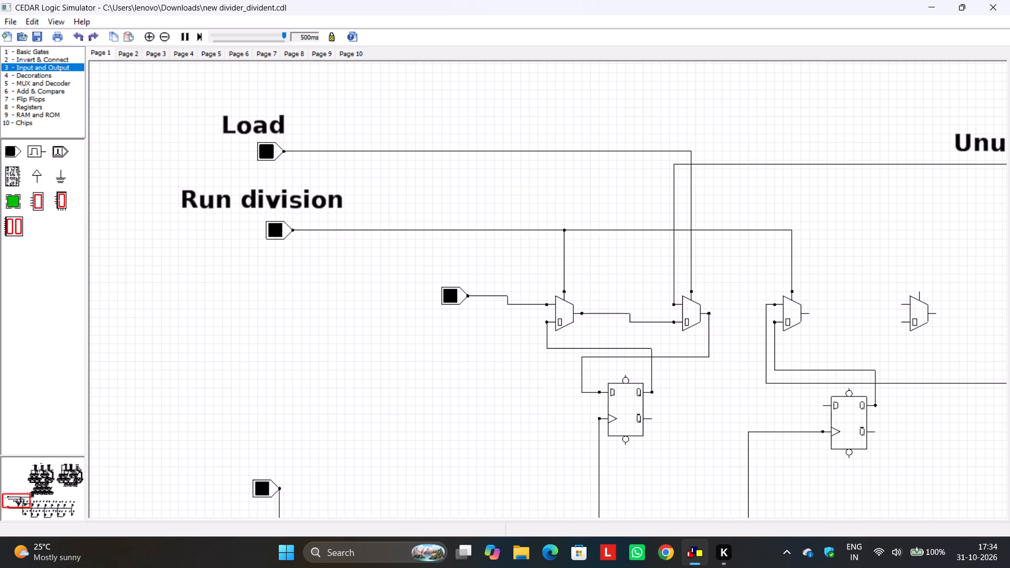
middle_drag(841, 226, 562, 228)
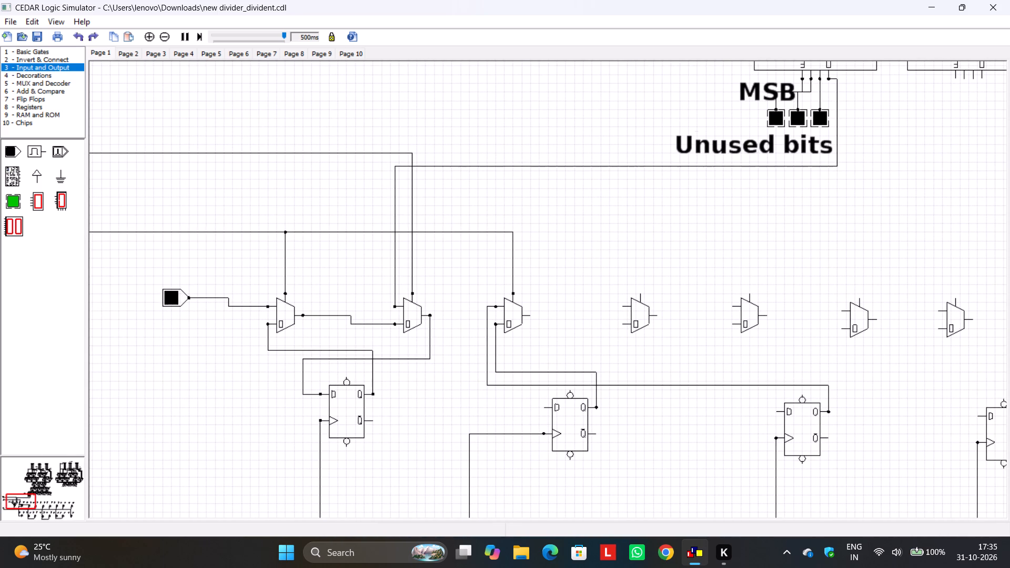
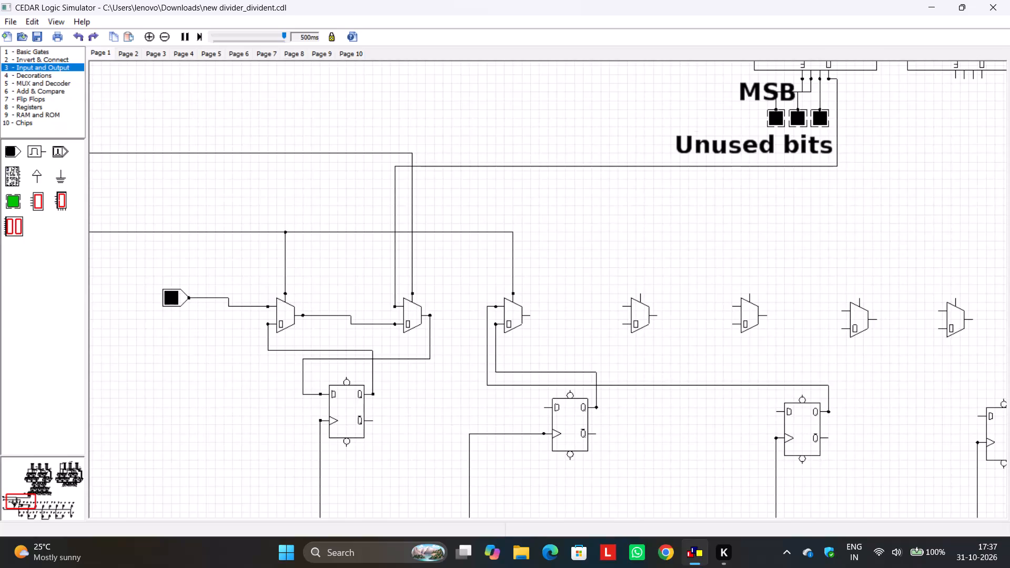
Delete the toggle input feeding the first upper multiplexer's upper data input, along with its wire.
click(244, 302)
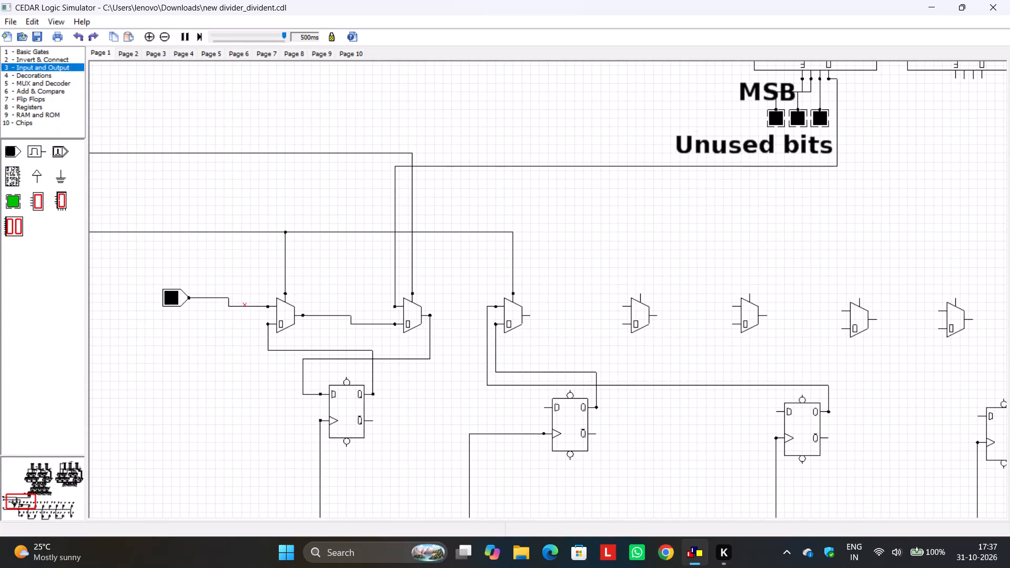
click(246, 307)
key(Delete)
click(167, 299)
key(Delete)
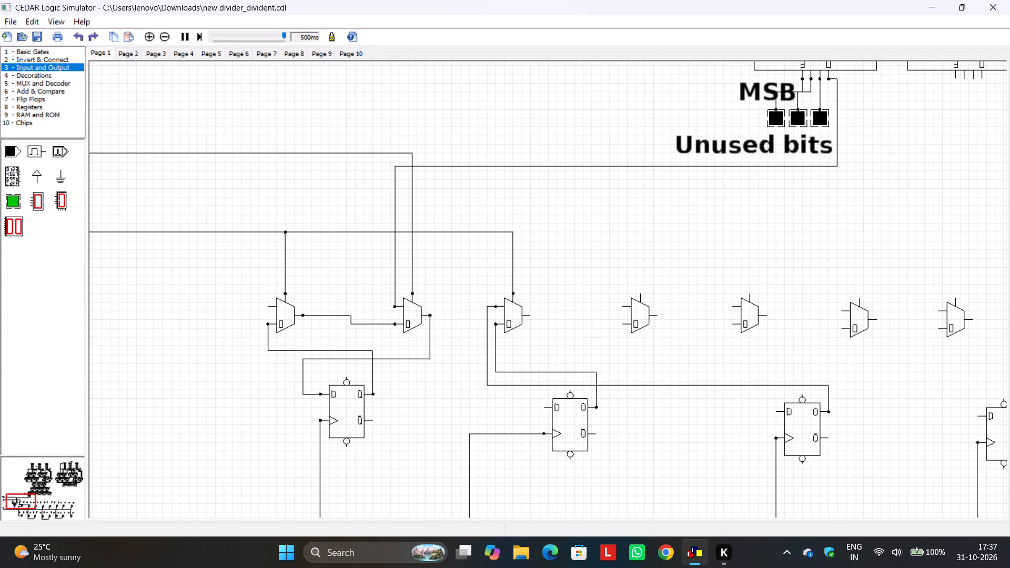
Wire the first upper multiplexer's upper data input to the second flip-flop's Q output, routing it around the multiplexer and above the flip-flops.
drag(267, 307, 269, 316)
drag(269, 316, 595, 407)
drag(488, 360, 462, 369)
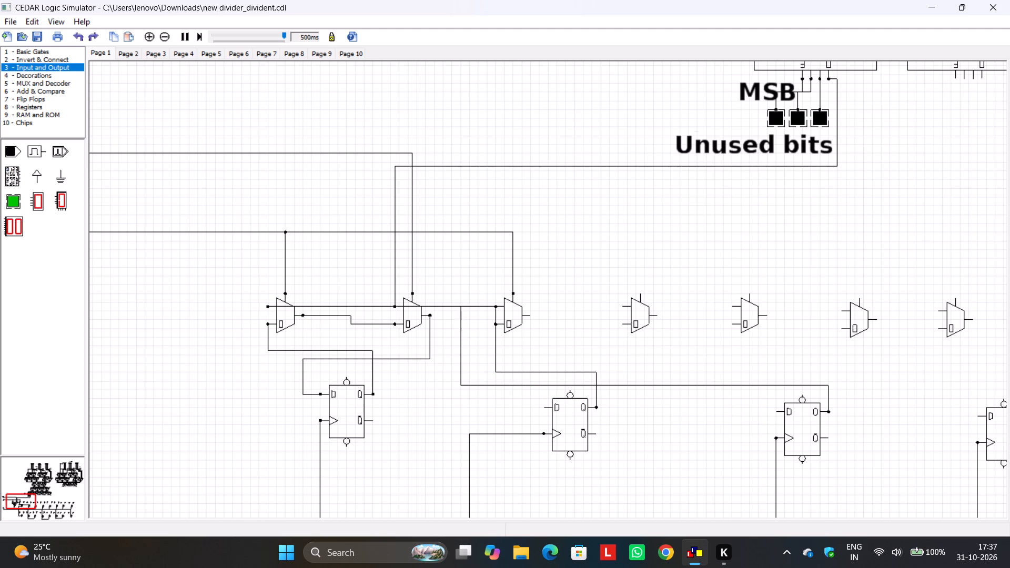
drag(462, 369, 484, 369)
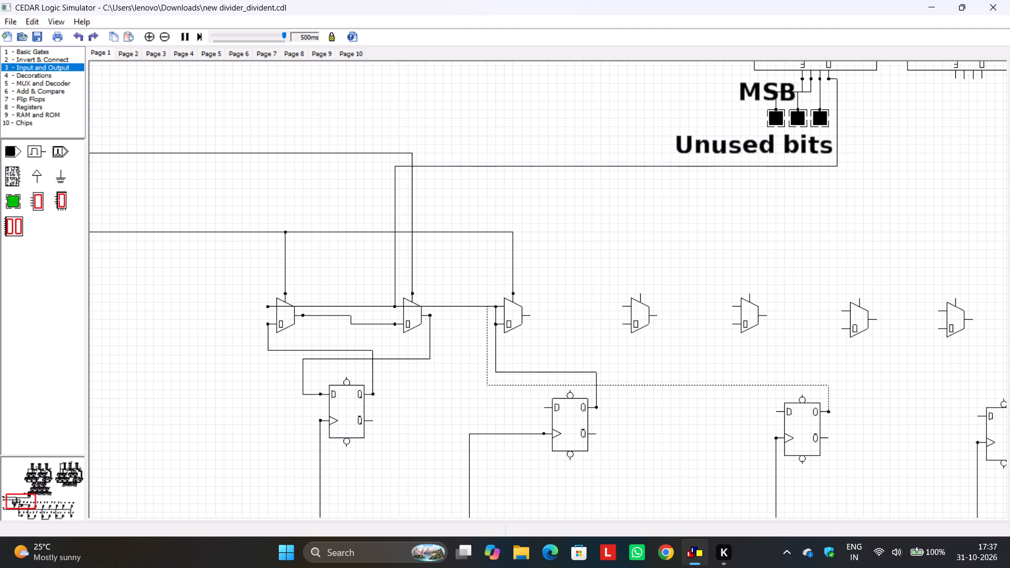
click(558, 347)
click(547, 371)
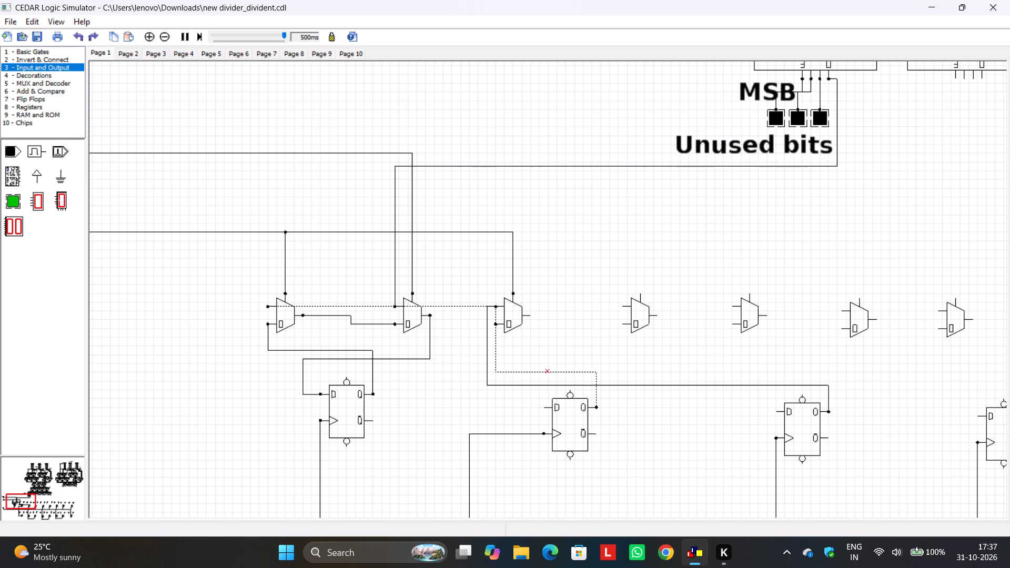
click(547, 371)
drag(361, 305, 362, 362)
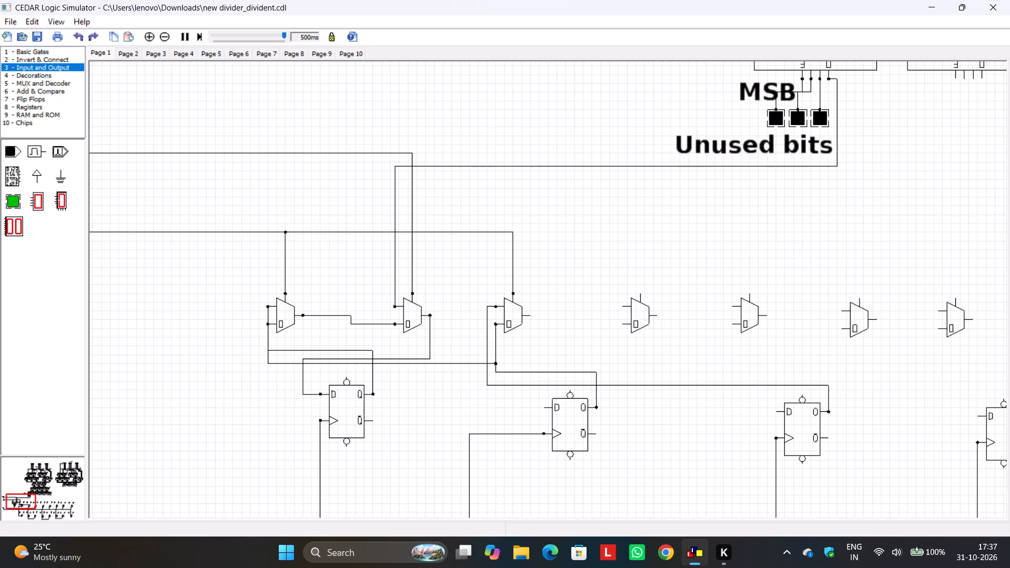
drag(362, 362, 362, 369)
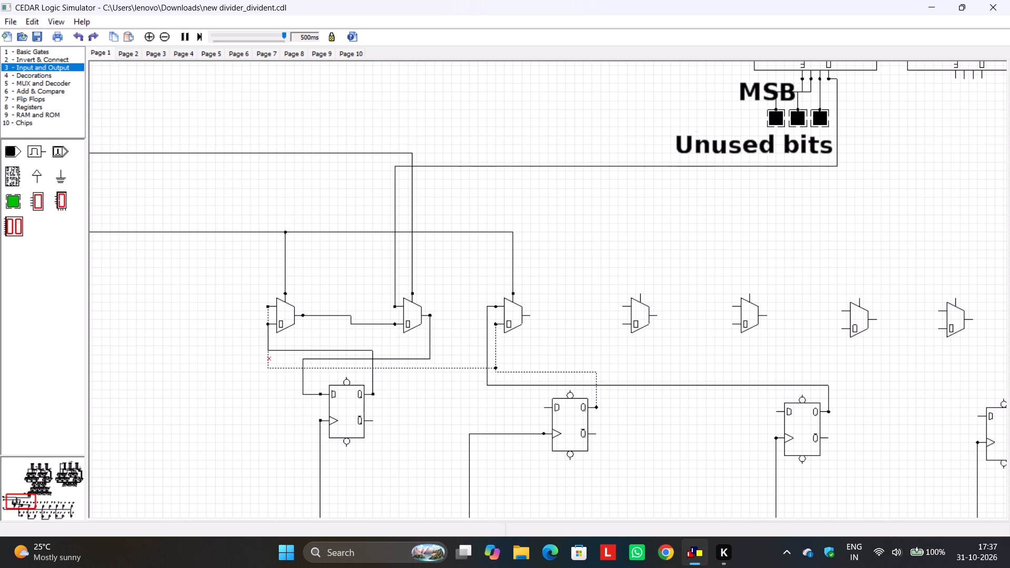
drag(269, 358, 250, 357)
click(569, 343)
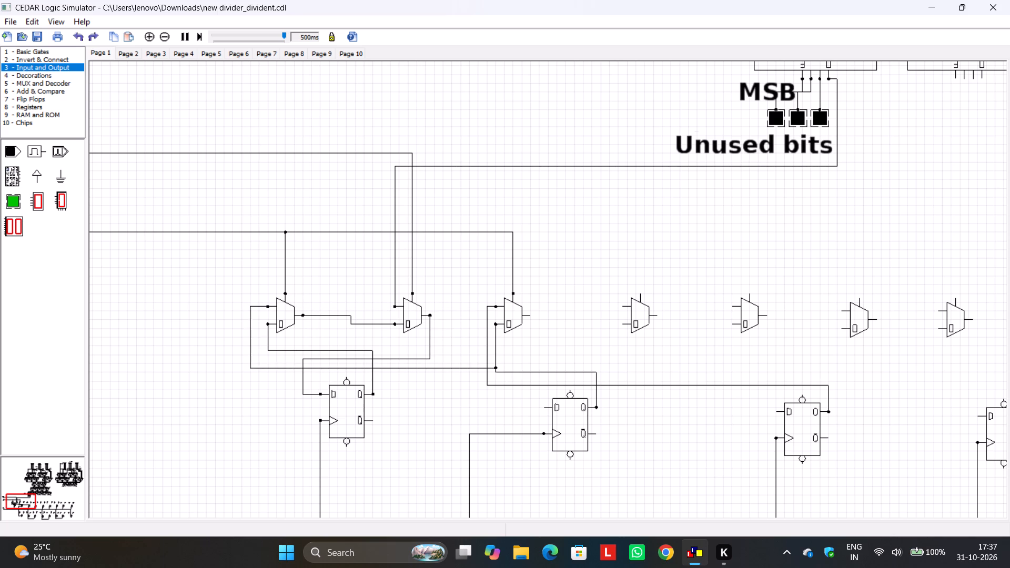
Wire the third upper multiplexer's output to the fourth upper multiplexer's lower data input.
middle_drag(696, 353, 532, 352)
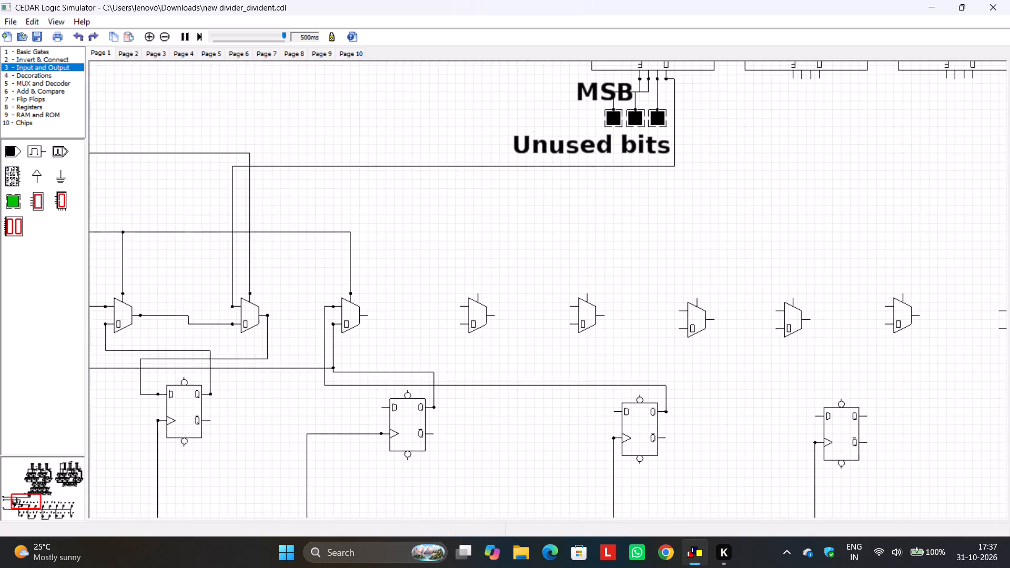
middle_drag(532, 352, 491, 356)
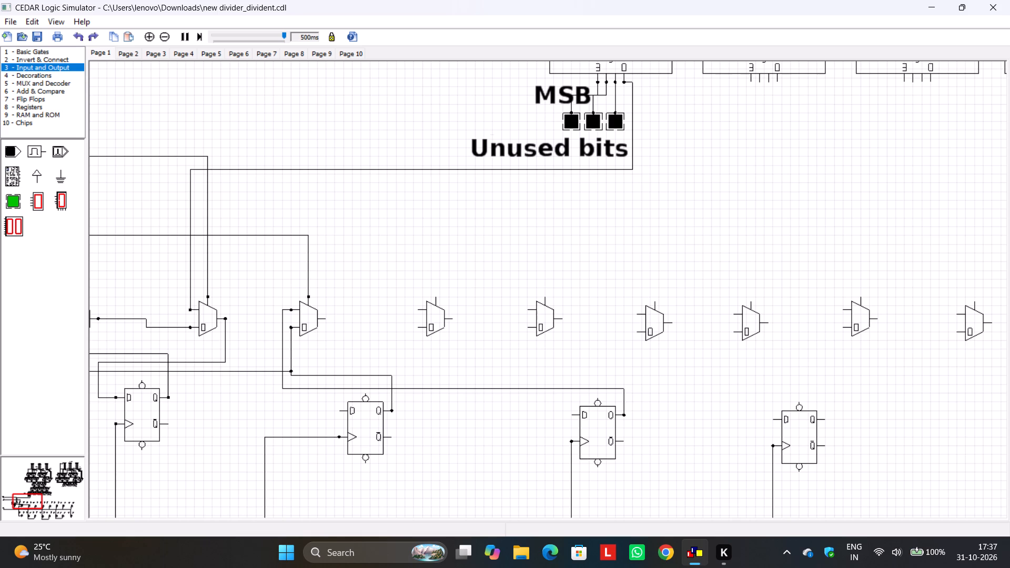
scroll(471, 363, up, 1)
middle_drag(471, 363, 709, 272)
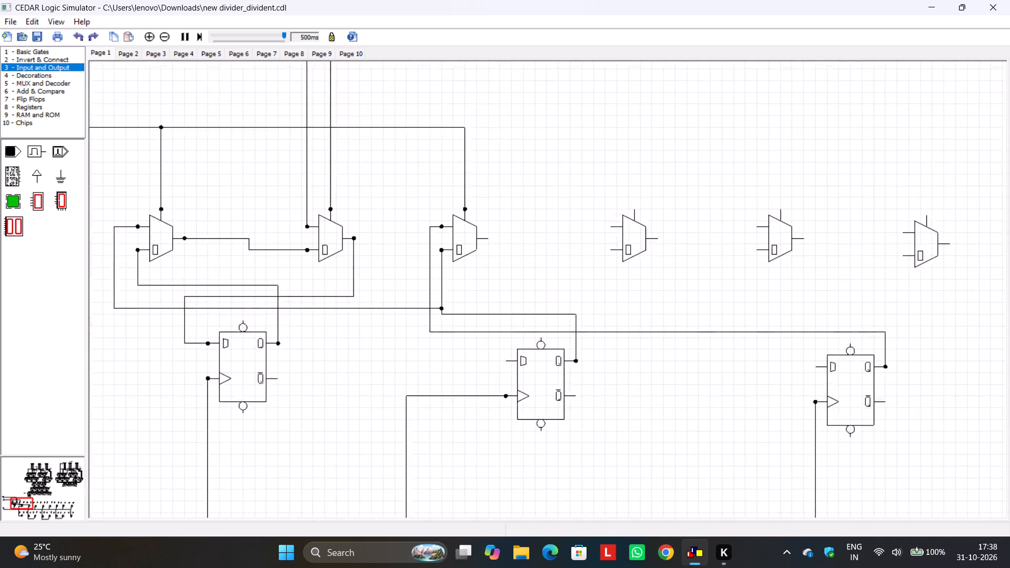
middle_drag(709, 272, 732, 263)
scroll(722, 265, down, 1)
middle_drag(552, 263, 630, 267)
middle_drag(648, 274, 603, 275)
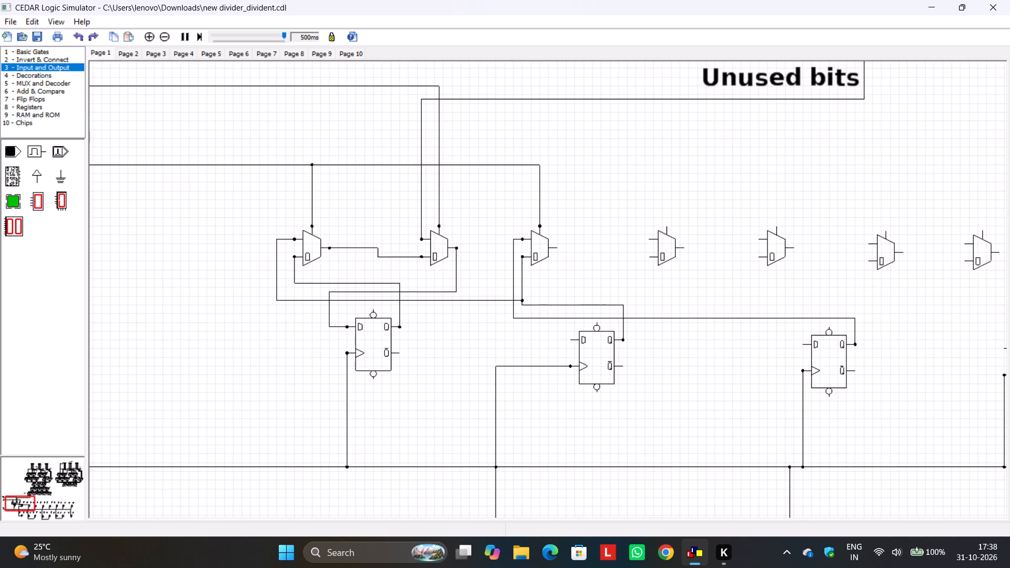
drag(558, 248, 591, 250)
drag(591, 250, 652, 256)
Wire the fourth upper multiplexer's output to the second flip-flop's D input, routing it between the multiplexer and flip-flop rows.
drag(684, 248, 572, 338)
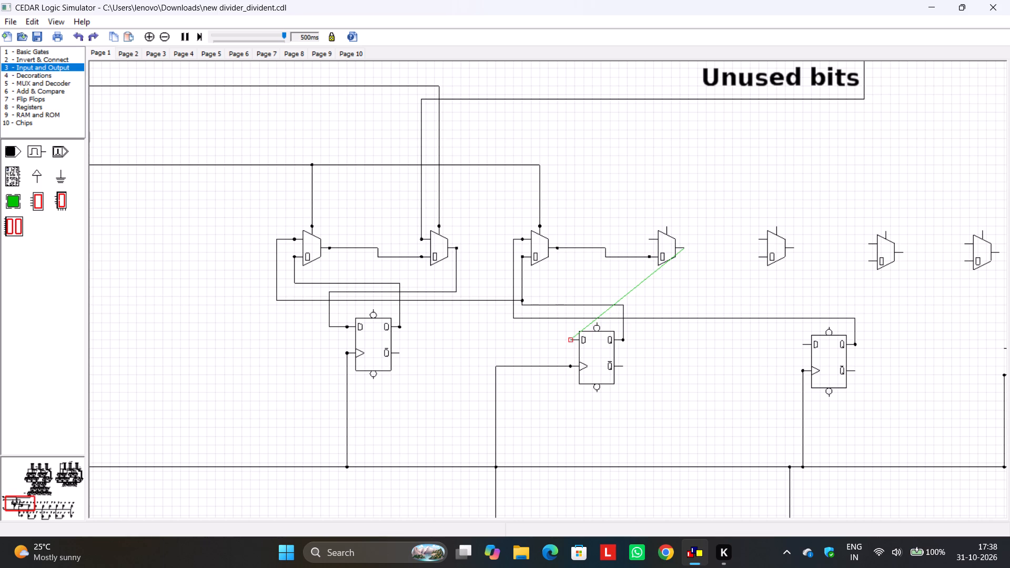
drag(572, 338, 570, 339)
drag(627, 296, 586, 296)
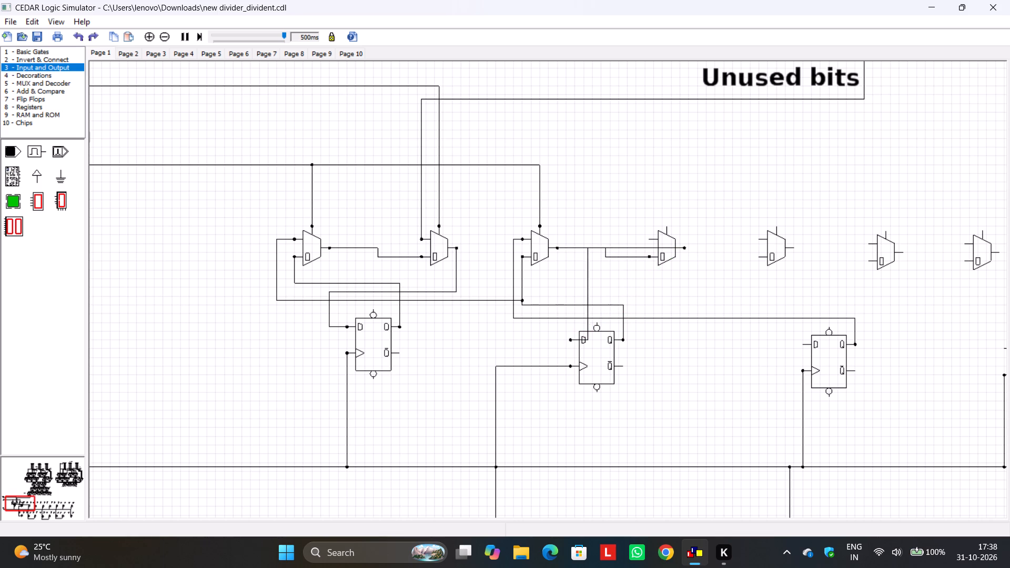
drag(586, 296, 572, 296)
drag(628, 248, 638, 290)
click(726, 283)
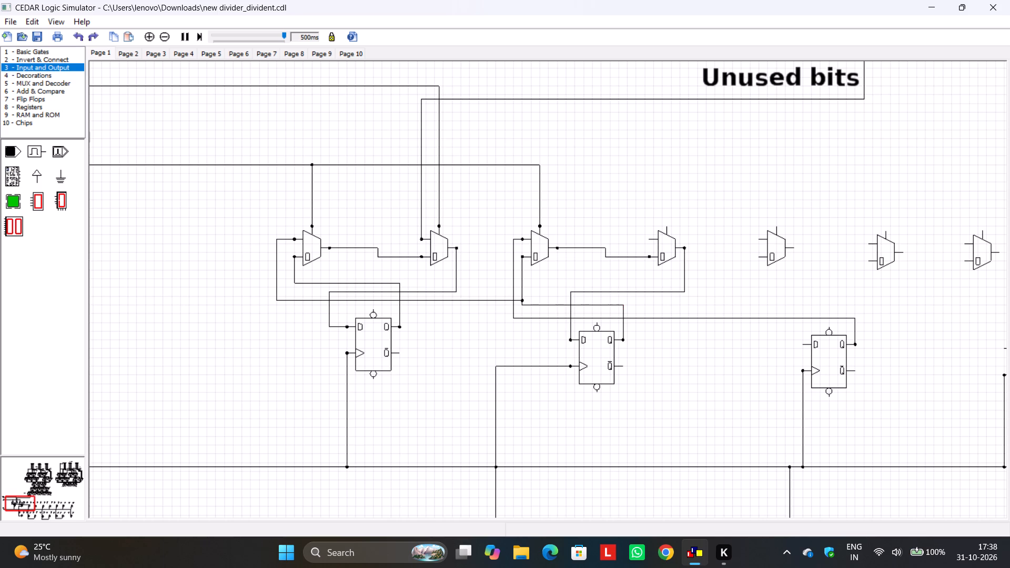
Wire sum output 3 of the second A x 100 adder to the fourth upper multiplexer's upper data input, routing it above the multiplexers.
middle_drag(713, 289, 635, 409)
scroll(626, 289, down, 1)
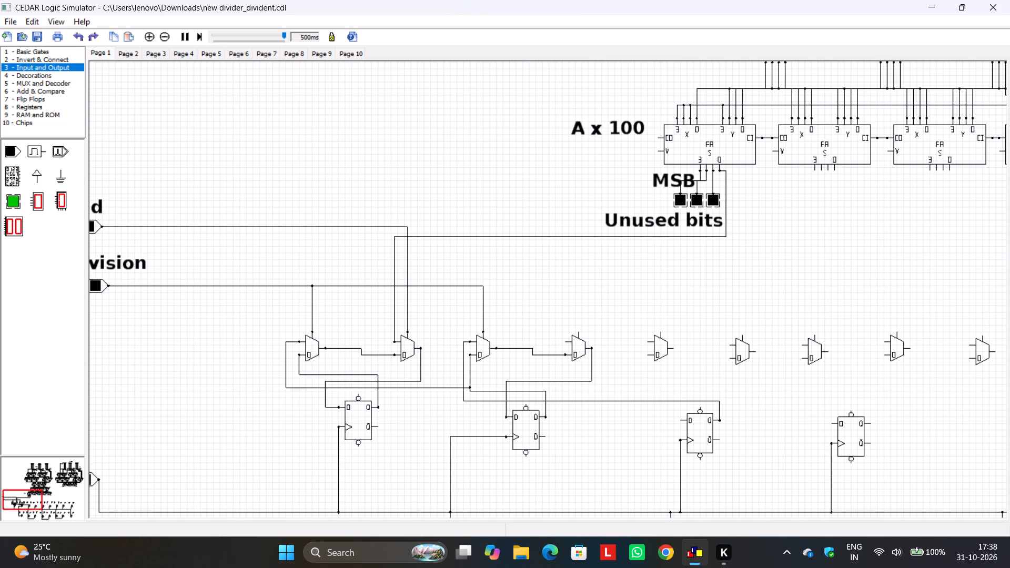
drag(811, 169, 587, 322)
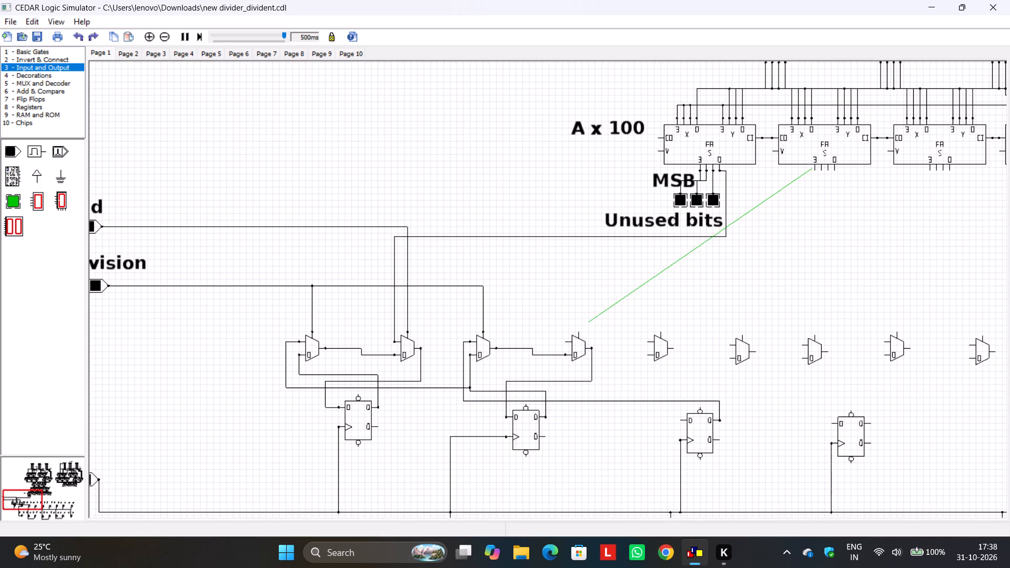
drag(587, 322, 565, 339)
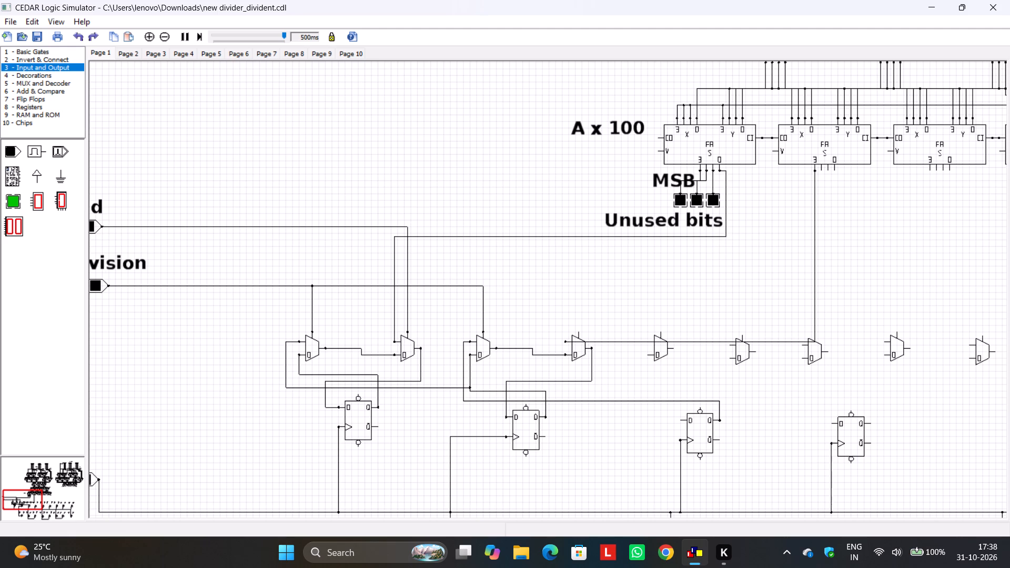
drag(708, 342, 705, 245)
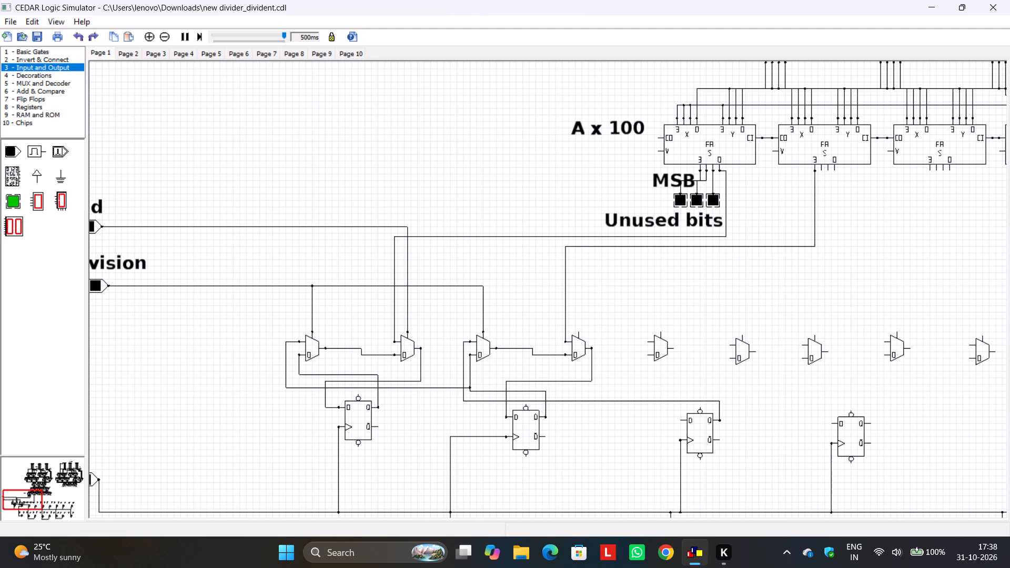
drag(705, 245, 707, 241)
click(709, 287)
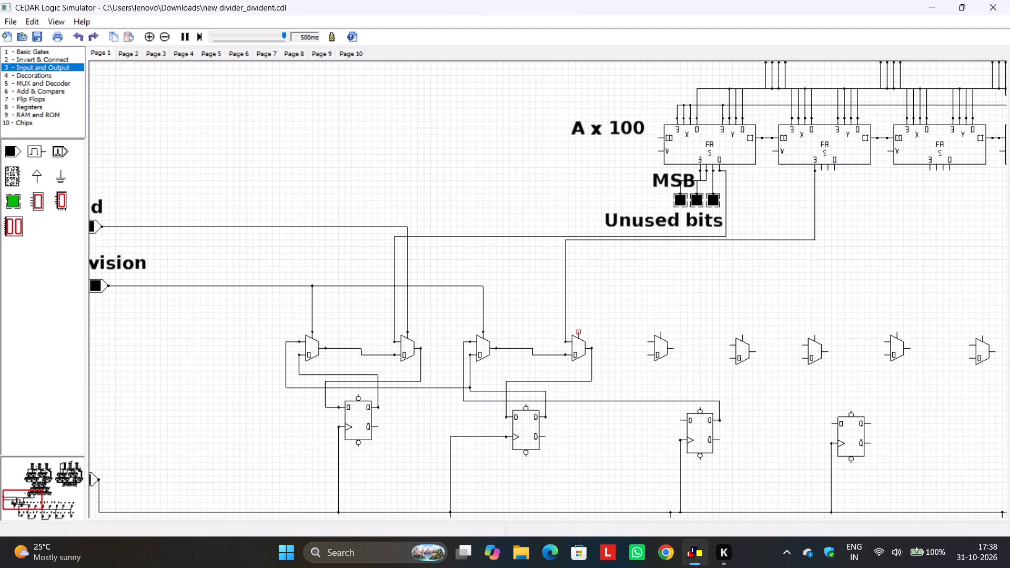
Connect the fourth upper multiplexer's select input to the Load line, routing the branch just above the Run division wire.
drag(578, 331, 185, 239)
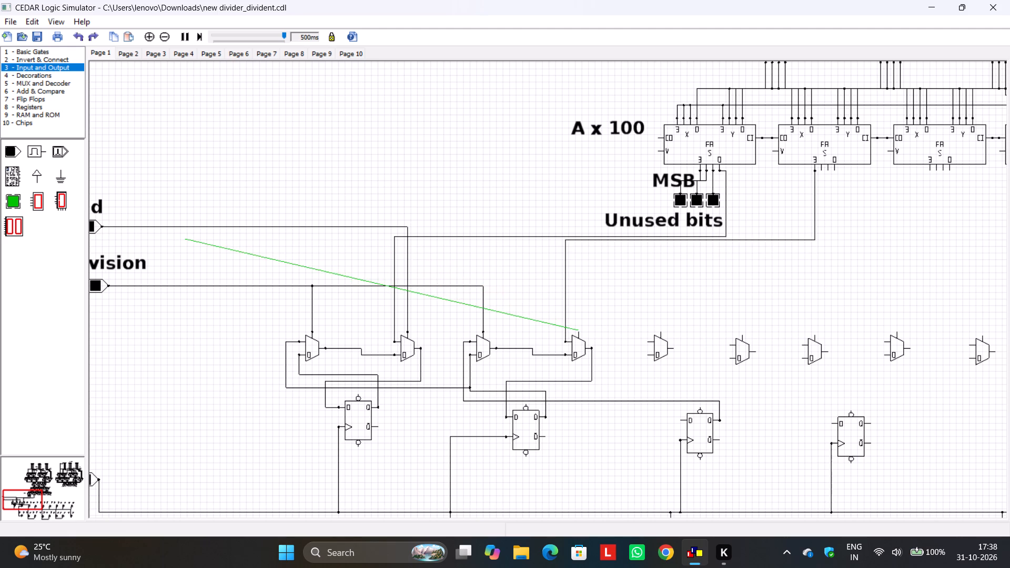
drag(185, 239, 185, 239)
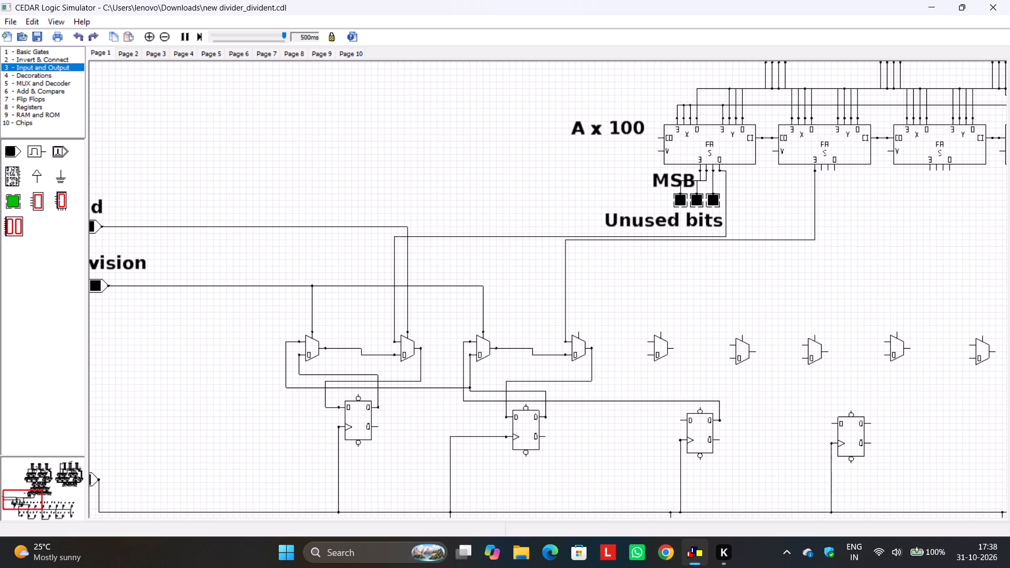
drag(577, 330, 406, 332)
drag(500, 331, 507, 265)
drag(507, 265, 507, 266)
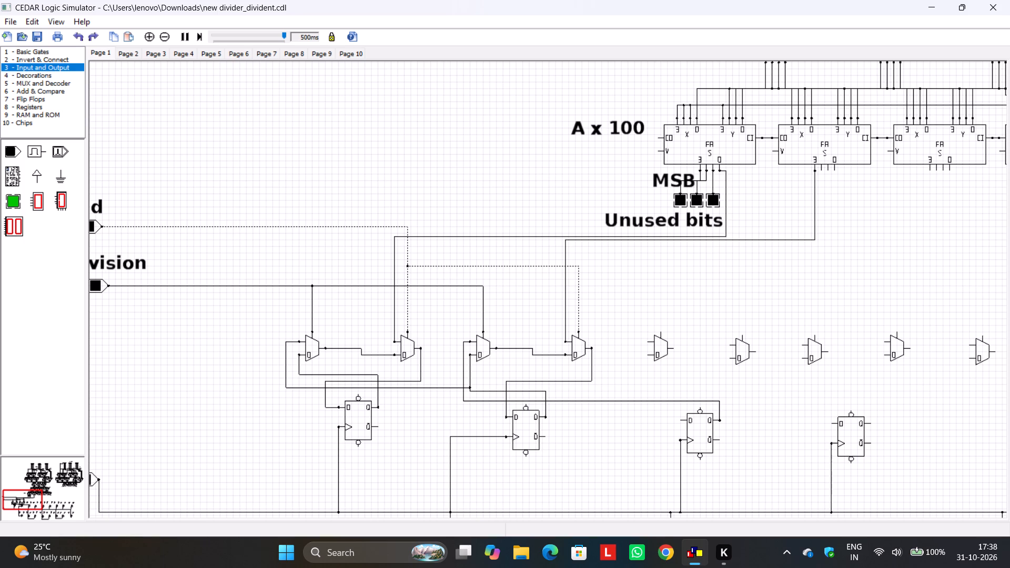
click(633, 272)
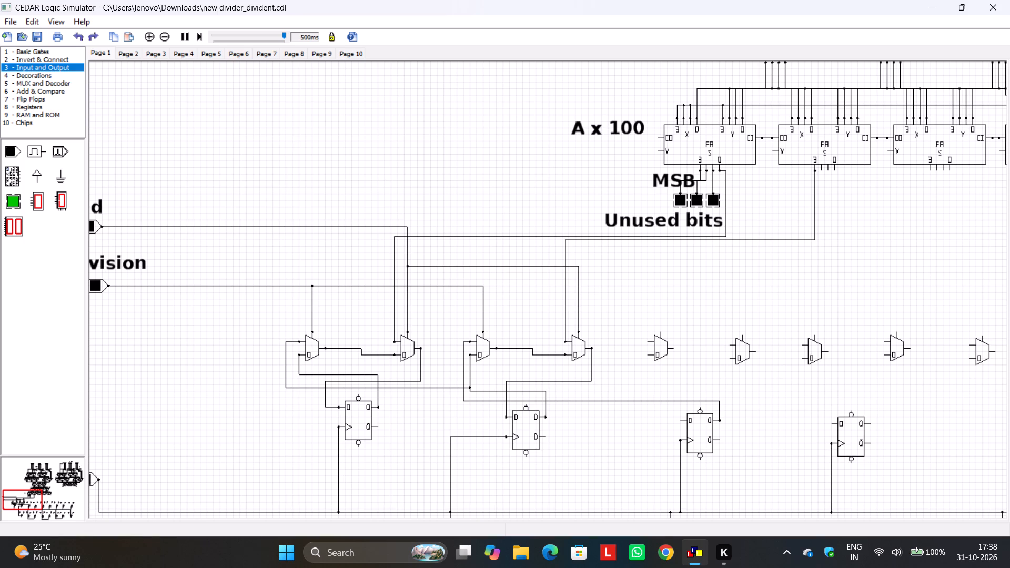
Wire the fifth upper multiplexer's lower data input to the third flip-flop's Q output.
middle_drag(718, 369, 665, 303)
scroll(661, 315, up, 2)
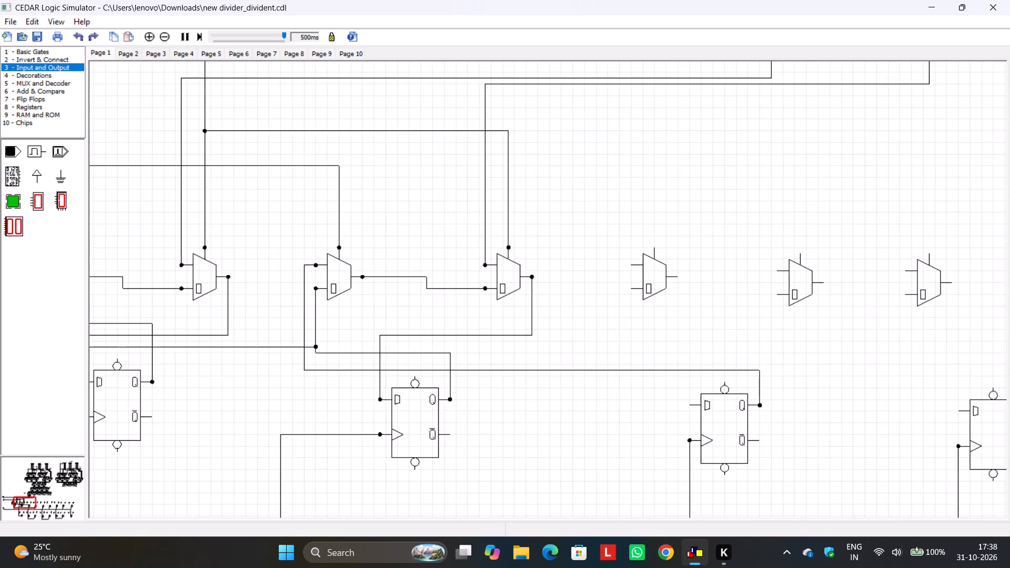
scroll(706, 329, down, 1)
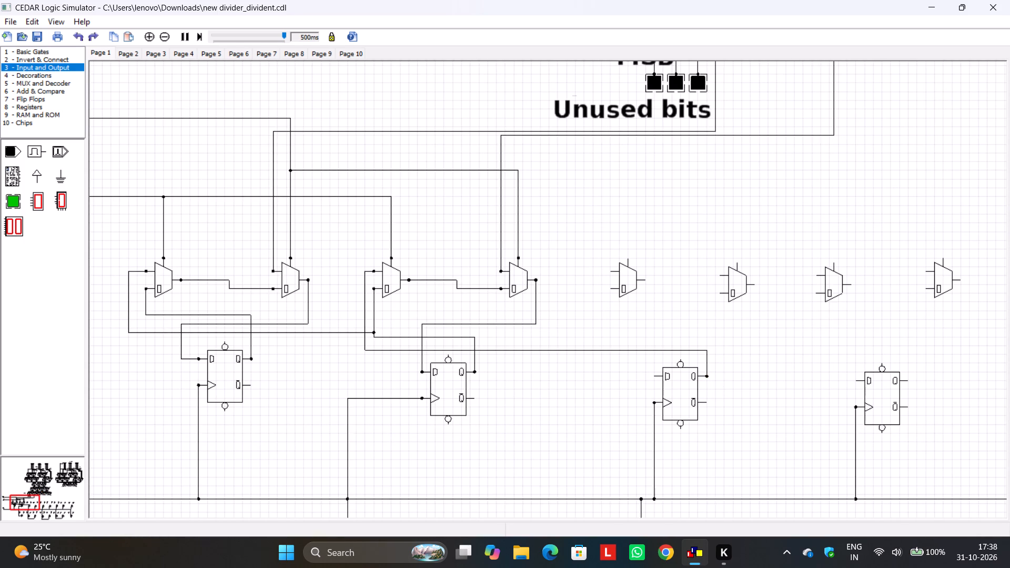
drag(611, 287, 611, 291)
drag(611, 291, 708, 373)
drag(708, 373, 707, 374)
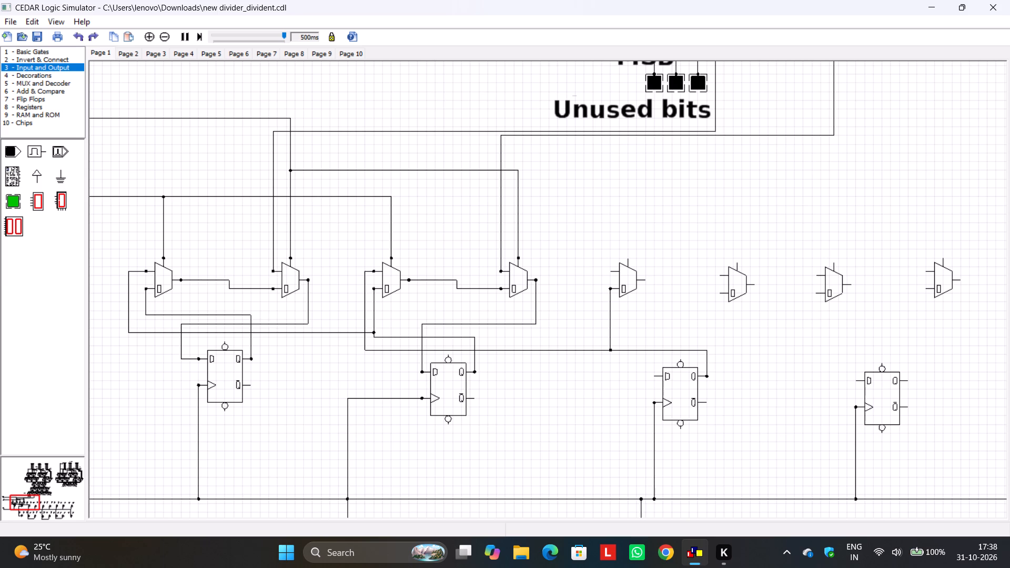
Align the horizontal wire from the second flip-flop's Q output with its branch to the first upper multiplexer.
click(408, 337)
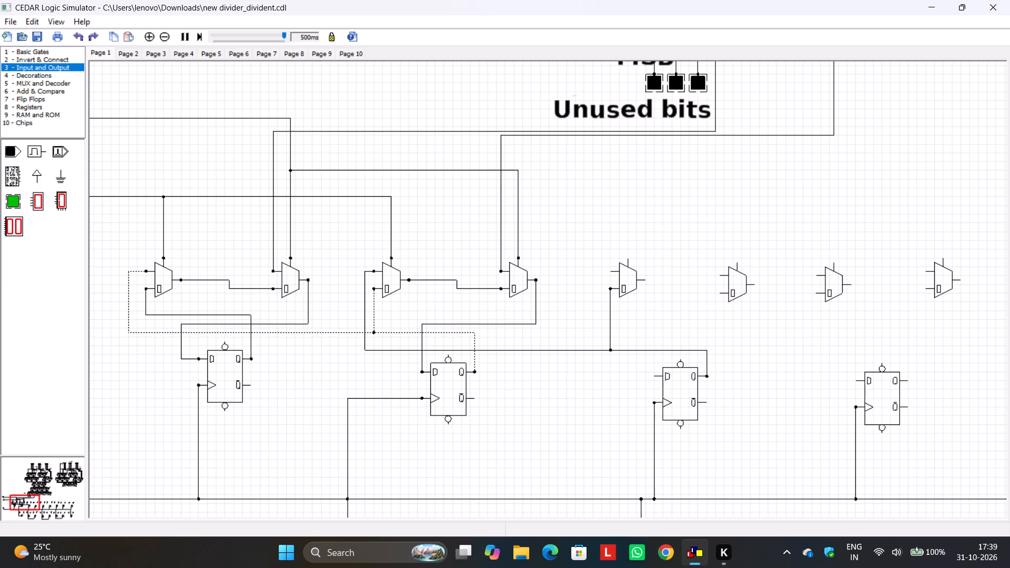
Wire the sixth upper multiplexer's output to the third flip-flop's D input, and the fifth multiplexer's output to the sixth's lower data input.
click(499, 330)
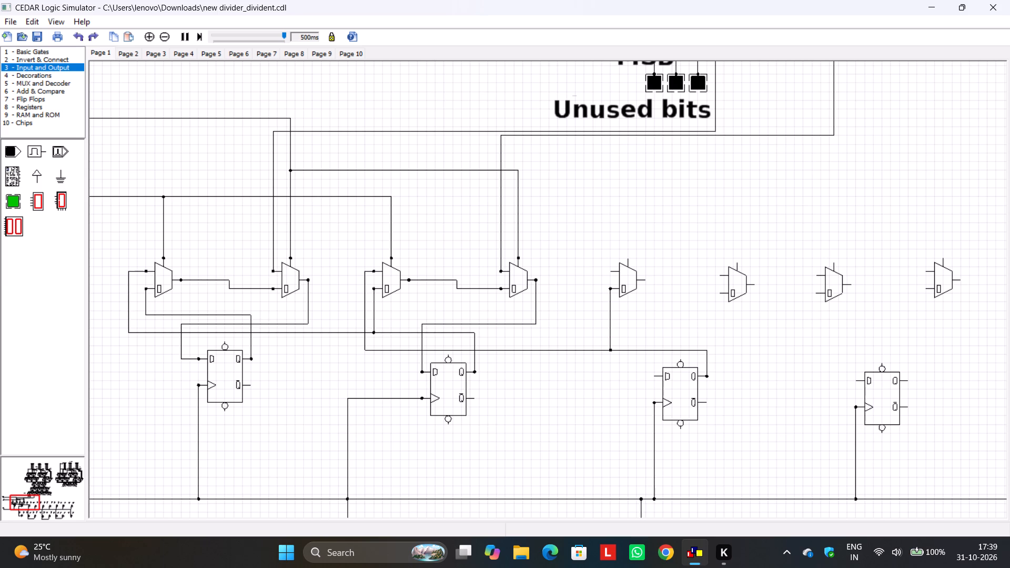
drag(653, 376, 755, 286)
drag(685, 374, 683, 333)
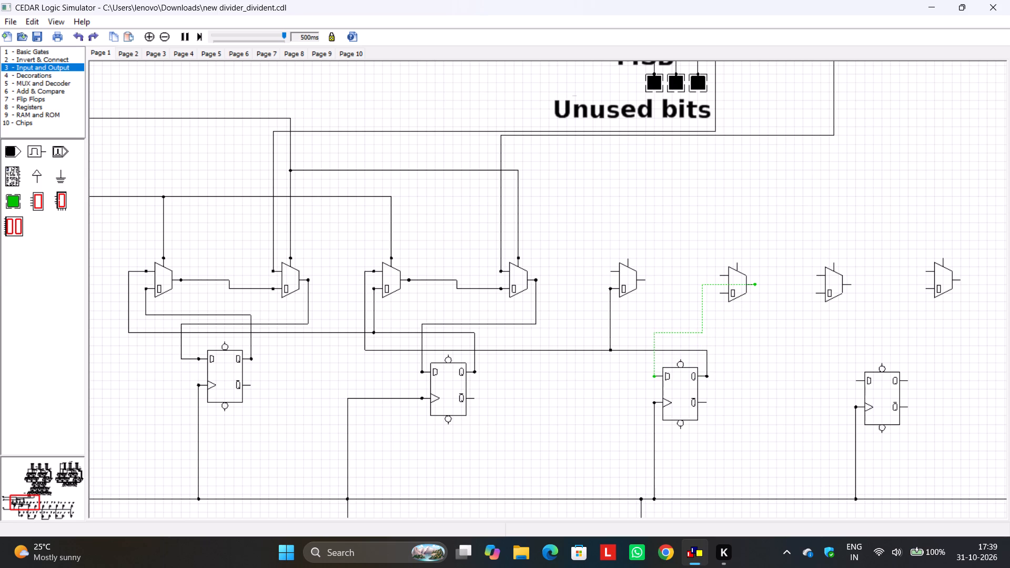
drag(713, 285, 723, 329)
drag(723, 329, 723, 331)
click(739, 375)
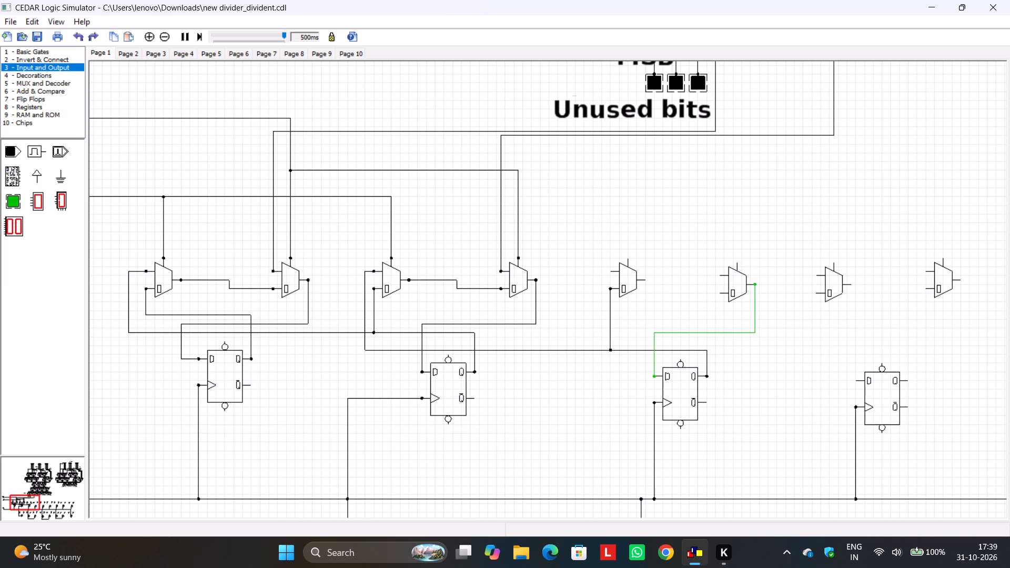
drag(647, 278, 721, 292)
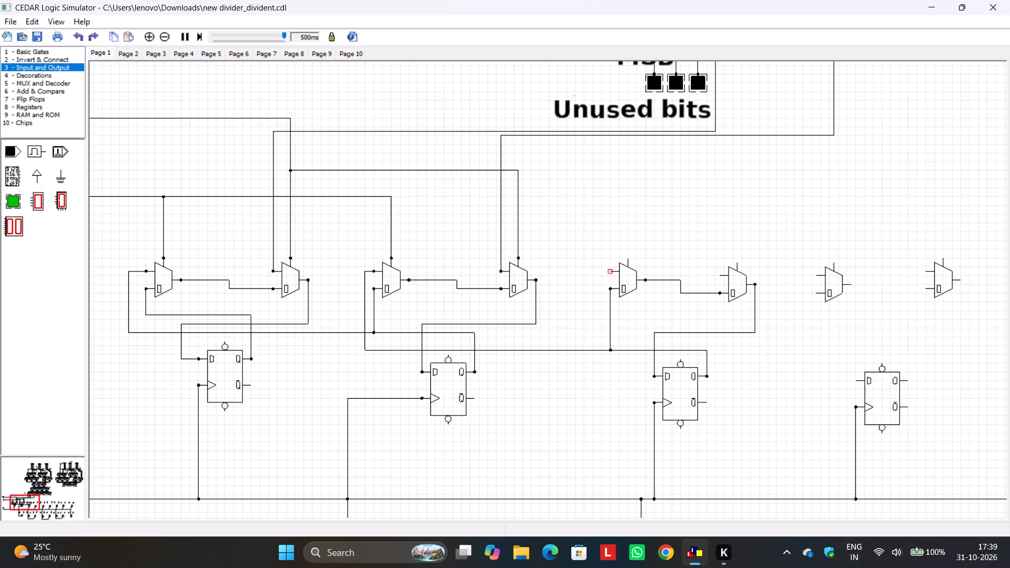
Wire the fifth upper multiplexer's upper data input to the fourth flip-flop's Q output, routing it around the multiplexer and above the flip-flops.
drag(608, 273, 910, 380)
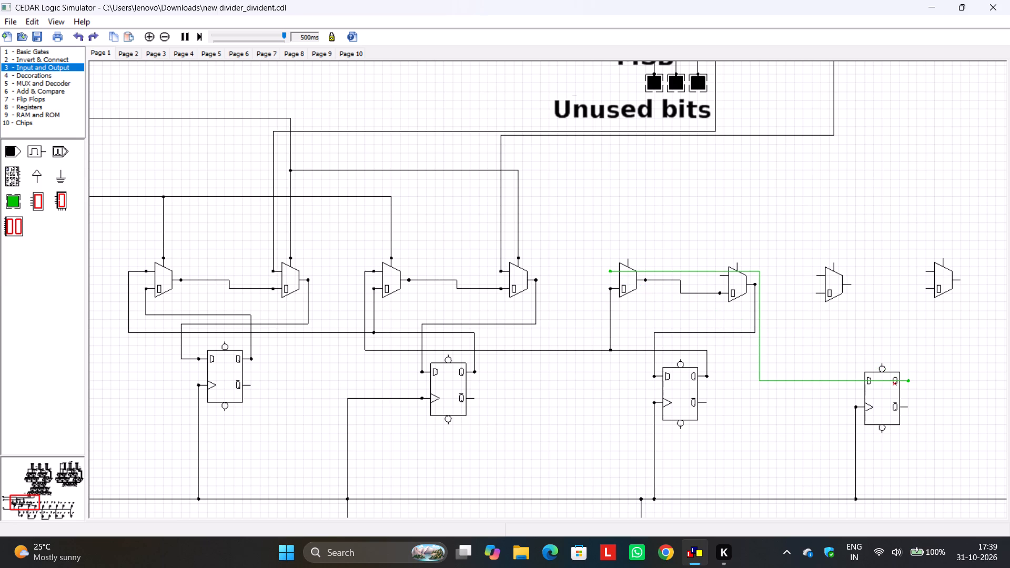
drag(699, 271, 699, 278)
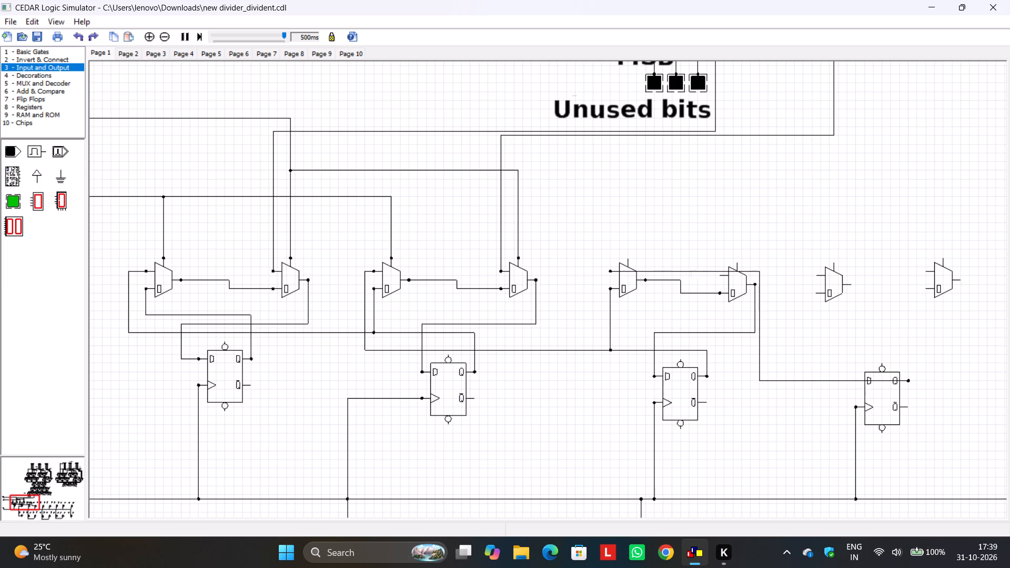
drag(699, 278, 700, 342)
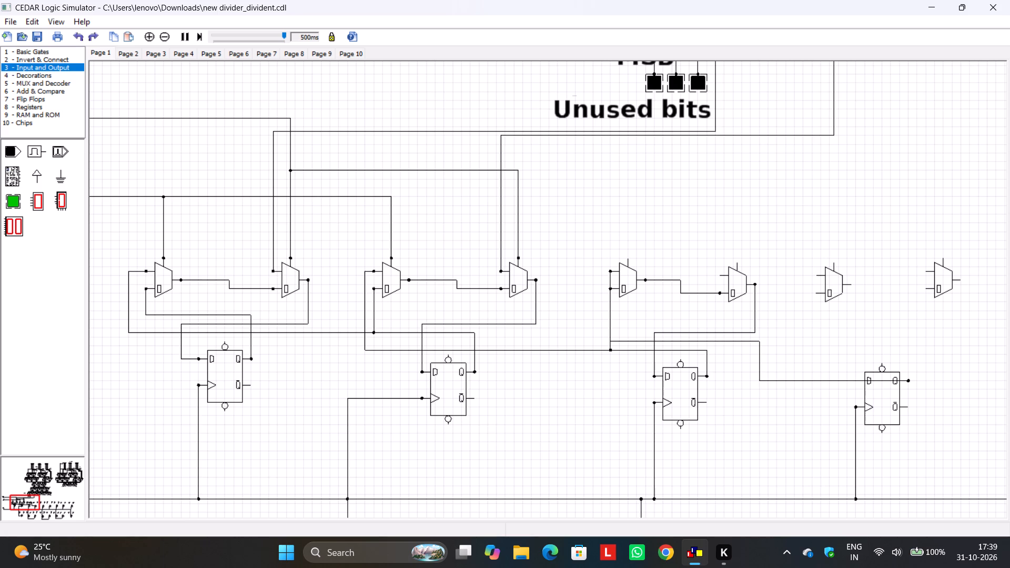
drag(700, 342, 700, 358)
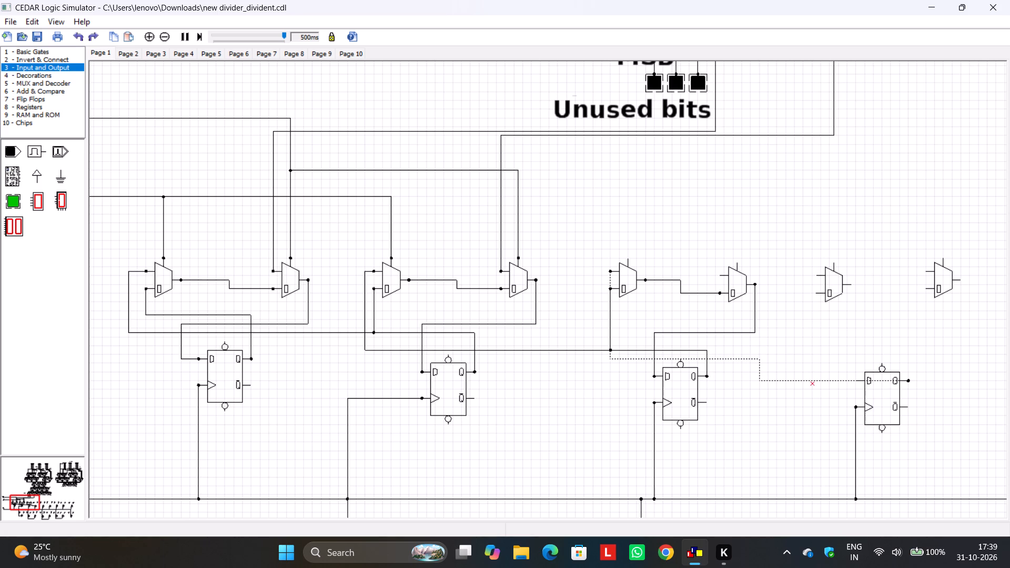
drag(811, 382, 827, 342)
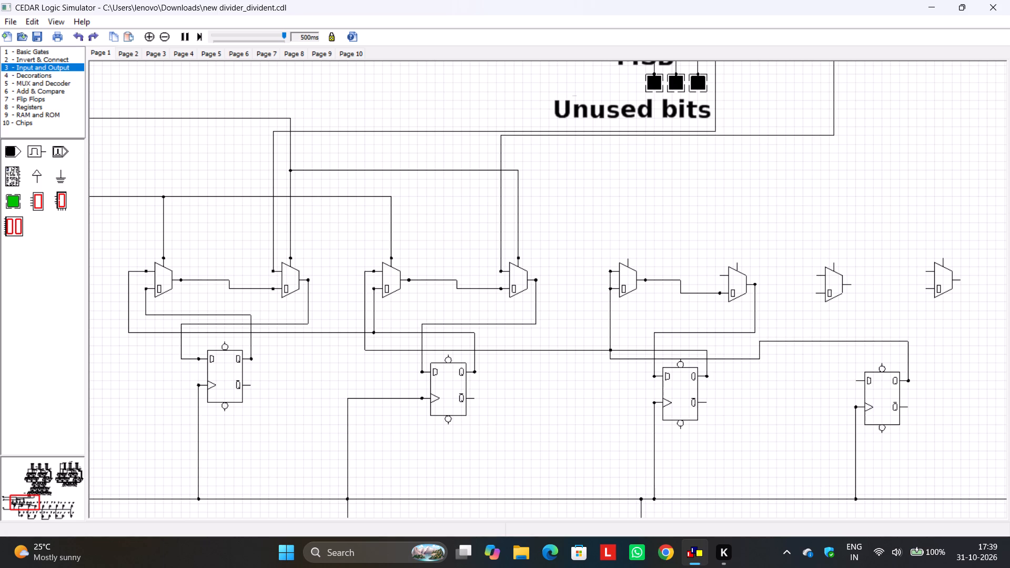
drag(827, 342, 827, 343)
click(823, 330)
drag(610, 356, 598, 356)
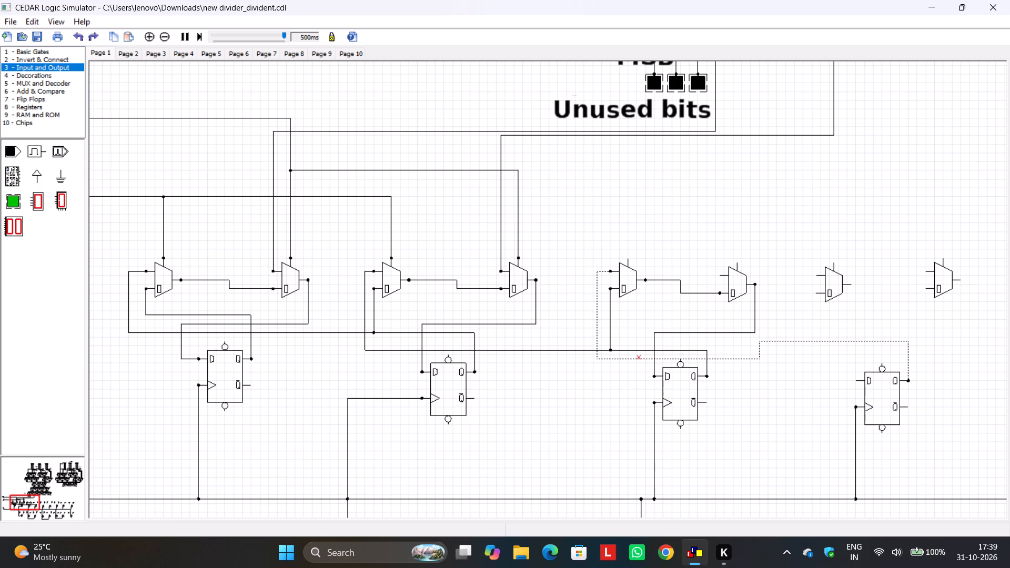
drag(639, 360, 643, 343)
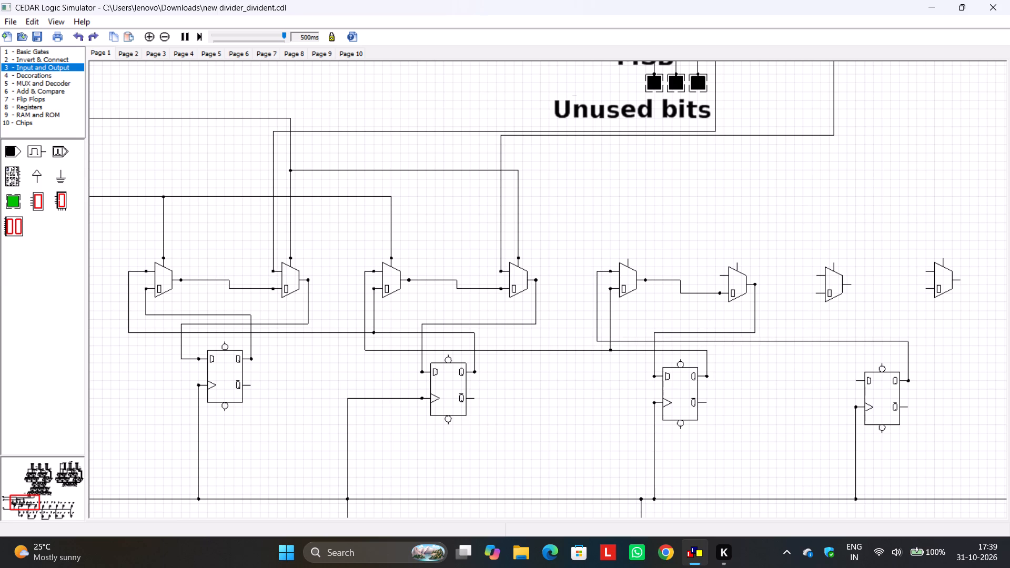
drag(643, 343, 643, 342)
click(770, 321)
Wire sum output 2 of the second A x 100 adder to the sixth upper multiplexer's upper data input, routing it above the multiplexers.
middle_drag(795, 319, 689, 384)
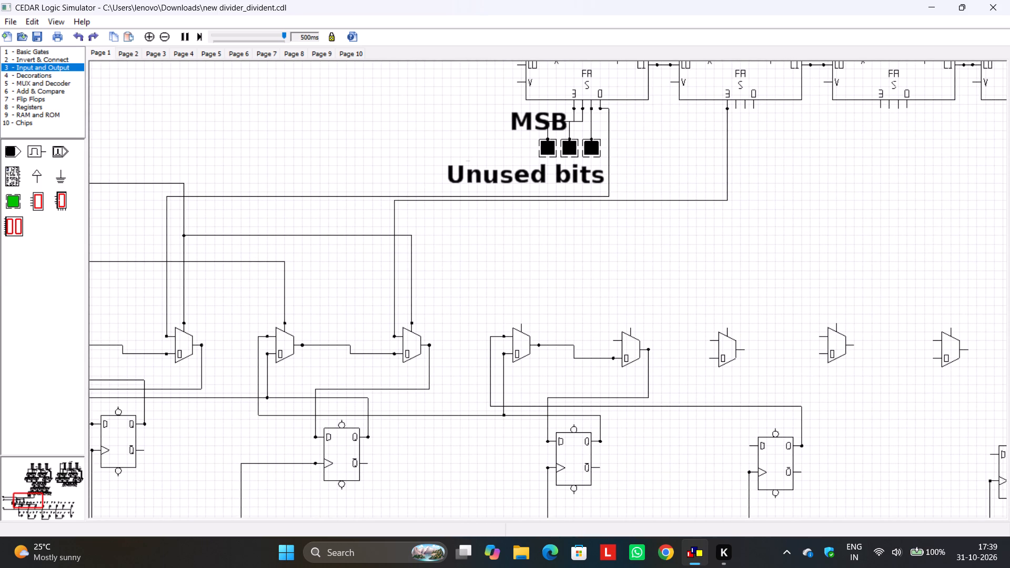
drag(613, 339, 640, 236)
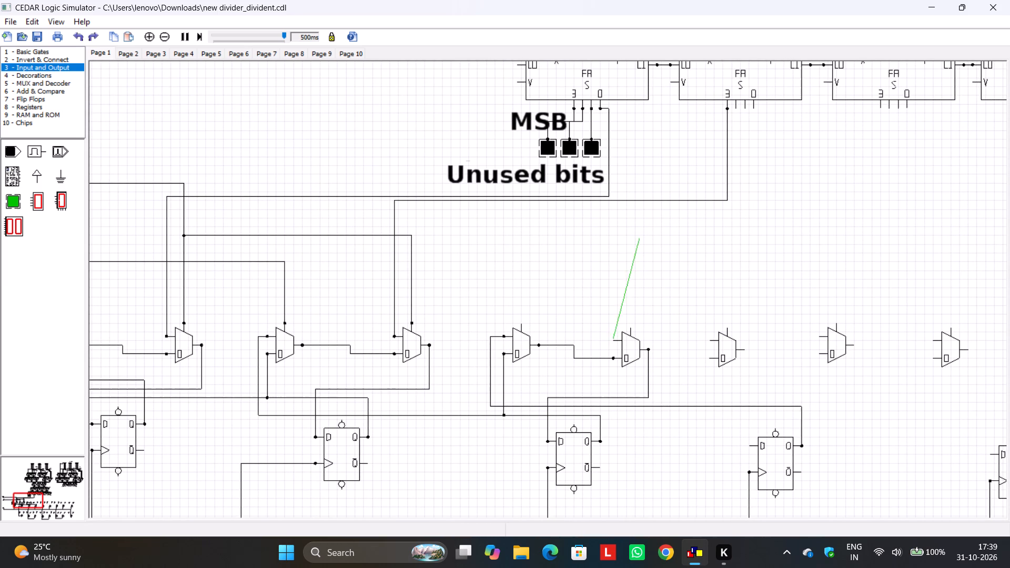
drag(640, 236, 734, 109)
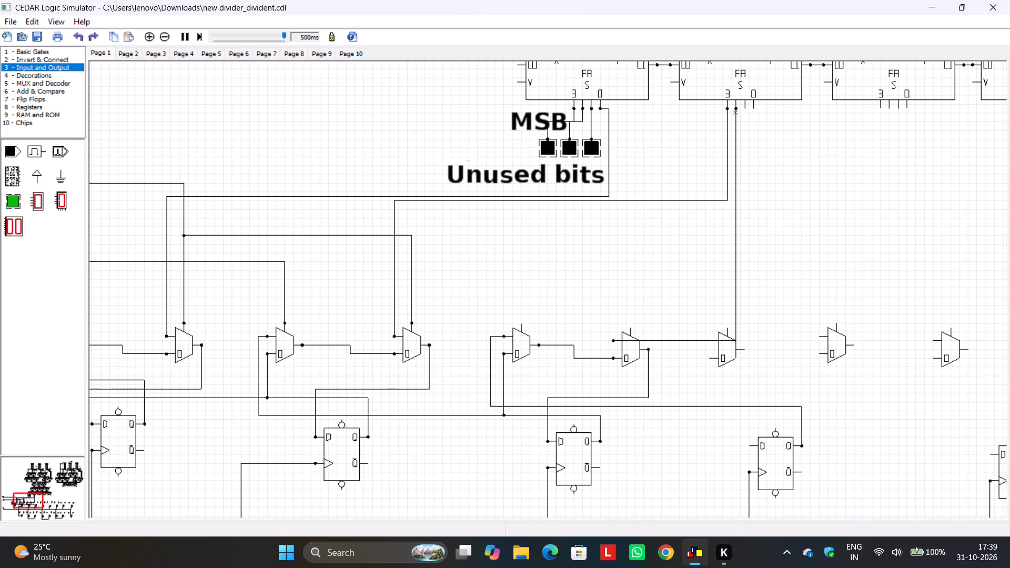
drag(698, 339, 680, 232)
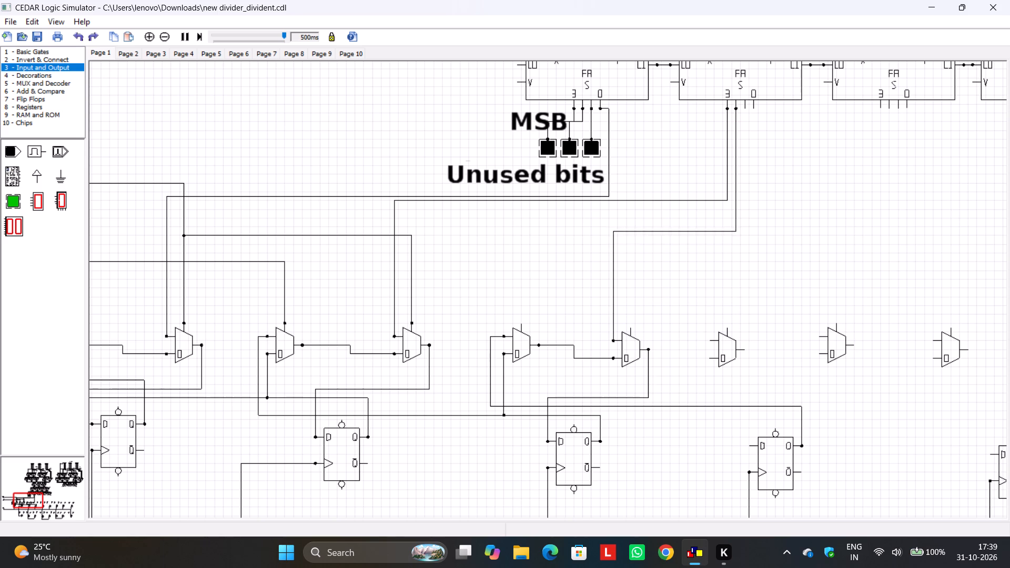
drag(680, 232, 684, 208)
click(782, 235)
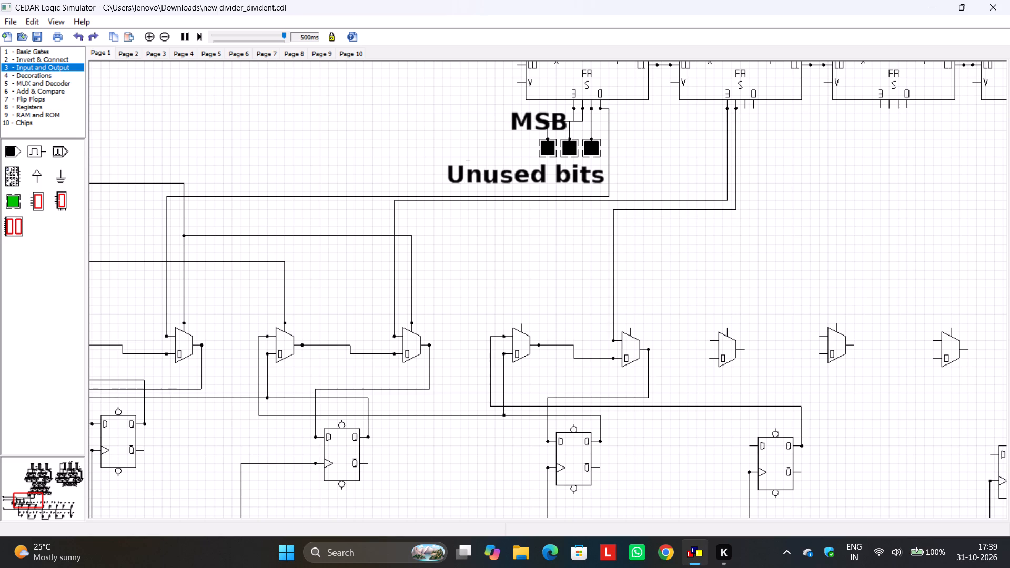
Connect the fifth upper multiplexer's select input to the Run division line, extending that line straight across.
middle_drag(529, 300, 734, 288)
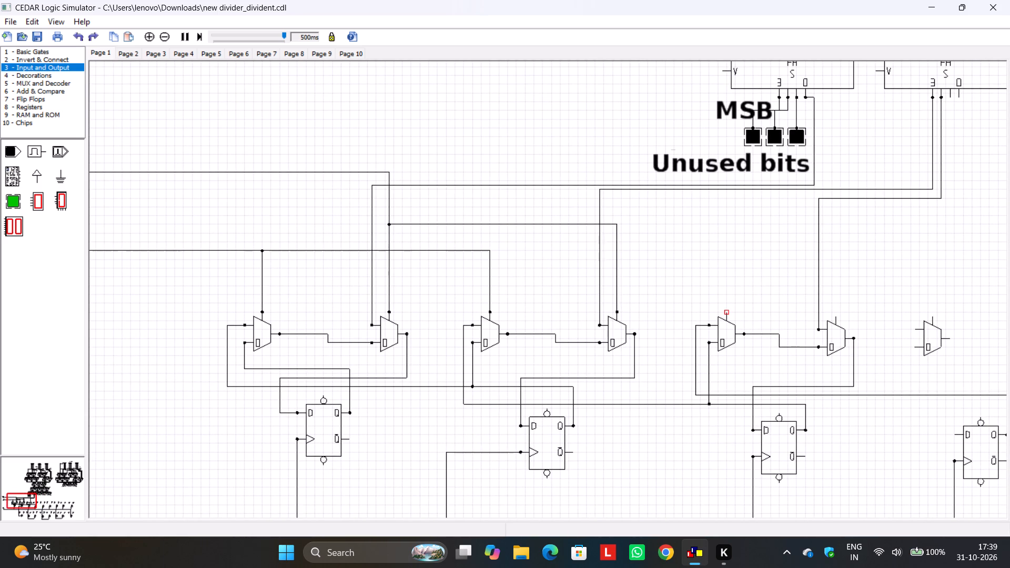
drag(725, 314, 490, 316)
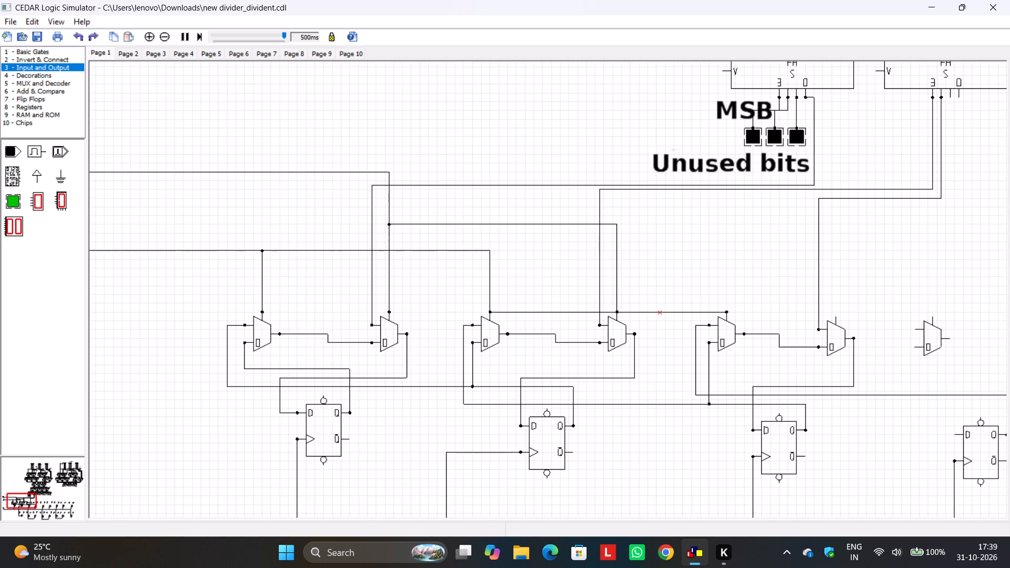
drag(660, 312, 651, 249)
click(762, 265)
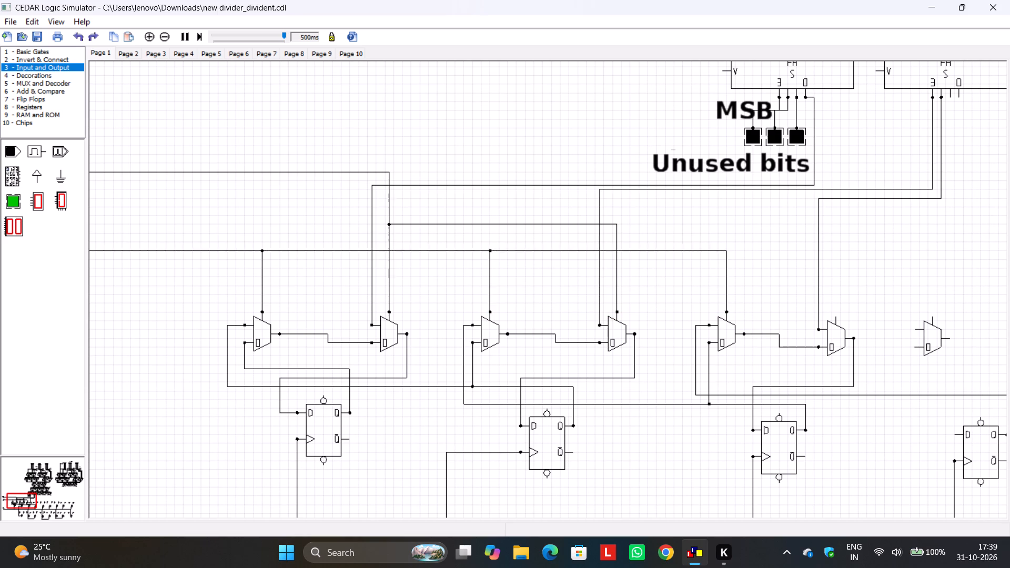
Connect the sixth upper multiplexer's select input to the Load line, aligning the branch with the existing horizontal Load wire.
scroll(793, 273, down, 1)
middle_drag(793, 272, 645, 298)
drag(614, 336, 613, 334)
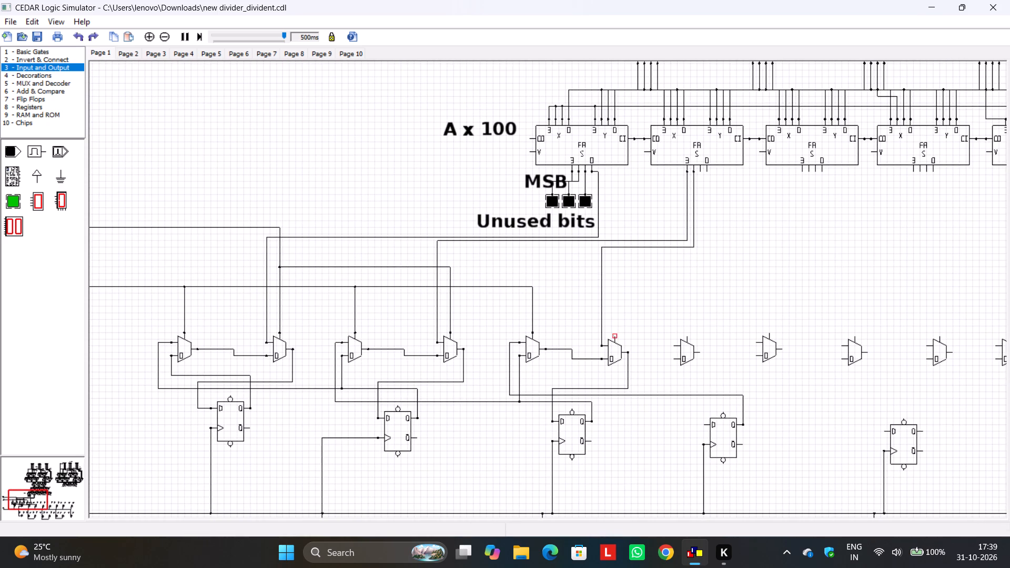
drag(613, 334, 451, 330)
drag(474, 334, 479, 292)
drag(483, 336, 488, 269)
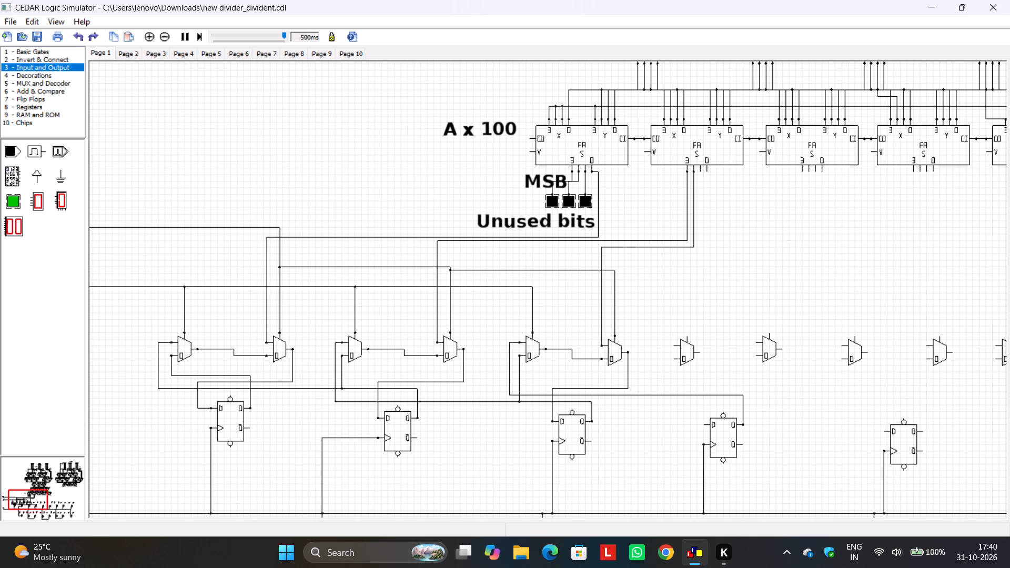
drag(488, 269, 491, 268)
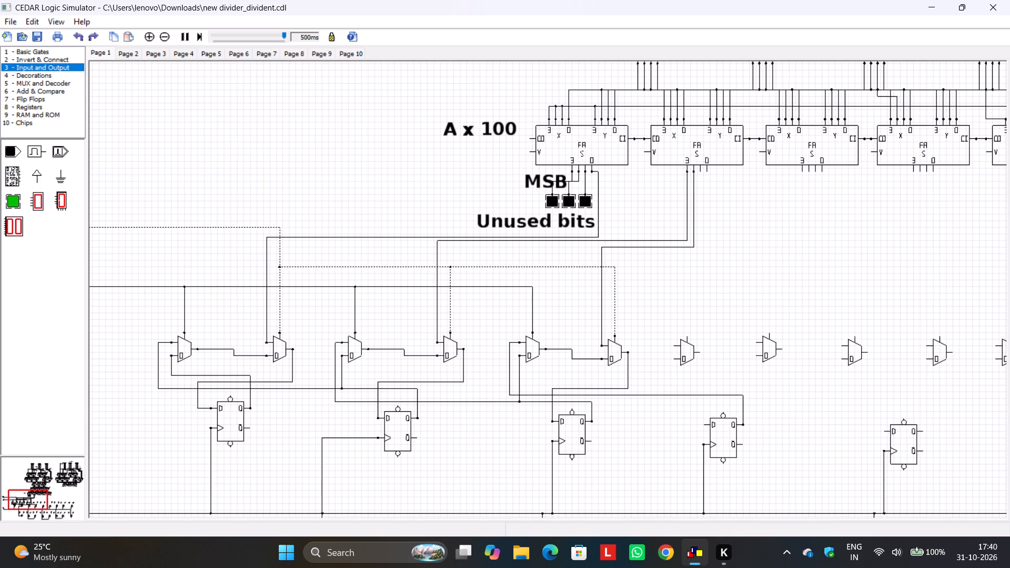
click(663, 281)
Nudge the seventh upper multiplexer slightly up and left to line it up with the eighth.
middle_drag(734, 292, 589, 286)
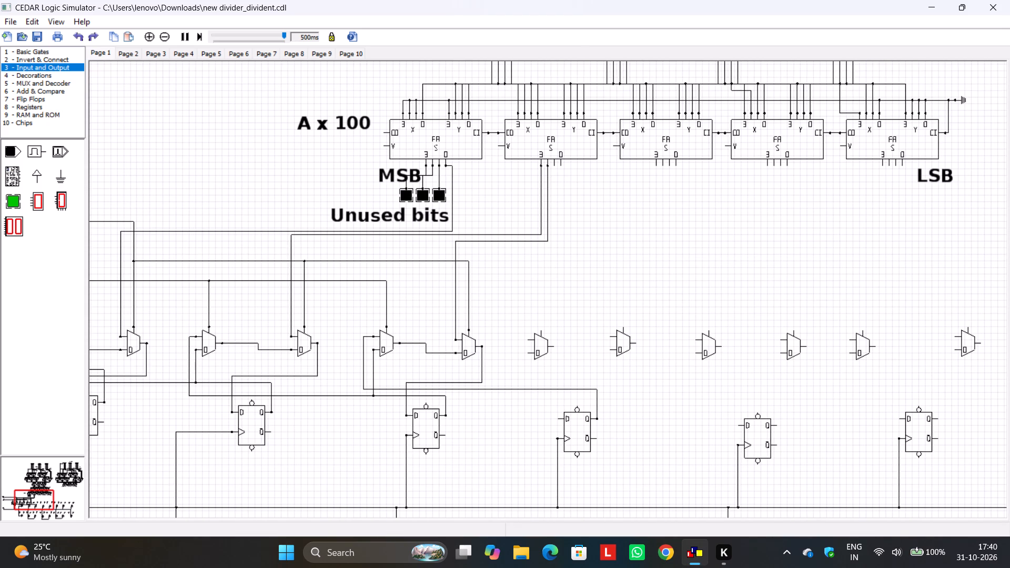
drag(538, 342, 538, 350)
drag(541, 350, 540, 342)
drag(540, 342, 538, 339)
click(571, 312)
Wire the seventh upper multiplexer's lower data input to the fourth flip-flop's Q output wire.
drag(523, 349, 530, 386)
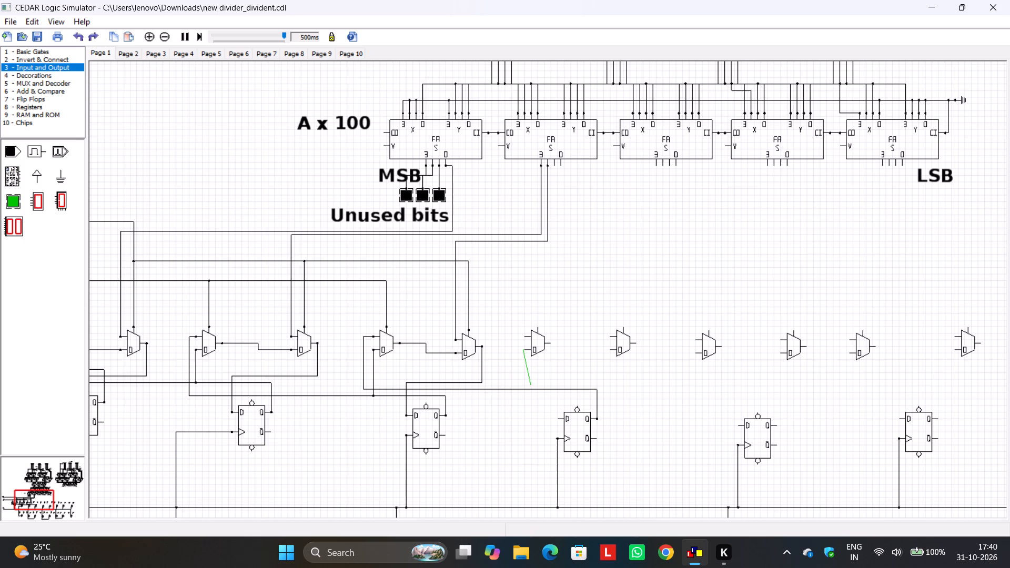
drag(530, 386, 530, 389)
Wire the seventh upper multiplexer's upper data input to the fifth flip-flop's Q output, routing it just below the fourth flip-flop's Q wire.
drag(524, 337, 524, 336)
drag(524, 336, 776, 424)
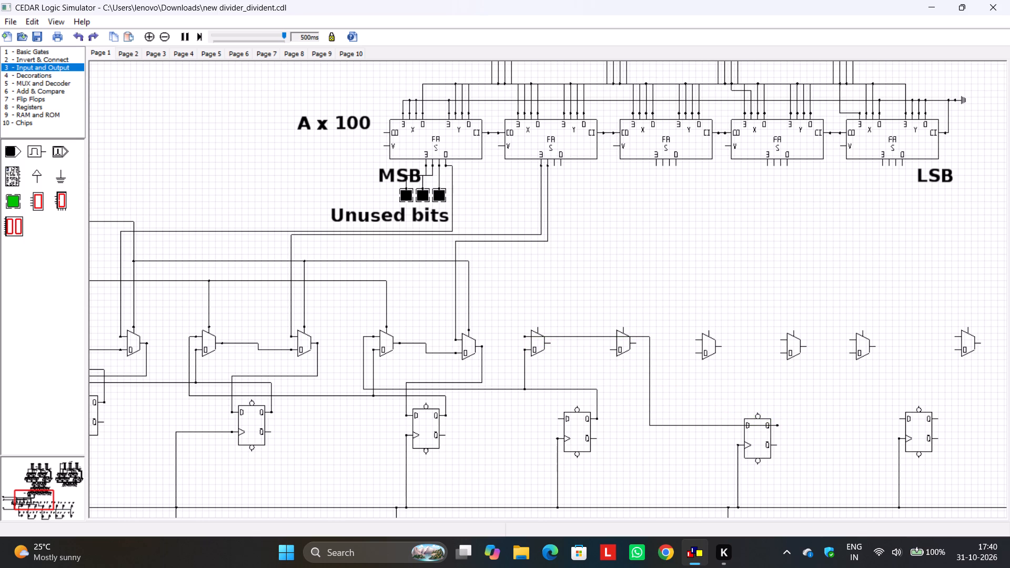
drag(582, 335, 583, 369)
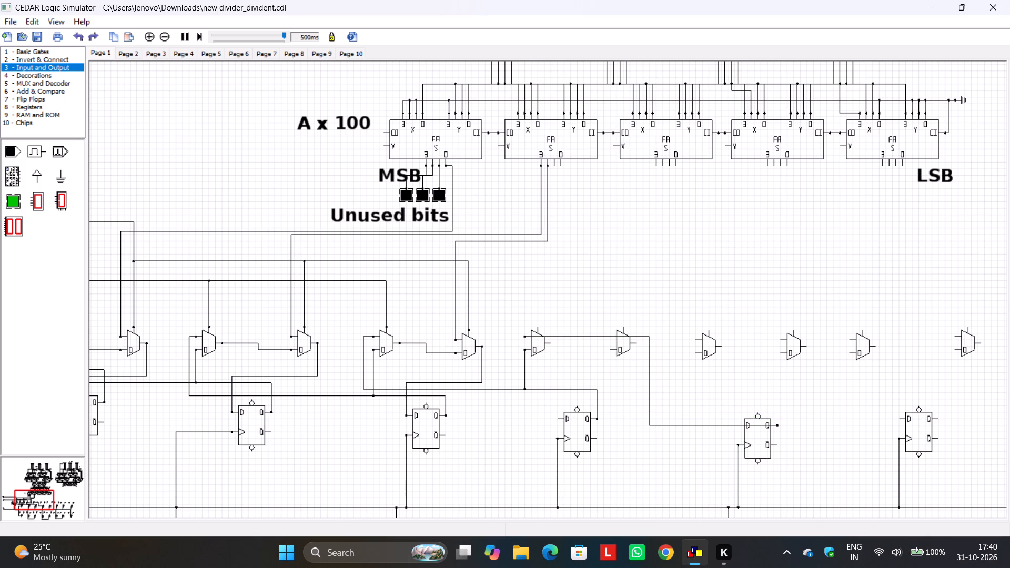
drag(583, 369, 581, 368)
drag(582, 336, 577, 399)
drag(671, 424, 669, 401)
drag(524, 395, 516, 394)
click(573, 364)
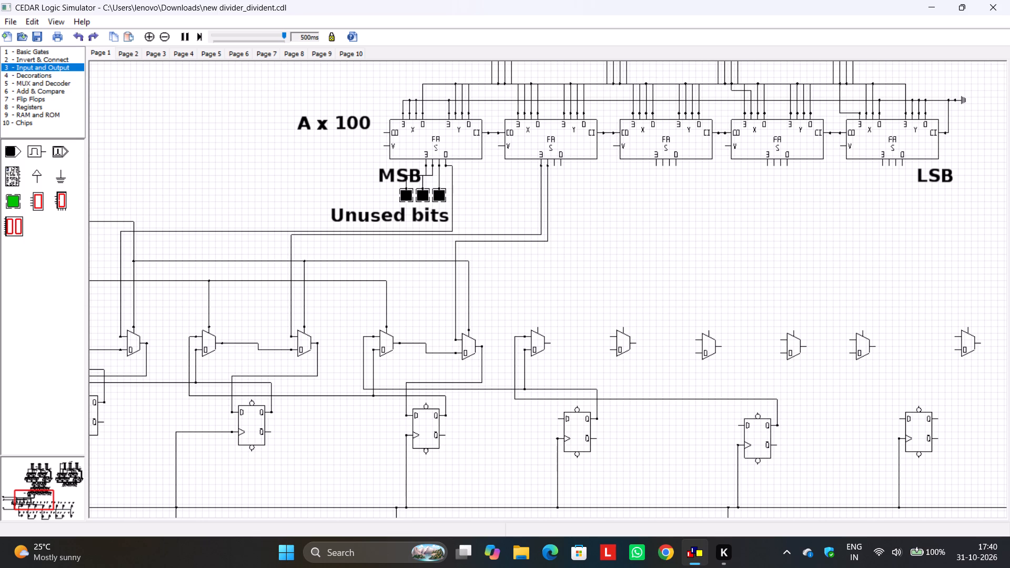
Chain the seventh upper multiplexer's output through the eighth's lower data input and output into the fourth flip-flop's D input, routing the wire below the multiplexers.
drag(551, 342, 593, 351)
drag(593, 351, 613, 349)
drag(635, 342, 563, 421)
drag(563, 421, 559, 418)
drag(580, 417, 578, 397)
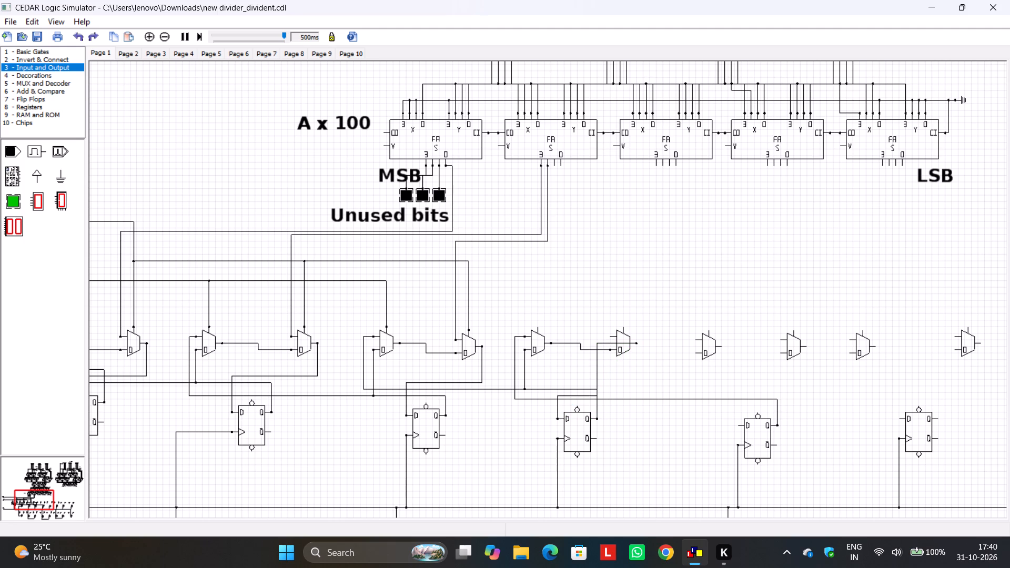
drag(578, 397, 578, 394)
drag(612, 342, 616, 395)
click(665, 376)
Connect the seventh upper multiplexer's select input to the fifth multiplexer's select line, aligning the branch with that line's existing horizontal wire.
drag(539, 325, 441, 330)
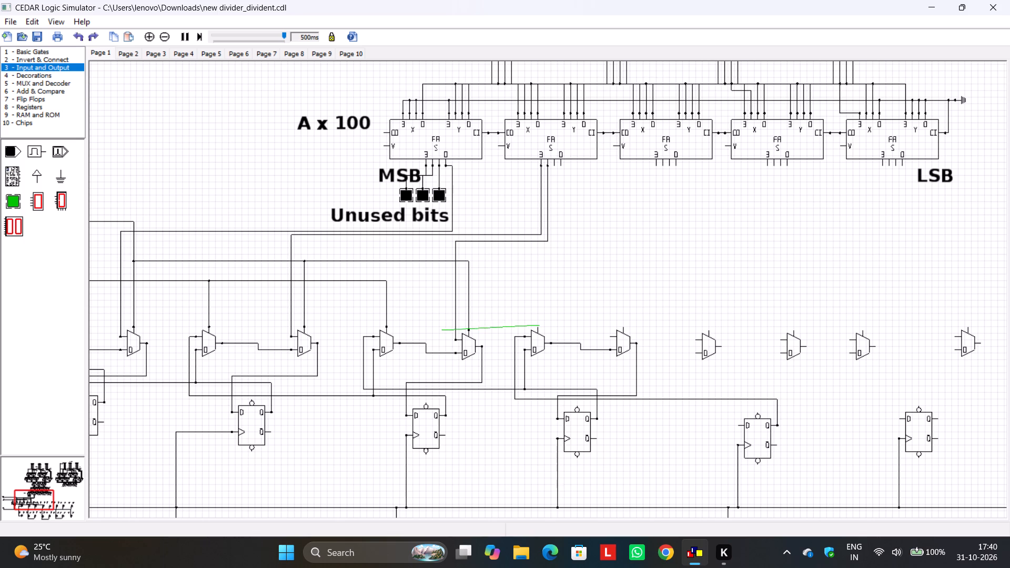
drag(441, 330, 385, 327)
drag(401, 327, 410, 303)
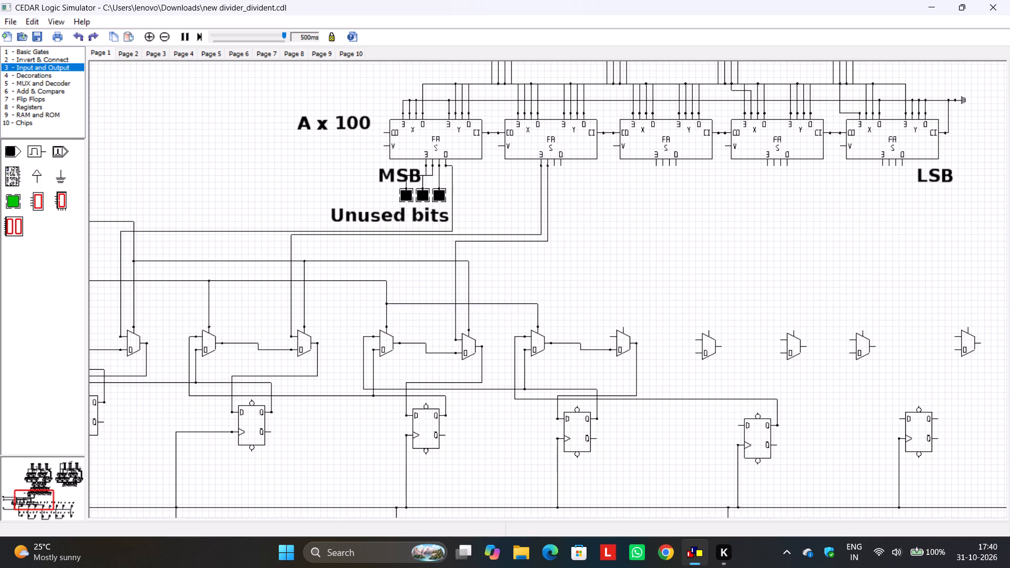
drag(410, 303, 418, 281)
click(578, 269)
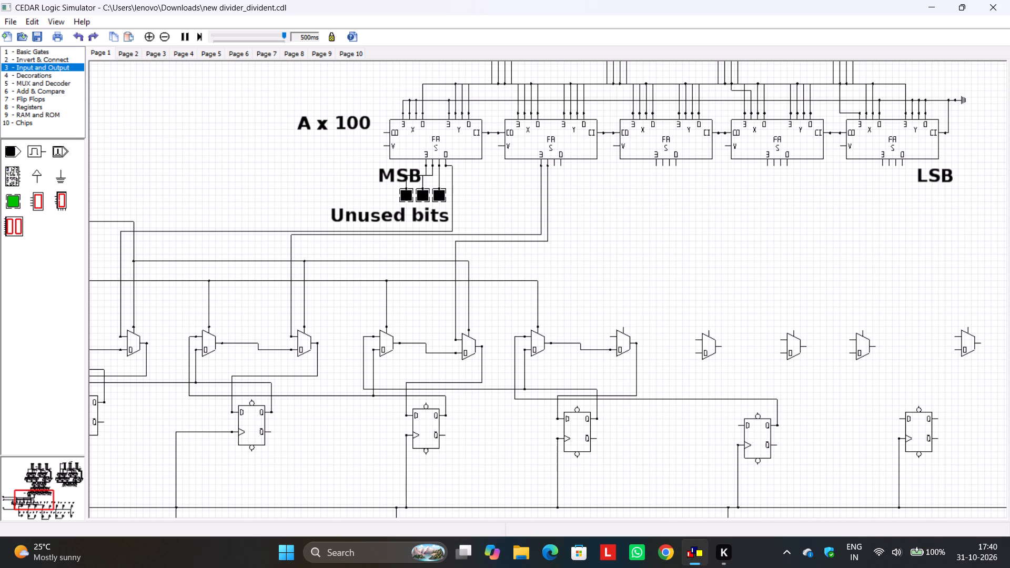
Connect the eighth upper multiplexer's select input to the Load line, aligning the branch with the existing horizontal Load wire.
drag(623, 325, 468, 330)
drag(511, 327, 520, 262)
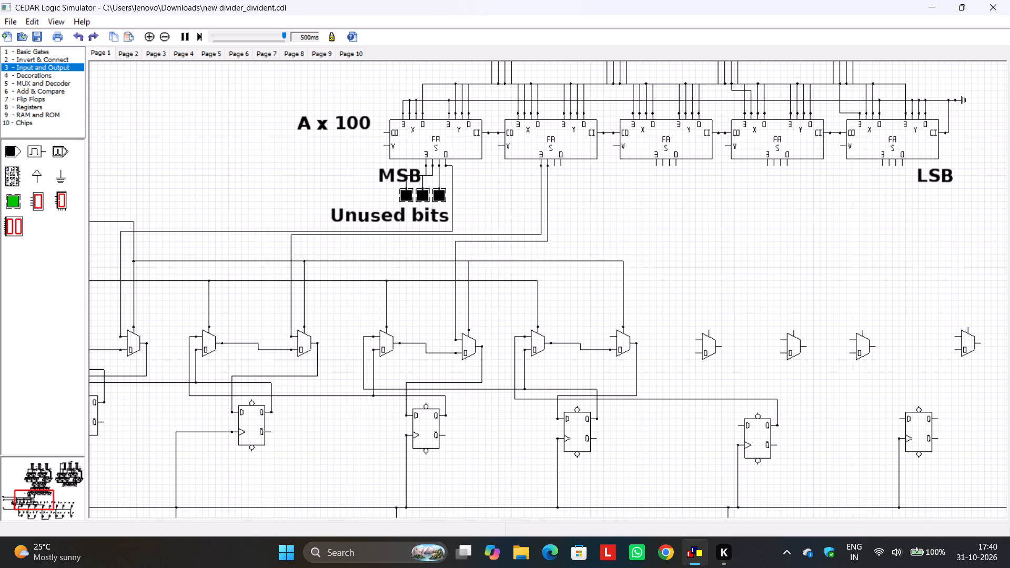
drag(520, 262, 522, 260)
click(615, 228)
Wire the eighth upper multiplexer's upper data input to the third sum output of the second A x 100 adder from the MSB.
drag(611, 336, 557, 175)
drag(557, 175, 553, 165)
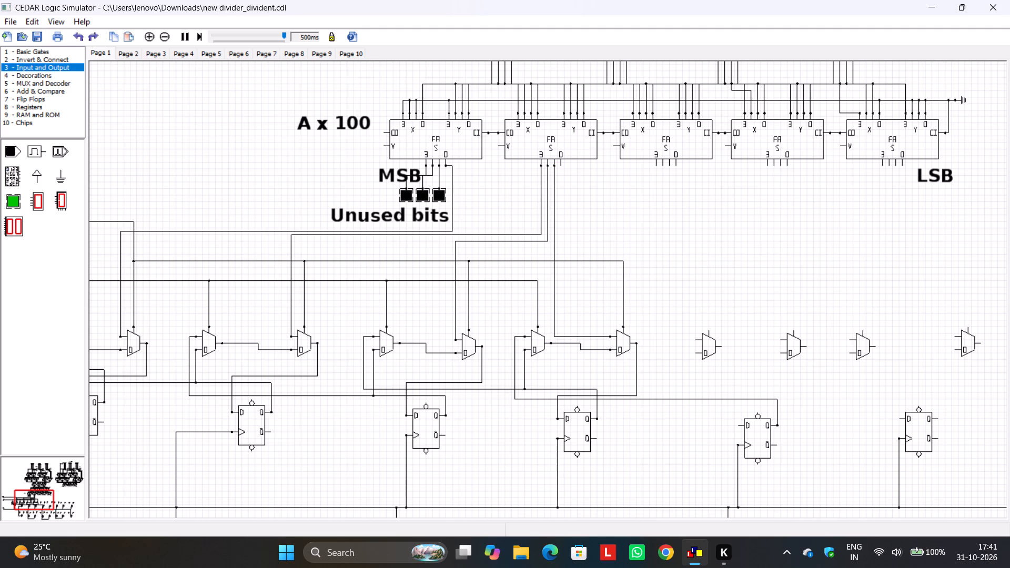
Wire the ninth upper multiplexer's lower data input to the fifth flip-flop's Q output.
middle_drag(759, 234, 670, 253)
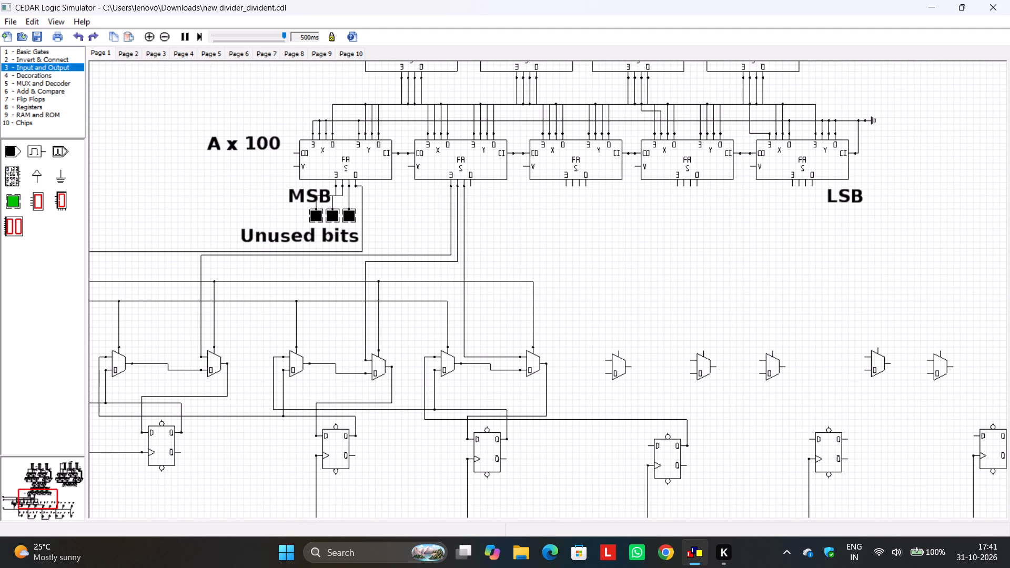
middle_drag(660, 374, 542, 298)
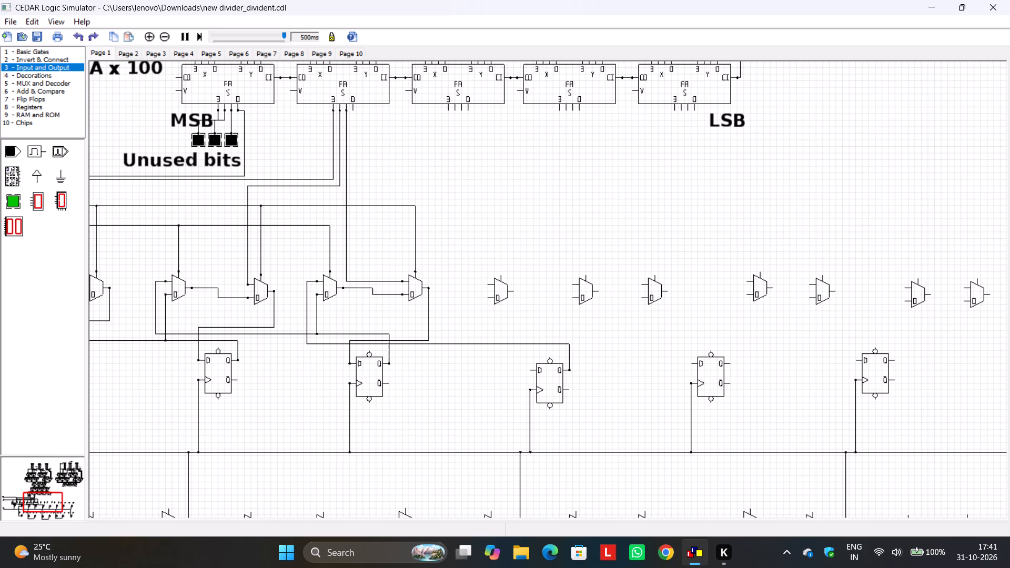
drag(487, 297, 572, 368)
Chain the ninth upper multiplexer's output through the tenth's lower data input and output into the fifth flip-flop's D input, routing the wire below the multiplexers.
drag(511, 293, 572, 298)
drag(599, 292, 529, 369)
drag(552, 369, 540, 336)
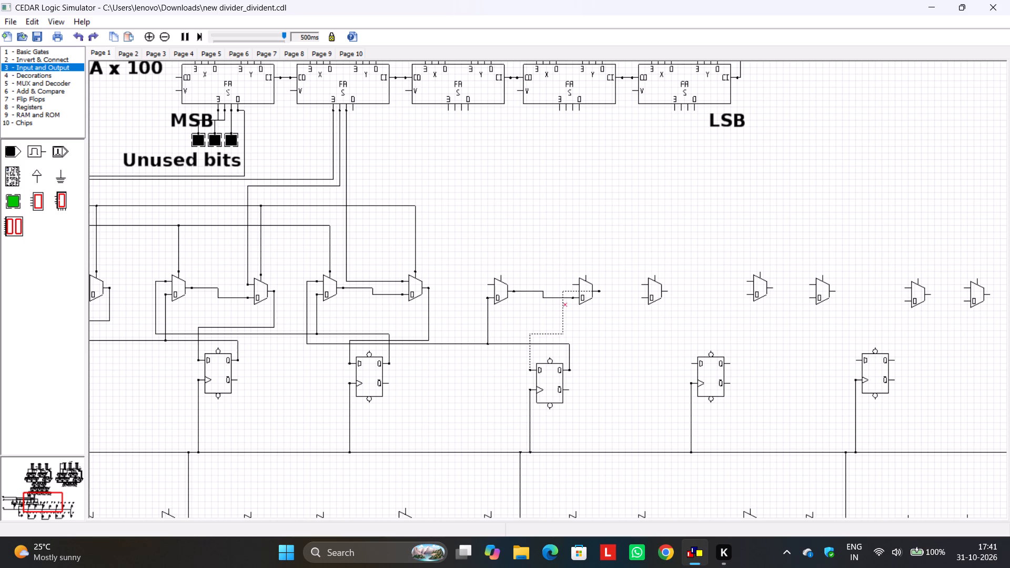
drag(570, 292, 579, 331)
drag(579, 331, 580, 333)
click(593, 358)
Wire the ninth upper multiplexer's upper data input to the sixth flip-flop's Q output, routing it around the multiplexer and just above the fifth flip-flop's Q wire.
drag(488, 285, 731, 362)
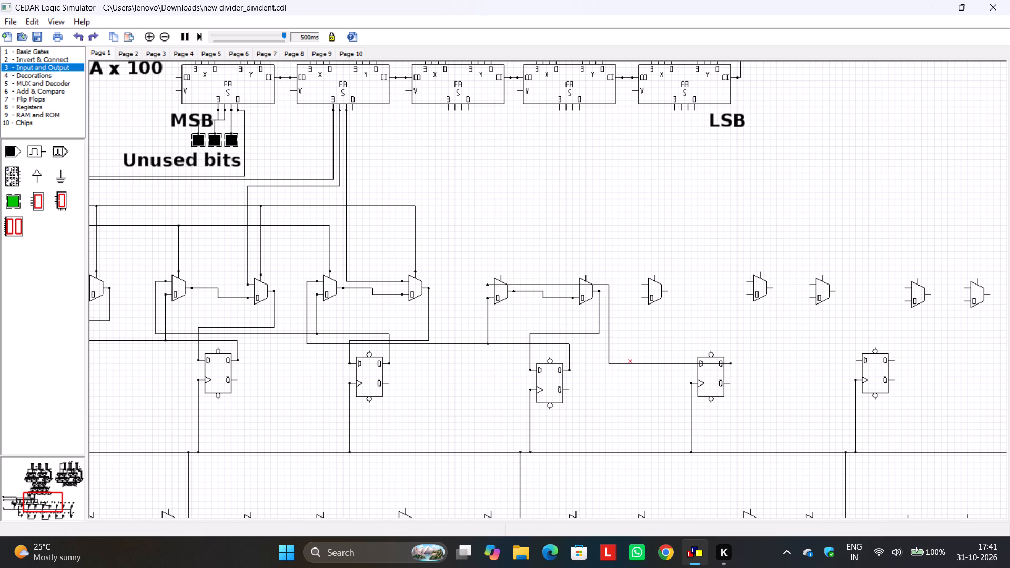
drag(630, 361, 635, 333)
drag(638, 363, 640, 343)
drag(640, 343, 640, 337)
drag(609, 319, 476, 353)
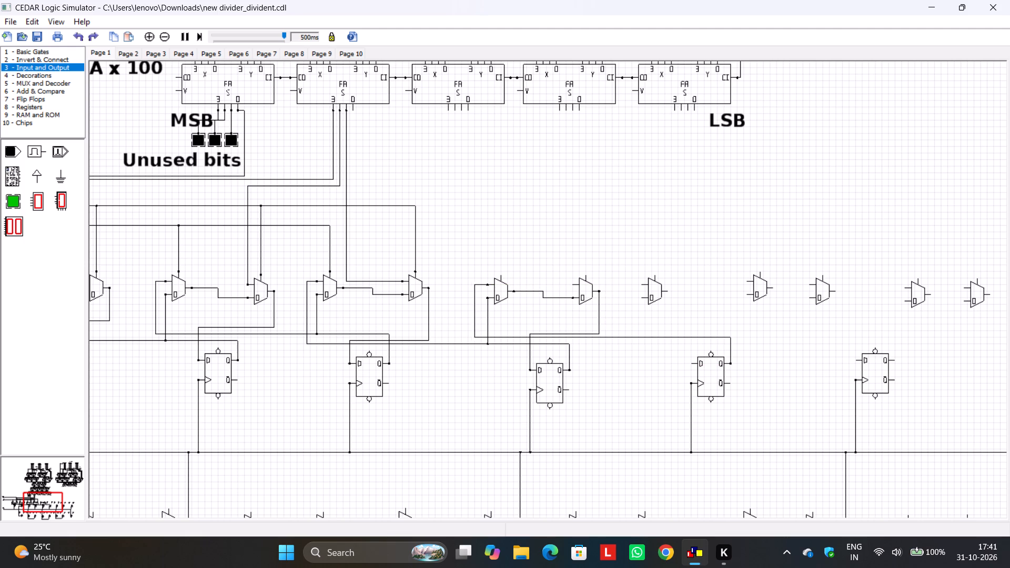
drag(476, 353, 477, 353)
click(478, 387)
Wire the tenth upper multiplexer's upper data input to the second A x 100 adder's sum output 0, with the horizontal run above the Load line.
middle_drag(603, 384, 551, 423)
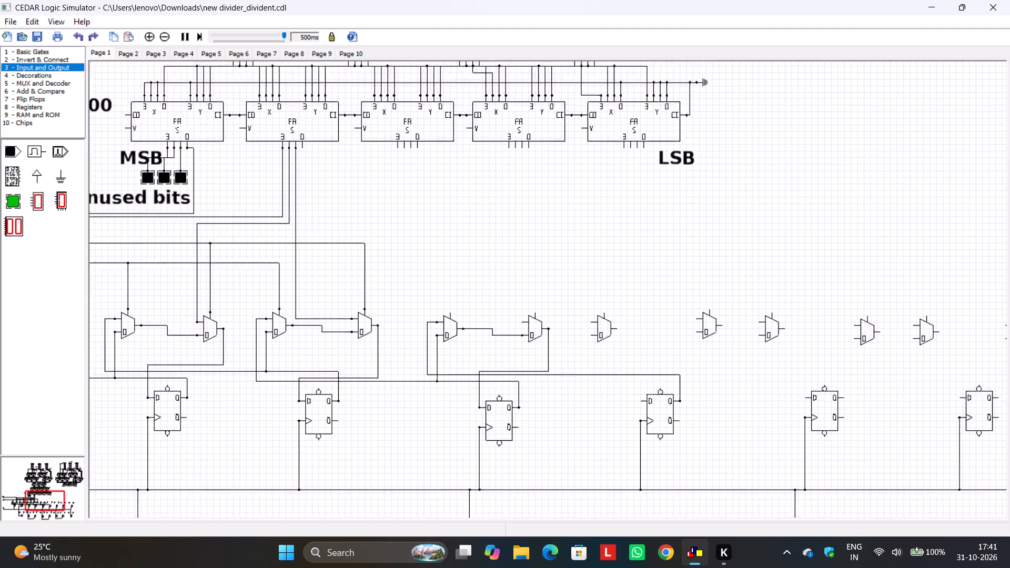
middle_drag(551, 423, 533, 441)
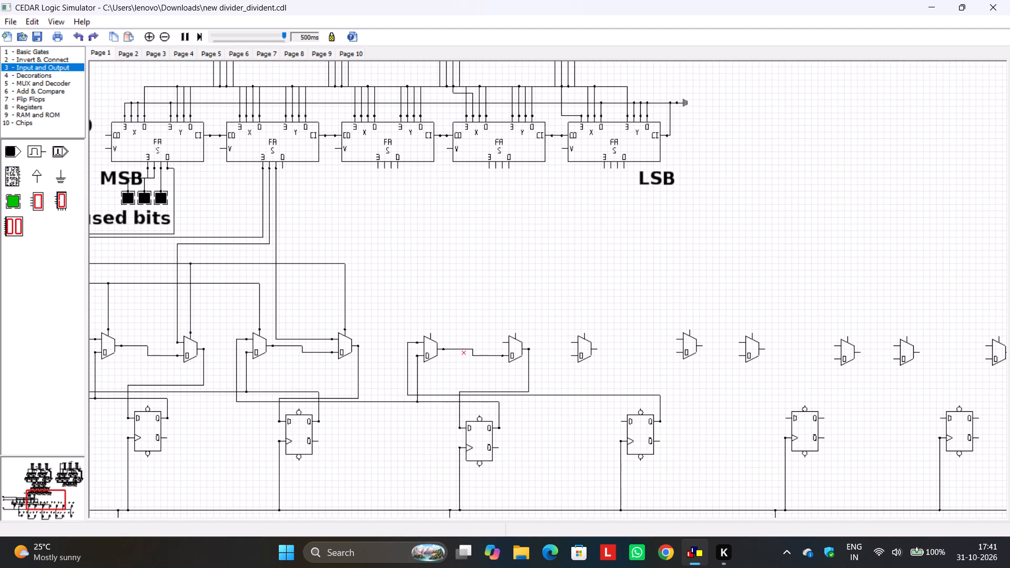
drag(501, 341, 486, 209)
drag(486, 209, 284, 168)
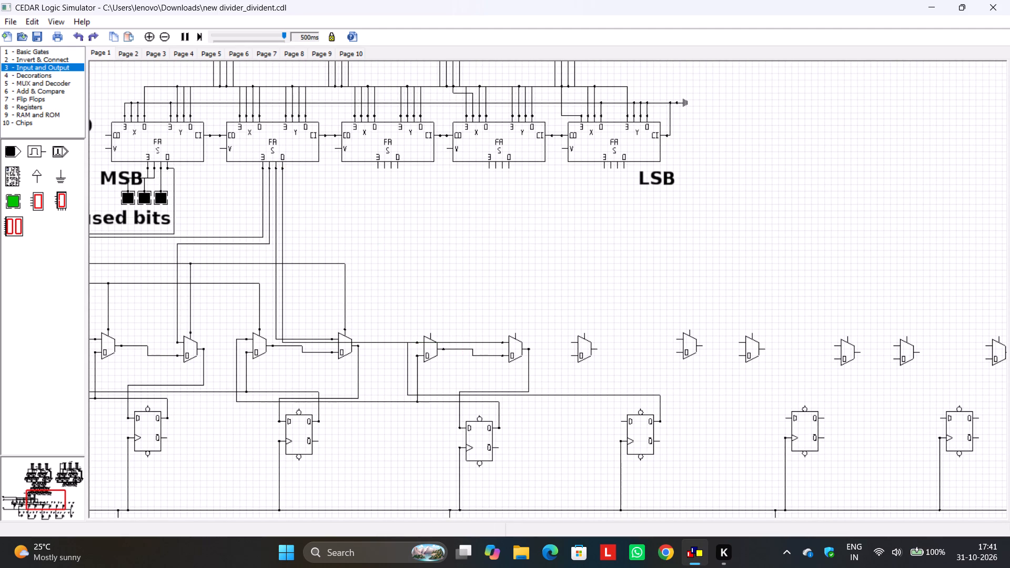
drag(387, 341, 380, 242)
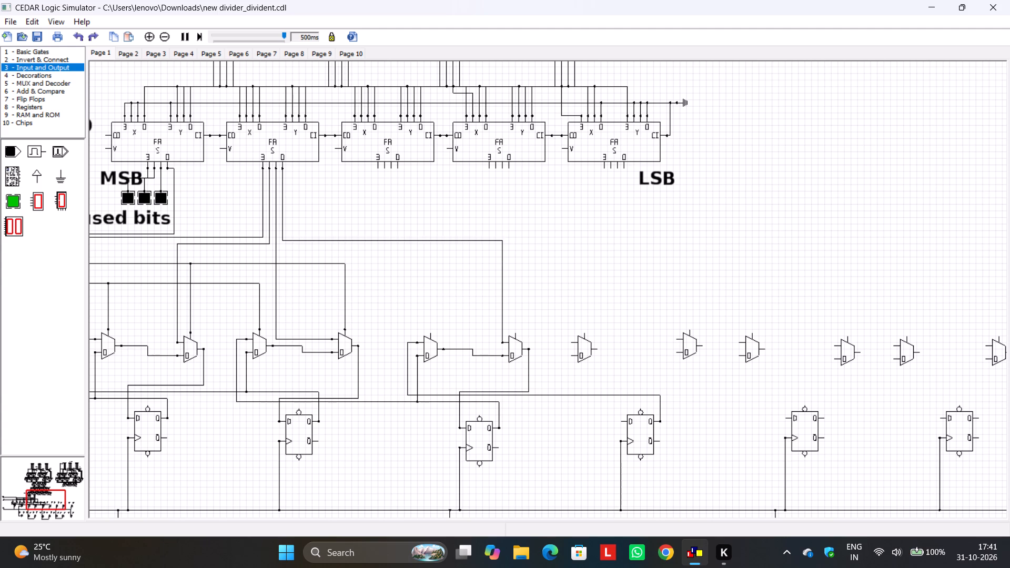
drag(380, 242, 377, 244)
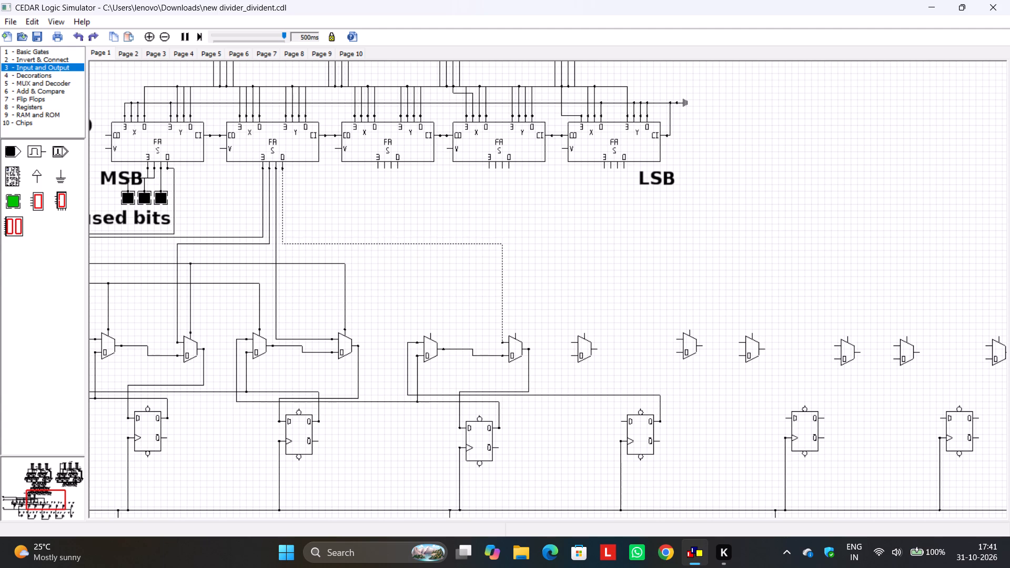
click(376, 292)
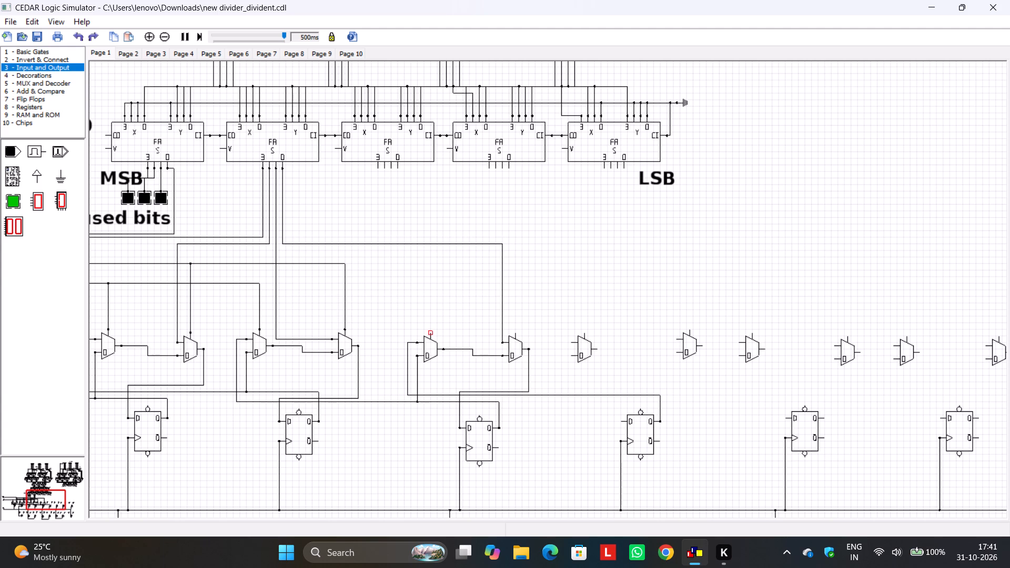
Connect the ninth upper multiplexer's select input to the seventh multiplexer's select line, aligning the branch with that line's existing horizontal wire.
drag(429, 331, 260, 326)
drag(260, 326, 260, 327)
drag(297, 332, 297, 299)
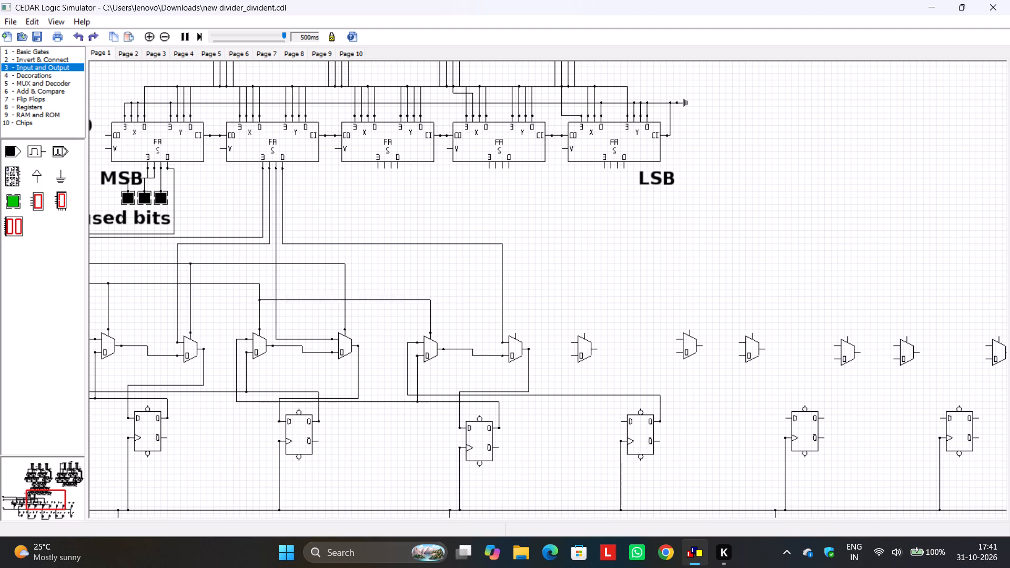
drag(297, 299, 298, 283)
click(411, 256)
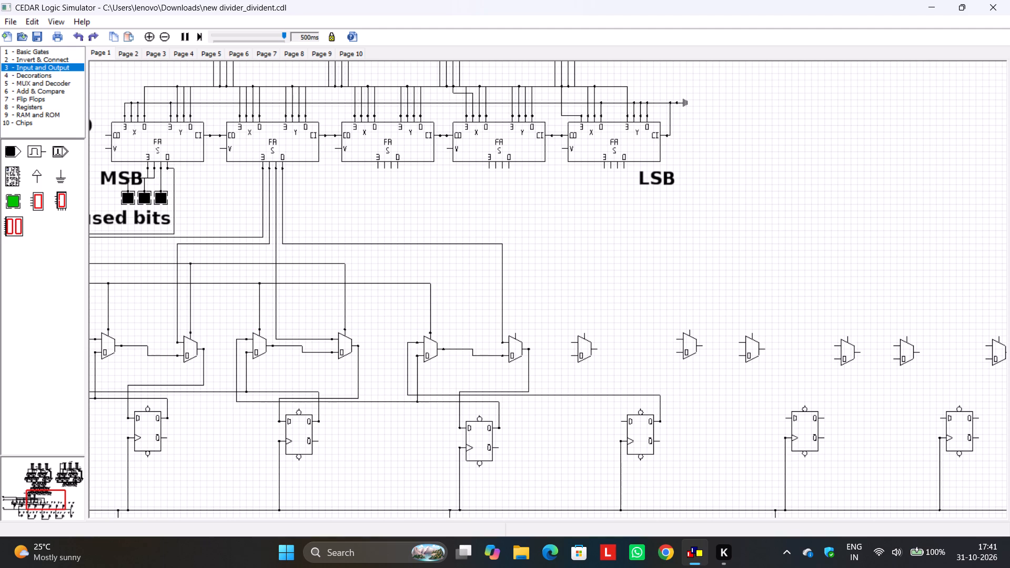
Connect the tenth upper multiplexer's select input to the eighth multiplexer's select on the Load line, aligning the branch with the existing horizontal wire.
drag(513, 331, 356, 328)
drag(356, 328, 346, 328)
drag(376, 332, 370, 270)
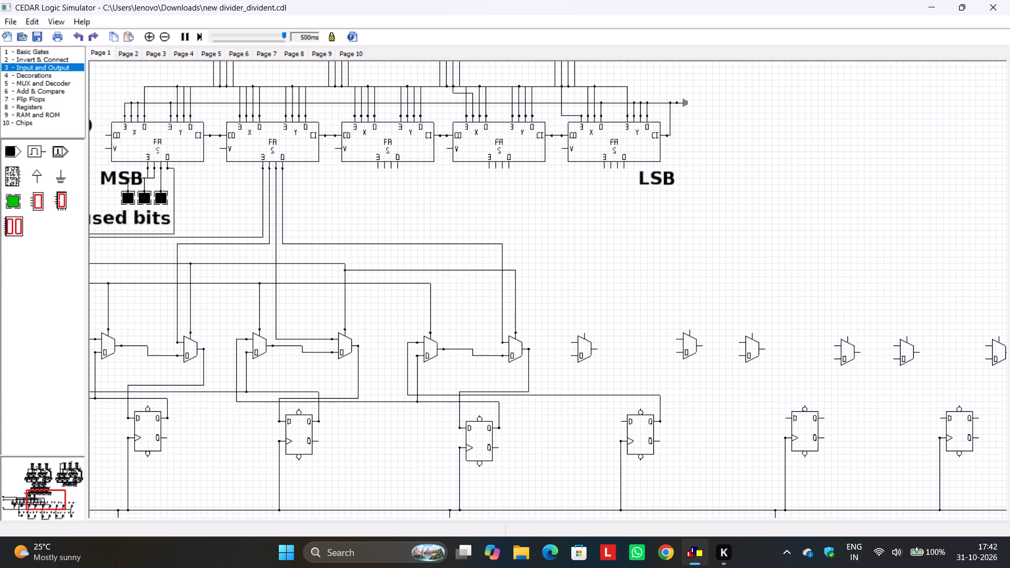
drag(370, 270, 370, 262)
click(368, 219)
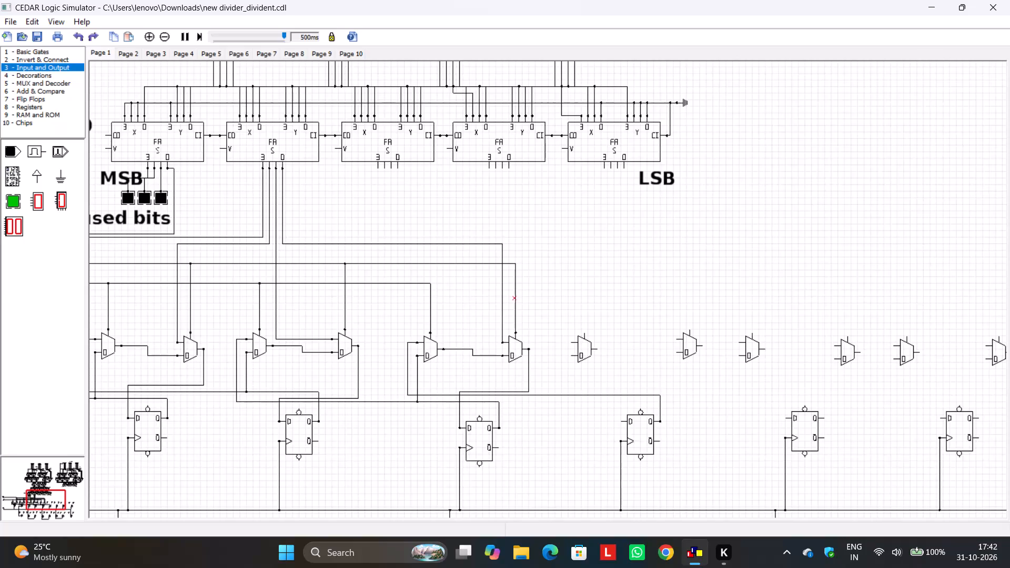
Place a text label reading MSB(16 Bit) just below the first flip-flop of the upper row.
middle_drag(531, 302, 1009, 78)
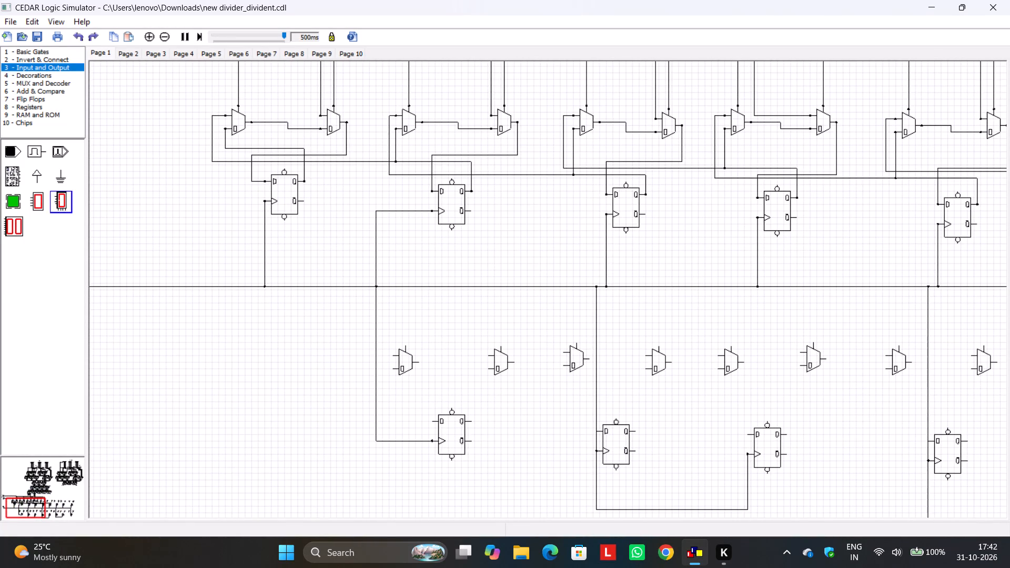
middle_drag(287, 254, 373, 368)
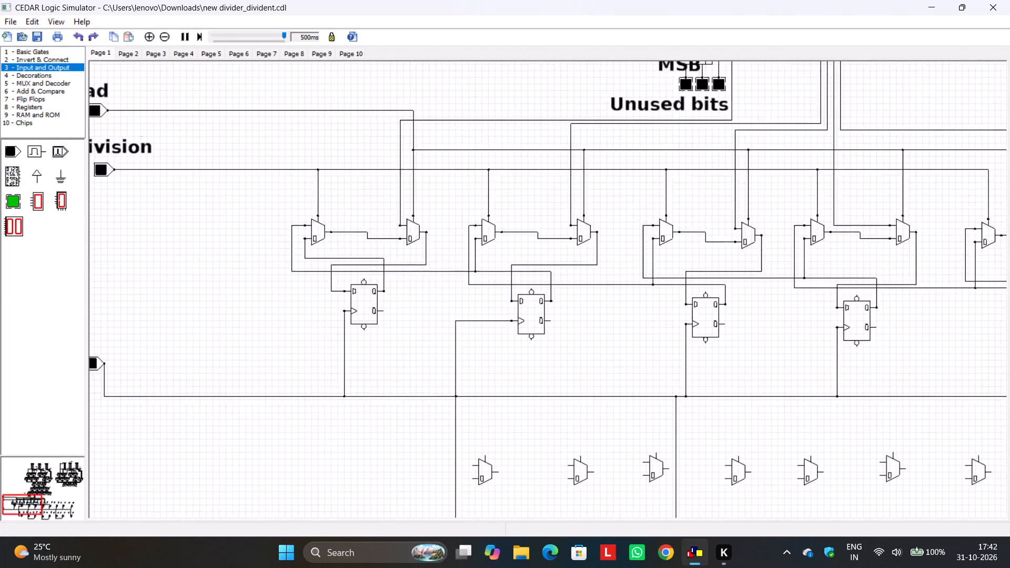
middle_drag(373, 368, 354, 390)
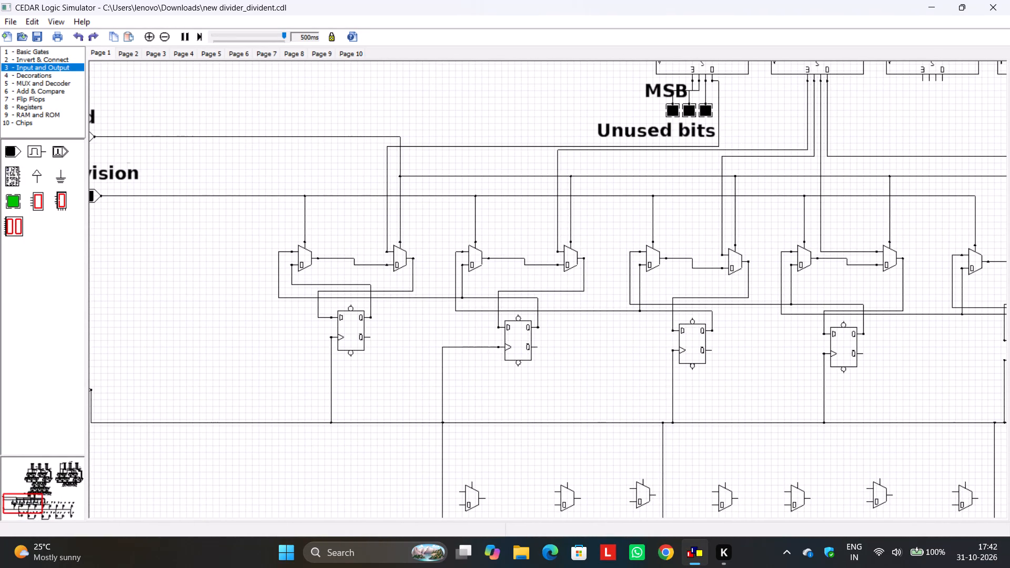
click(39, 75)
drag(10, 147, 356, 362)
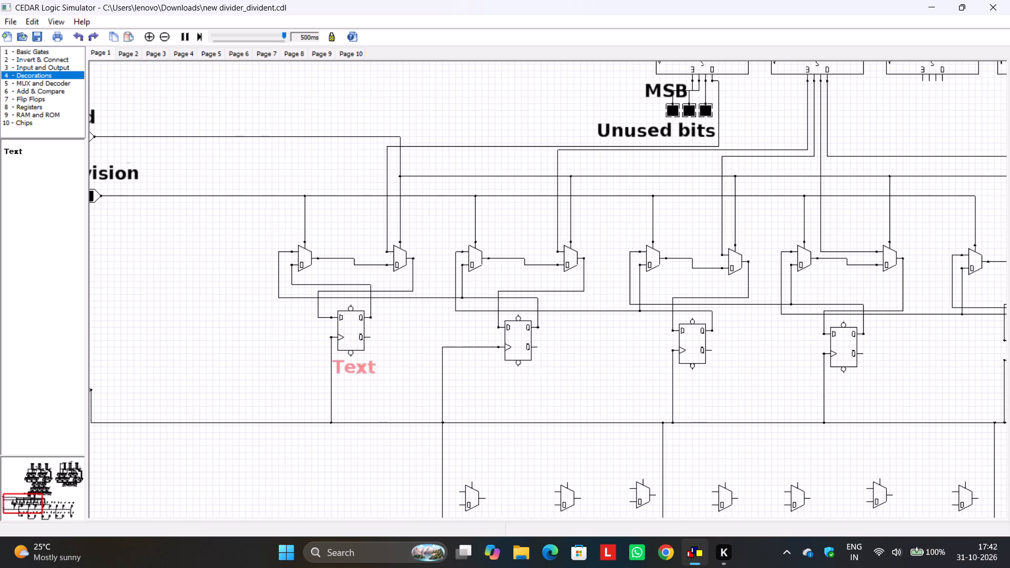
drag(356, 362, 360, 368)
triple_click(368, 377)
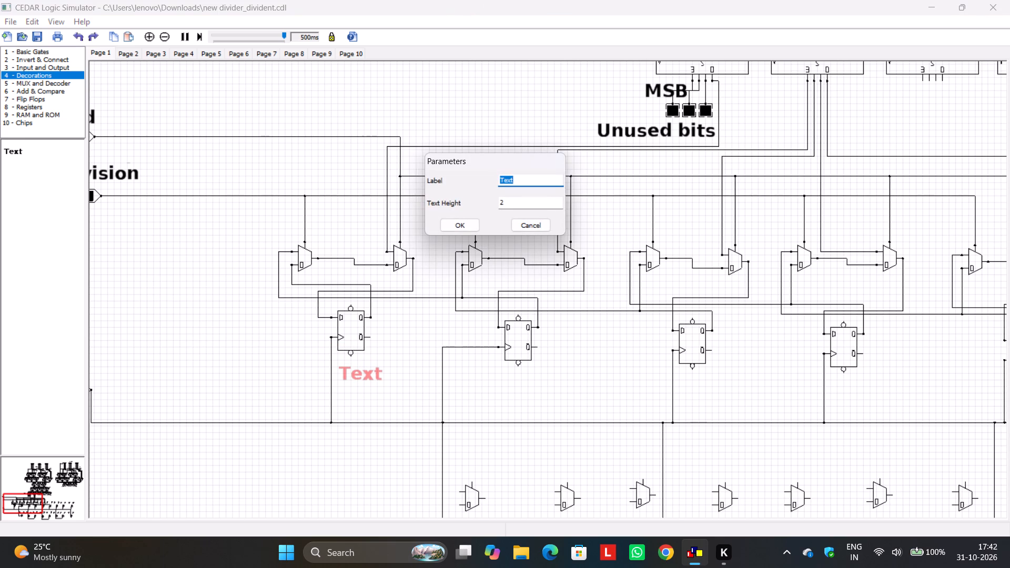
key(BackSpace)
key(shift+m)
text(SB)
text((16)
key(space)
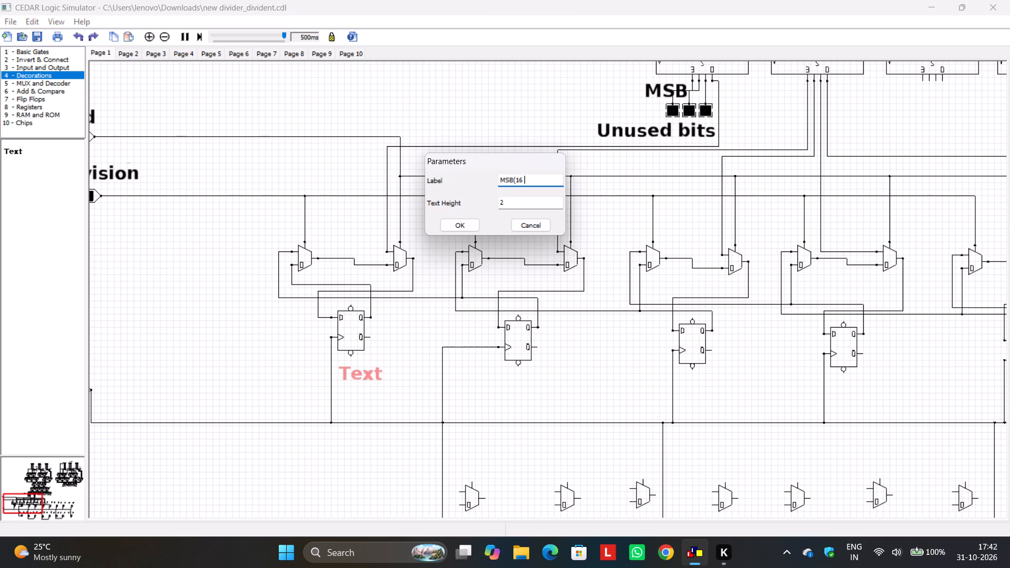
text(Bit)
key(shift+parenright)
key(Return)
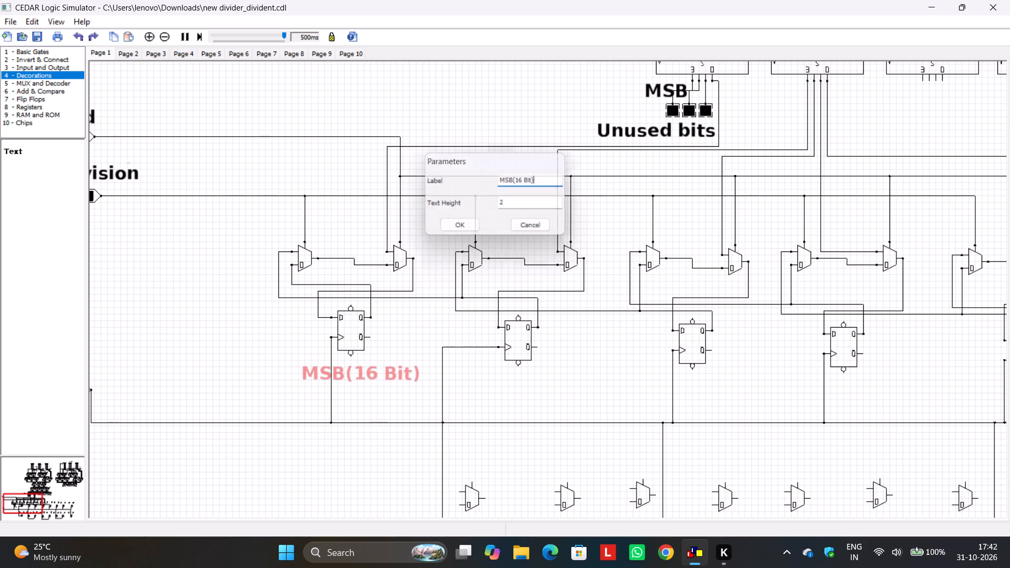
click(368, 377)
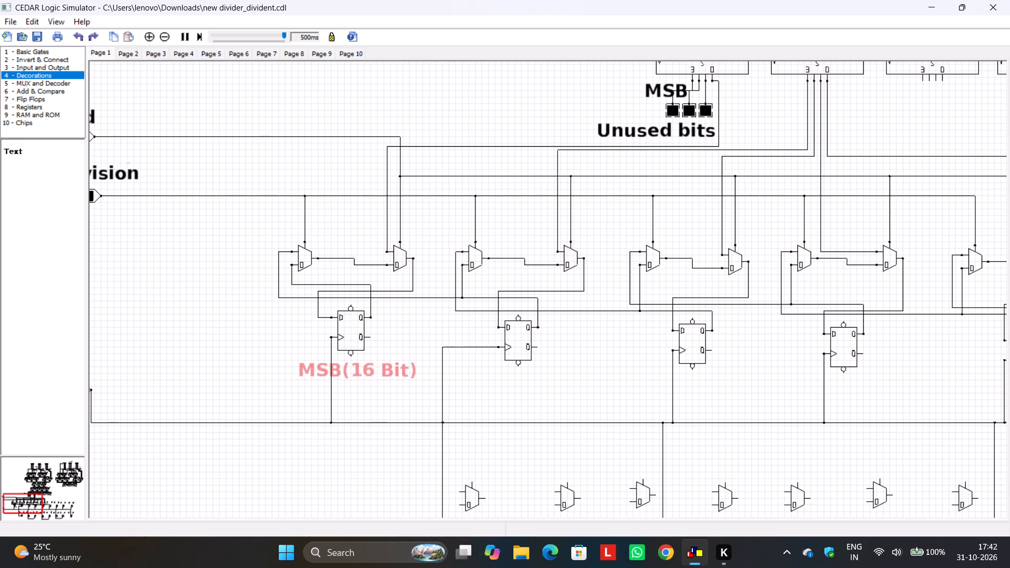
click(370, 393)
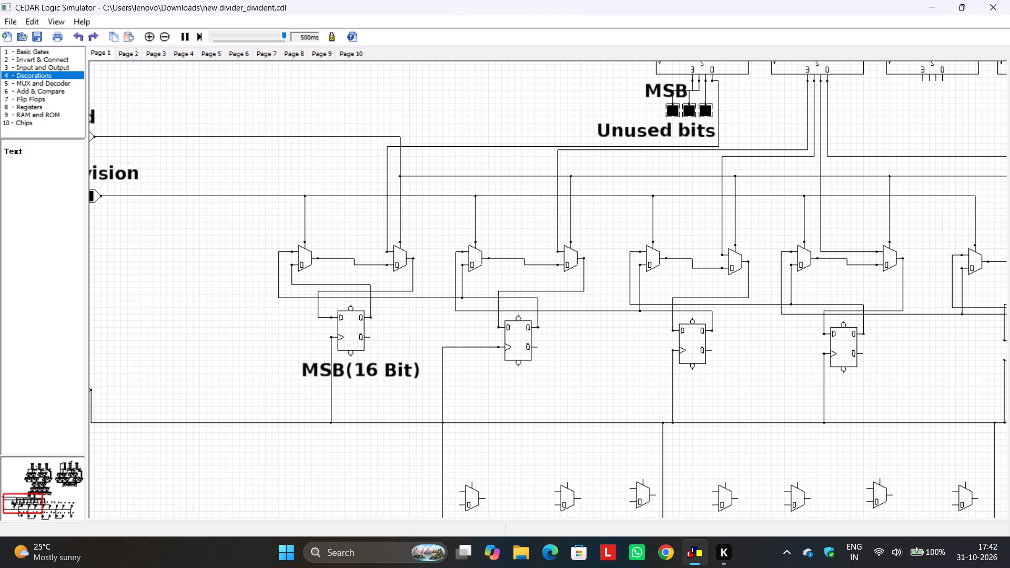
Connect the eleventh upper multiplexer's lower data input to the sixth flip-flop's Q output wire.
middle_drag(565, 385, 208, 334)
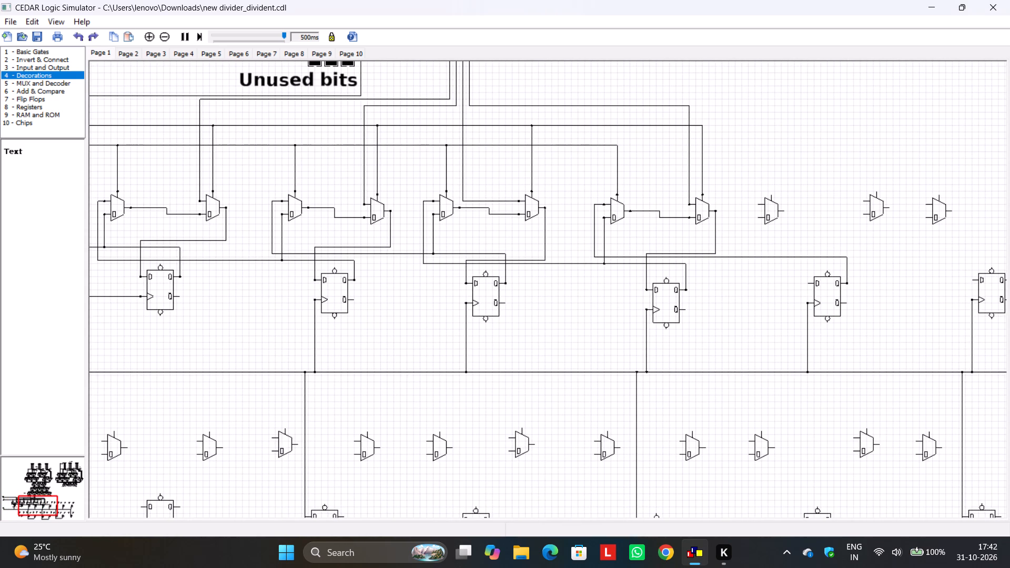
middle_drag(714, 334, 373, 331)
scroll(376, 331, down, 1)
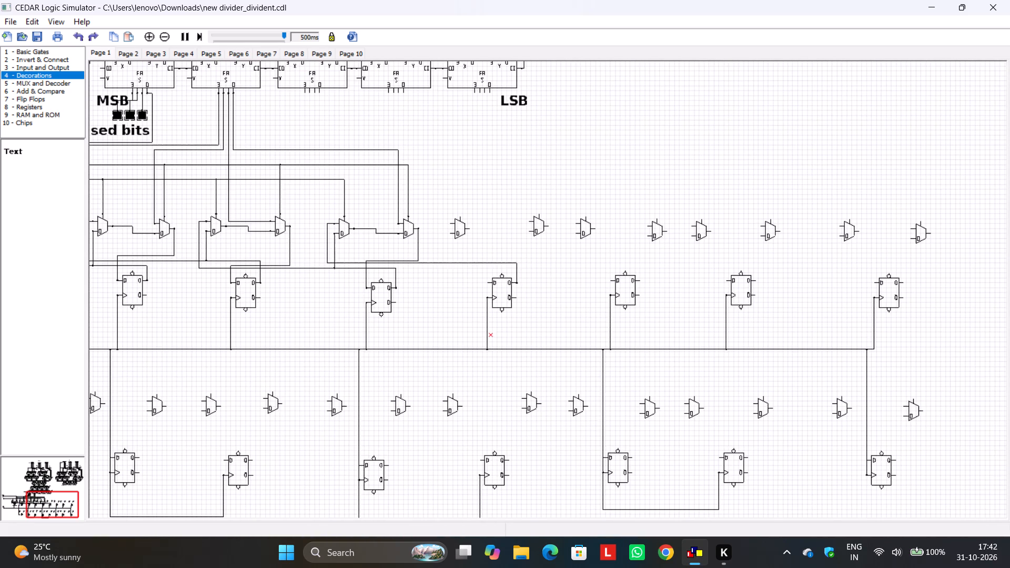
scroll(496, 351, down, 3)
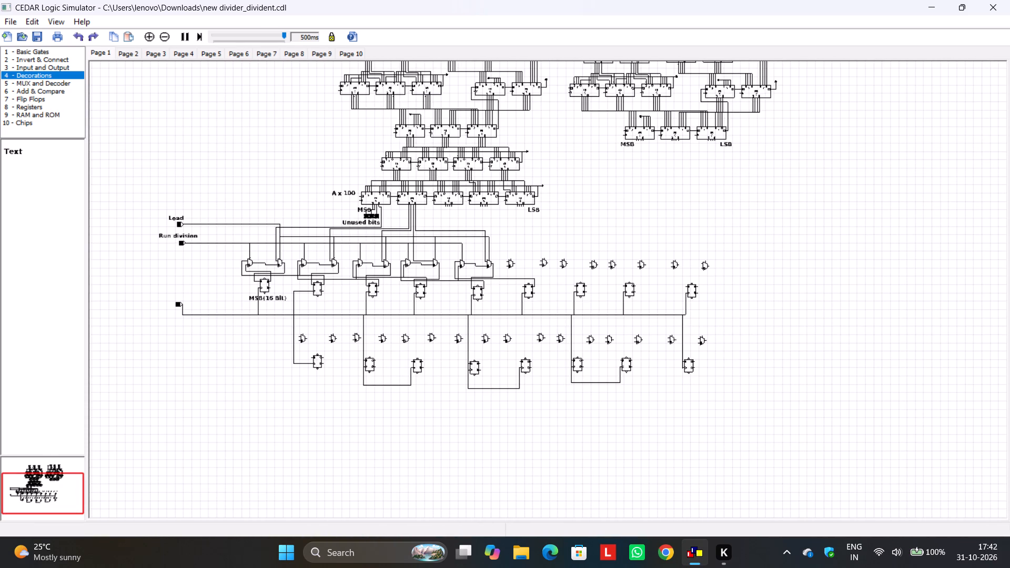
middle_drag(832, 348, 779, 398)
scroll(778, 398, down, 3)
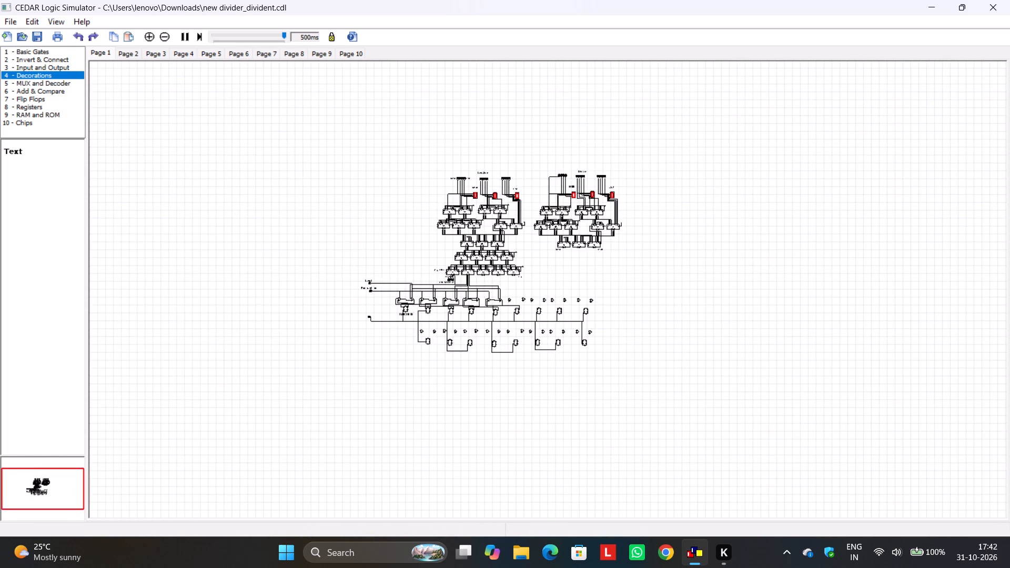
scroll(706, 339, up, 4)
scroll(465, 348, up, 2)
middle_drag(436, 393, 518, 357)
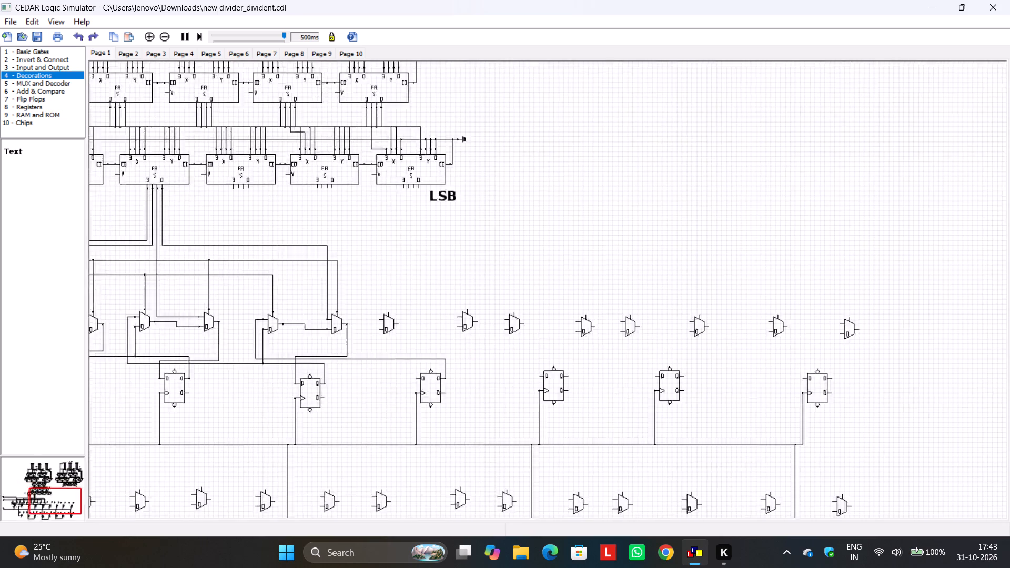
middle_drag(518, 357, 673, 269)
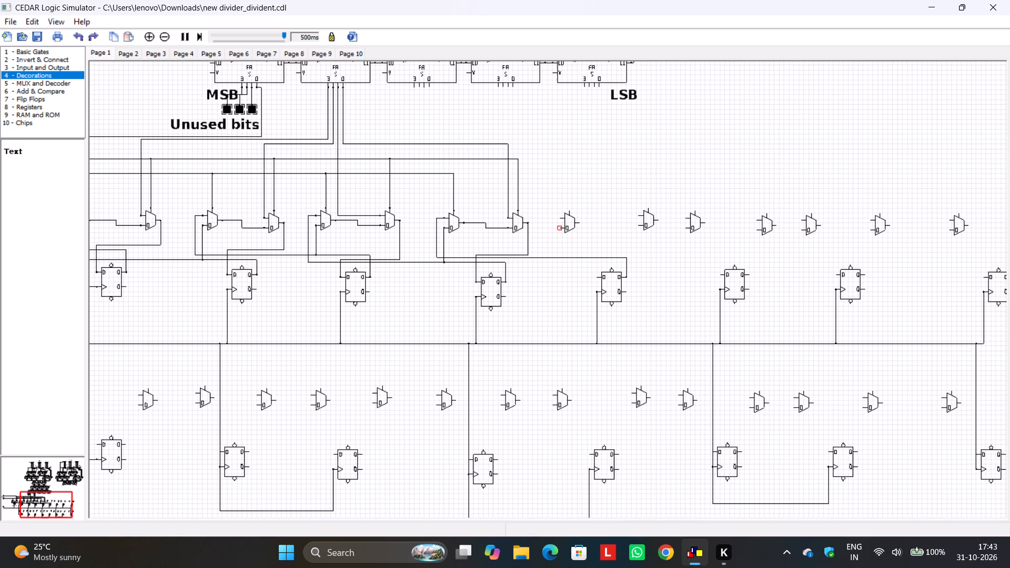
drag(561, 226, 563, 257)
Wire the eleventh upper multiplexer's upper data input to the seventh flip-flop's Q output, routing it around the multiplexer and just above the sixth flip-flop's Q wire.
drag(561, 215, 623, 189)
drag(623, 189, 751, 273)
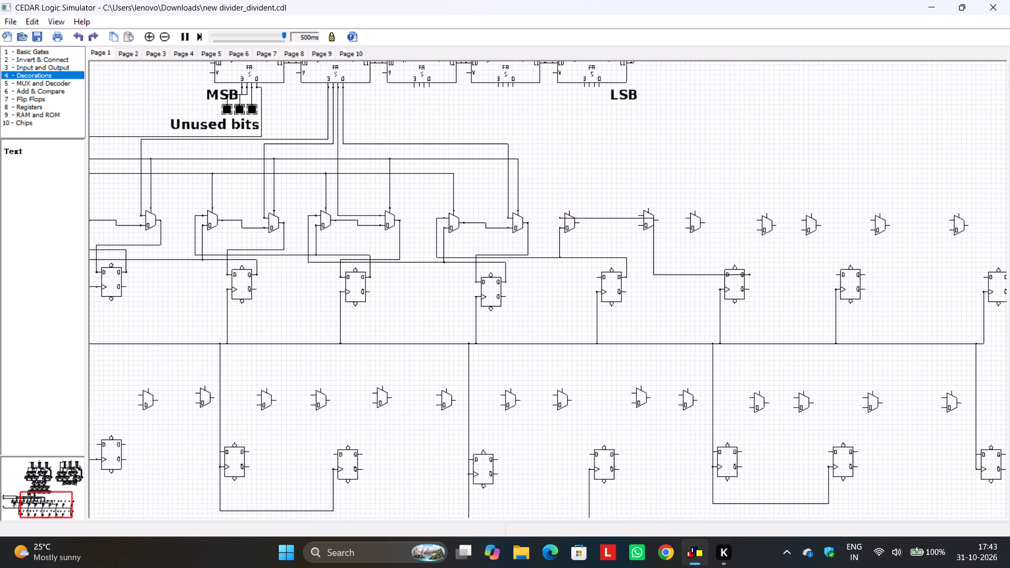
drag(666, 274, 677, 255)
drag(654, 244, 549, 262)
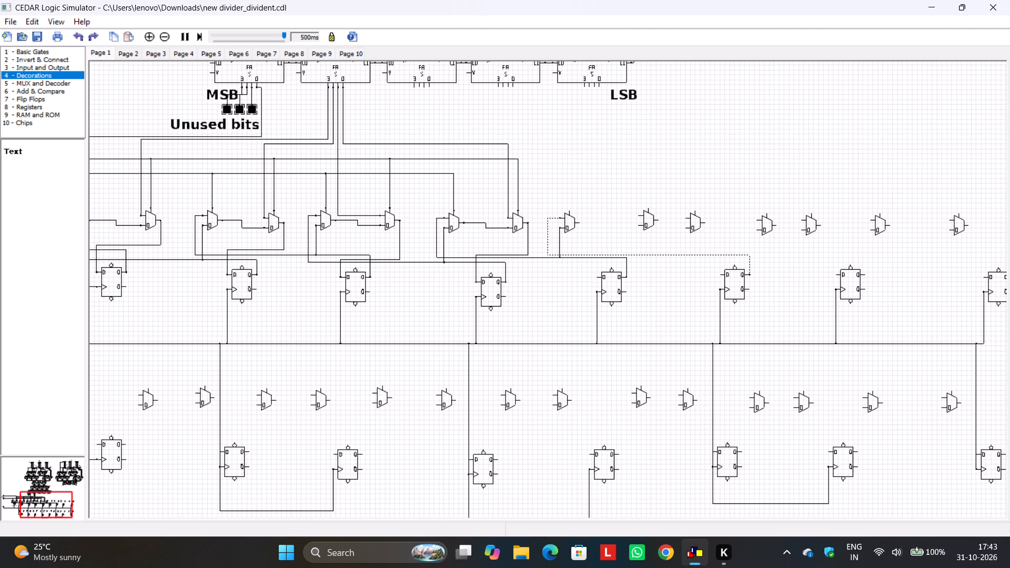
click(554, 275)
Chain the eleventh upper multiplexer's output through the twelfth's lower data input and output into the sixth flip-flop's D input, routing the wire below the multiplexers.
drag(579, 222, 639, 221)
drag(639, 221, 641, 225)
drag(659, 222, 598, 270)
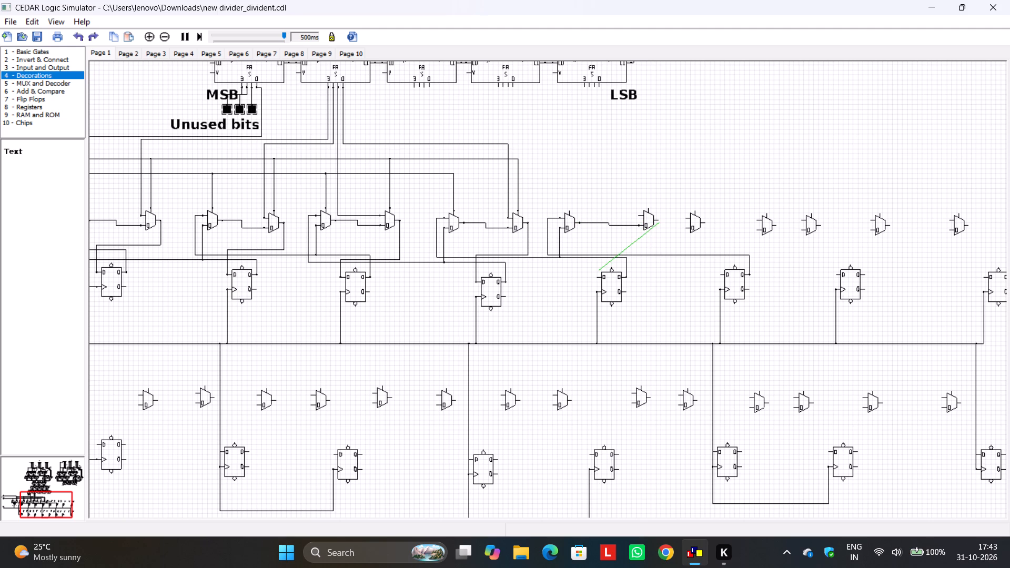
drag(598, 270, 597, 276)
drag(612, 278, 609, 265)
drag(609, 277, 609, 262)
drag(609, 262, 607, 248)
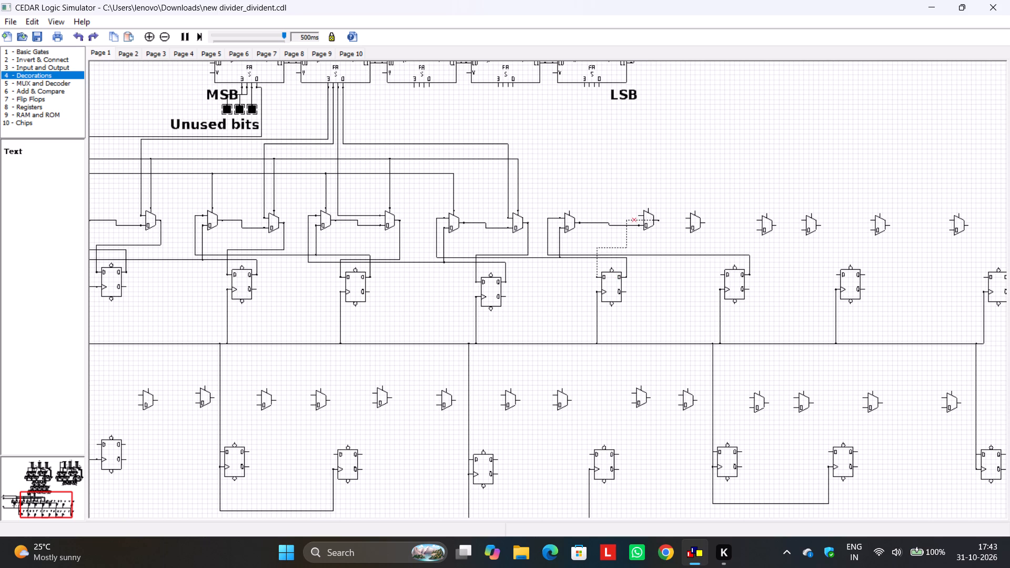
drag(634, 220, 635, 248)
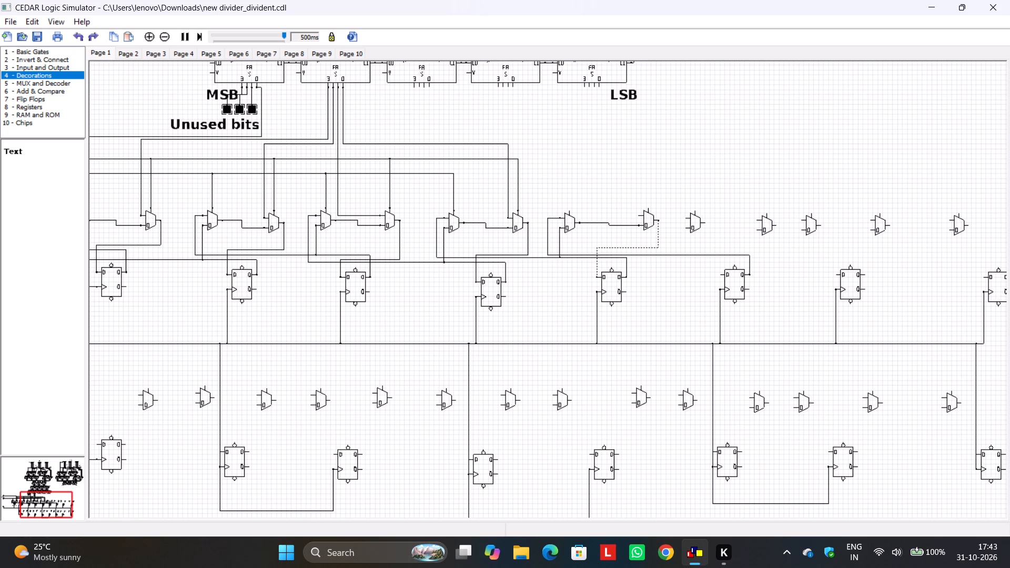
click(669, 242)
Connect the eleventh upper multiplexer's select input to the Run division line and the twelfth's to the Load line, aligning both wires with those lines.
drag(571, 210, 452, 211)
drag(460, 208, 466, 196)
drag(472, 208, 477, 195)
drag(480, 211, 481, 201)
drag(484, 209, 486, 175)
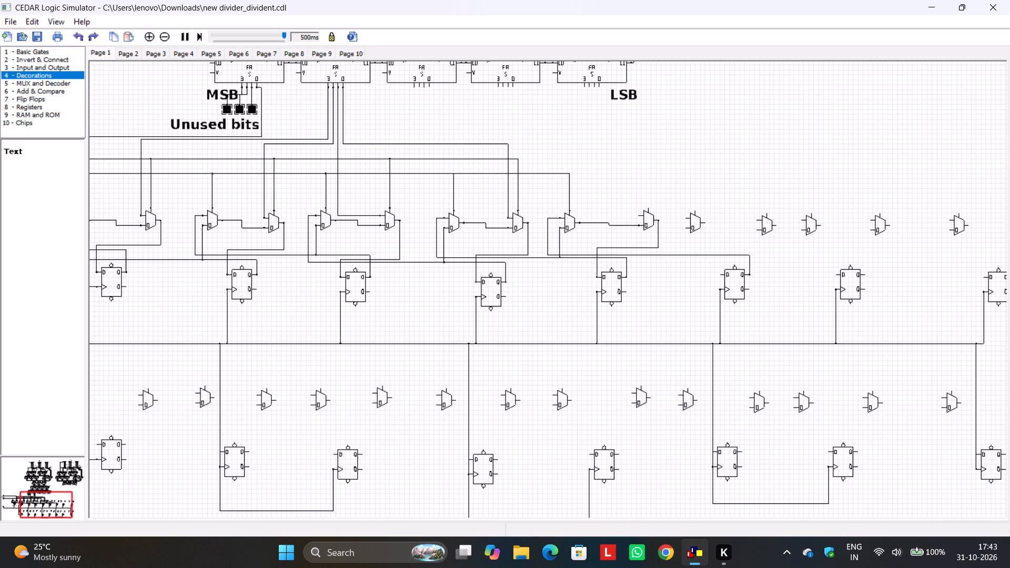
drag(486, 175, 486, 174)
click(541, 197)
drag(649, 208, 519, 210)
drag(537, 207, 553, 159)
click(708, 148)
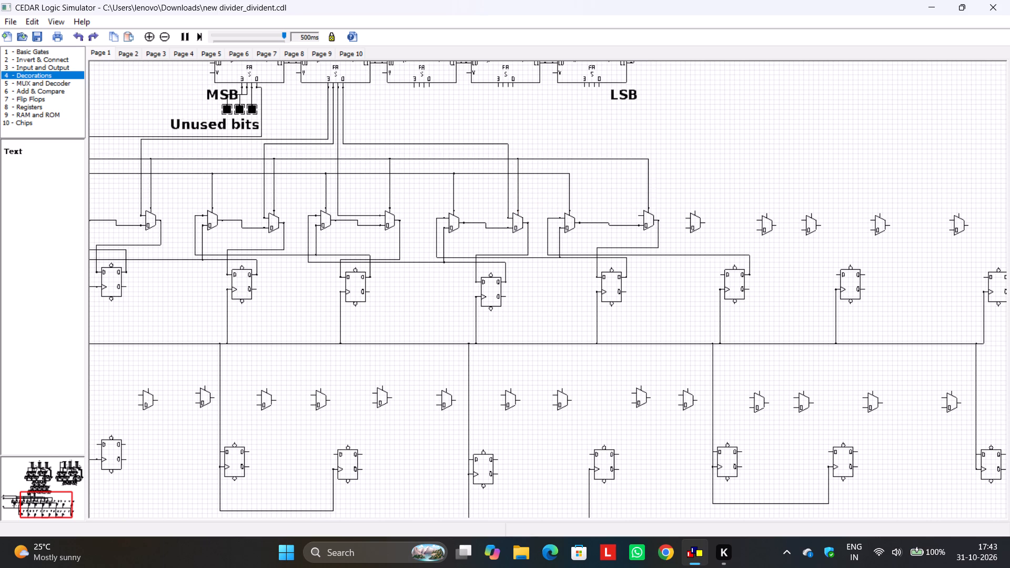
Wire the twelfth upper multiplexer's upper data input to sum output 3 of the third A x 100 adder, routing it above the Load line.
scroll(708, 161, up, 1)
middle_drag(707, 163, 653, 219)
scroll(653, 219, down, 1)
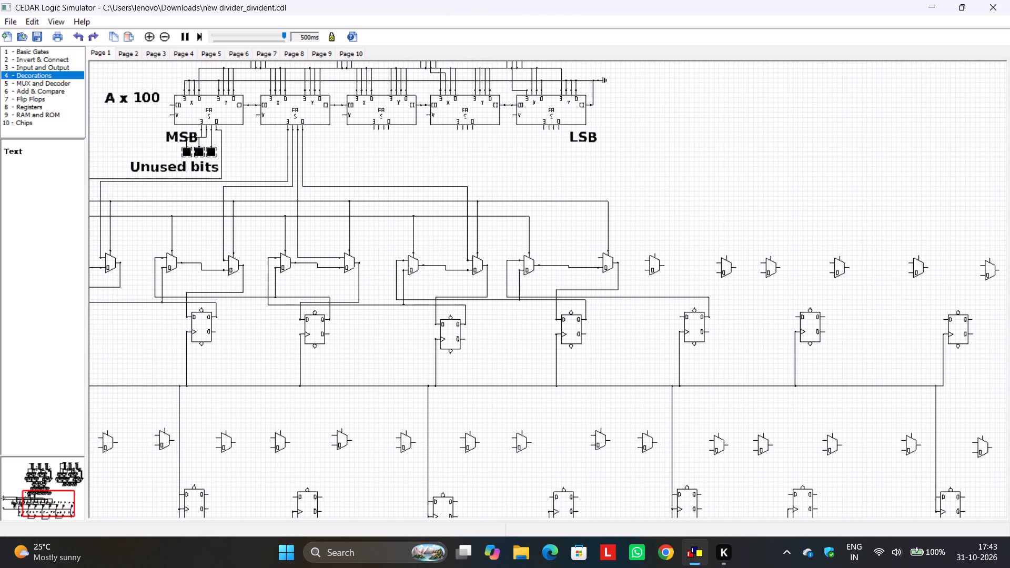
drag(598, 257, 540, 232)
drag(540, 232, 370, 131)
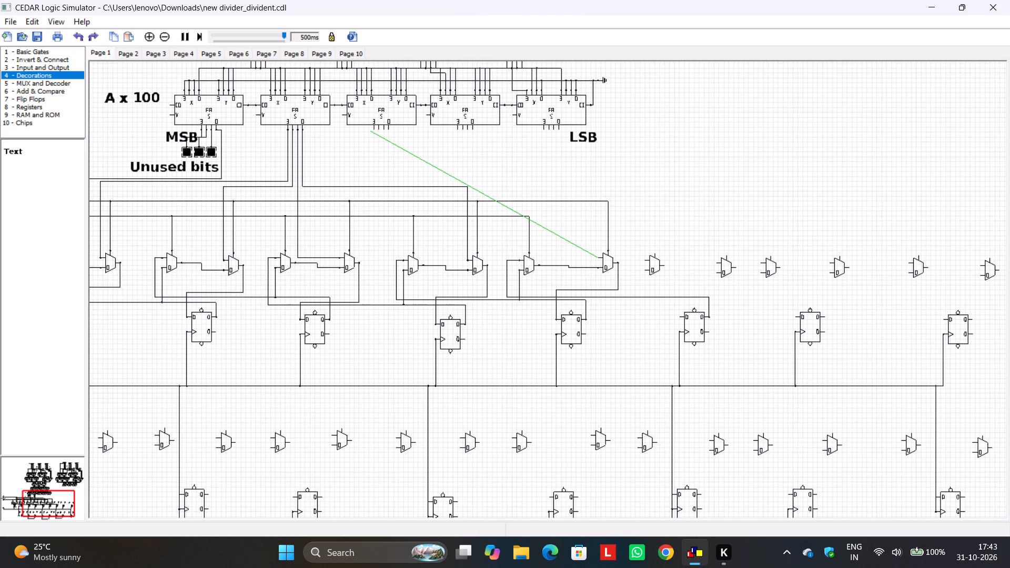
drag(370, 131, 370, 130)
drag(450, 258, 448, 201)
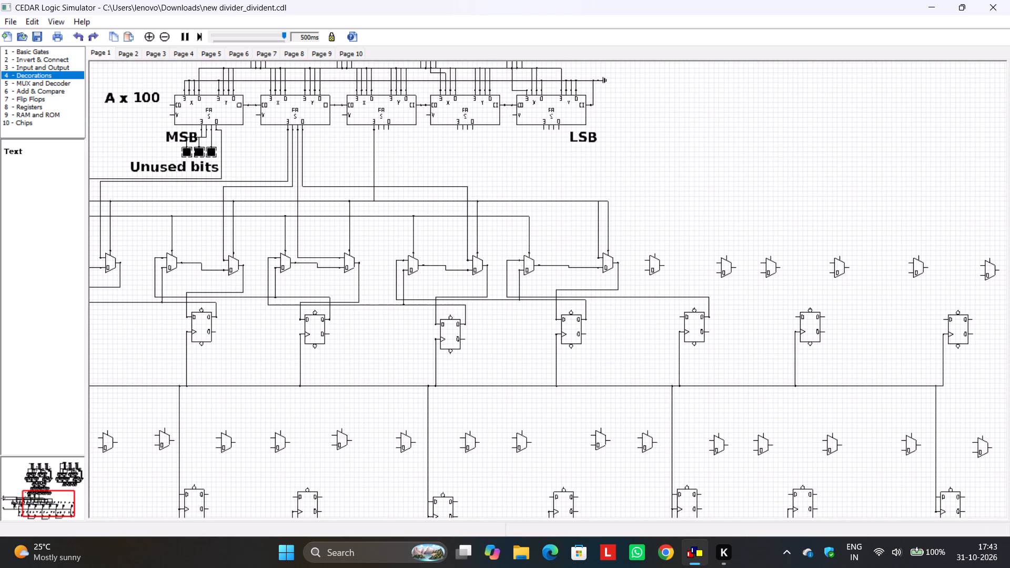
drag(448, 201, 448, 180)
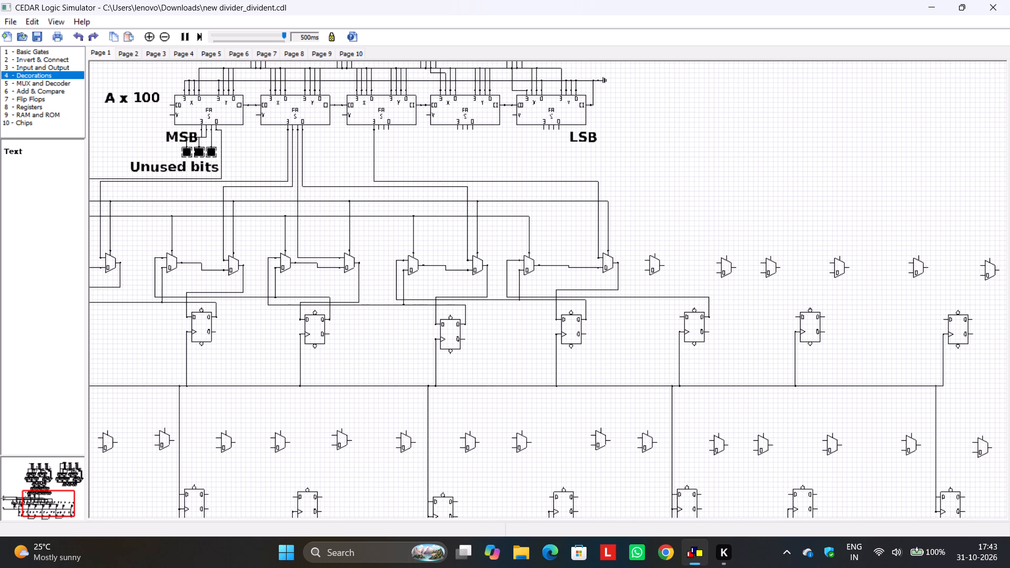
drag(448, 180, 448, 180)
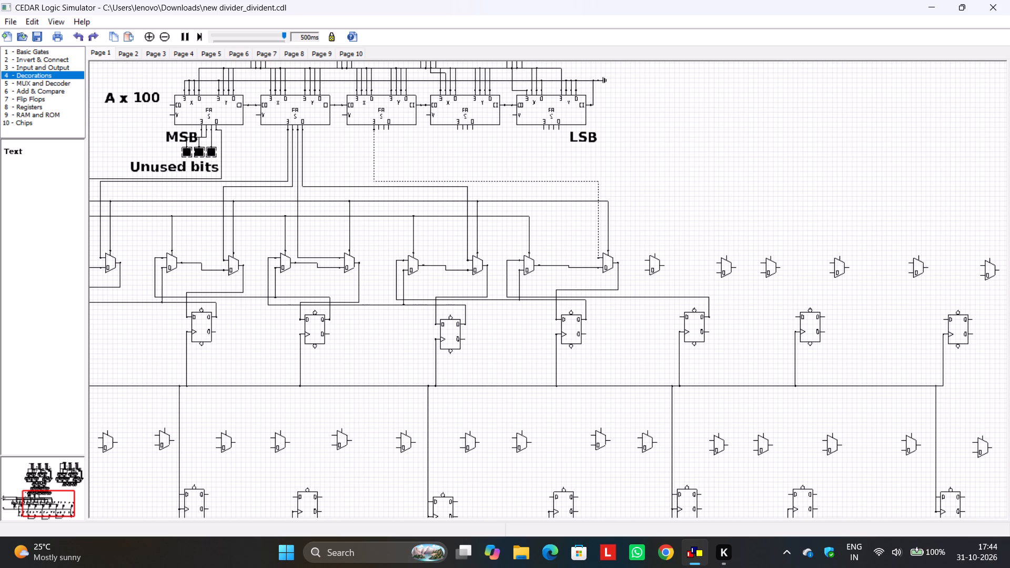
click(442, 150)
Connect the thirteenth upper multiplexer's lower data input to the seventh flip-flop's Q output wire.
scroll(682, 170, down, 3)
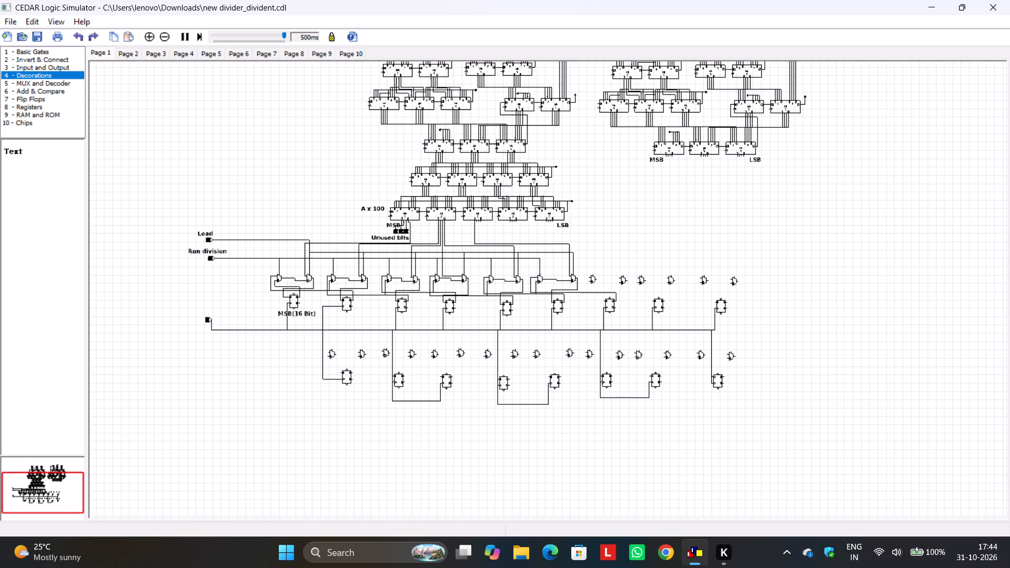
scroll(642, 261, up, 3)
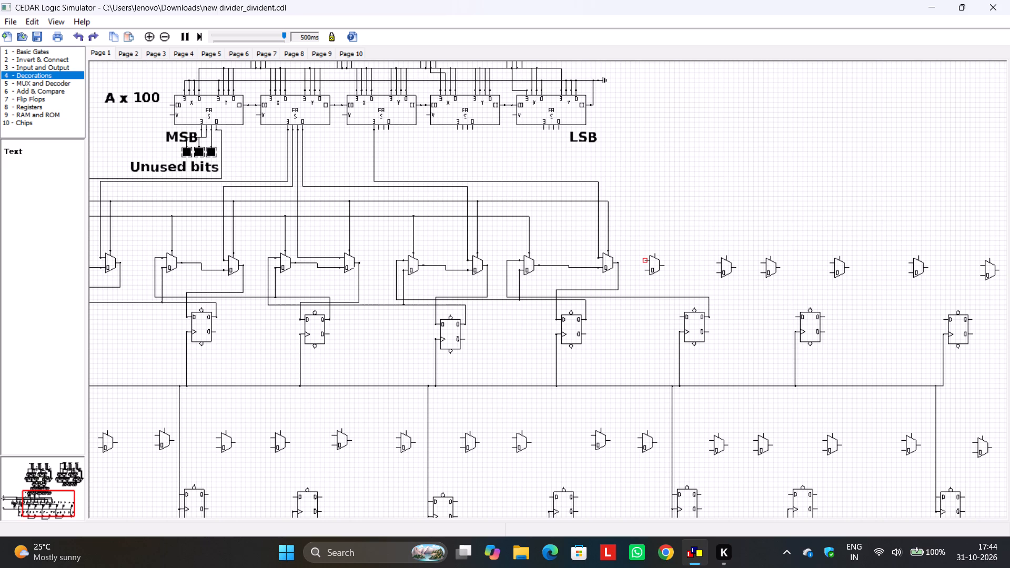
middle_drag(753, 188, 577, 237)
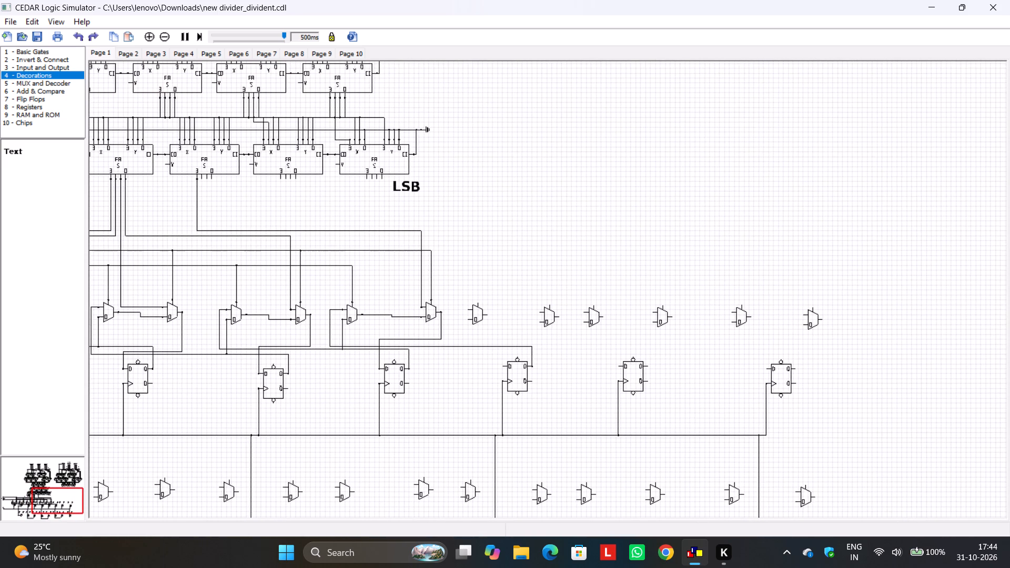
drag(467, 319, 468, 338)
drag(468, 338, 468, 346)
Chain the thirteenth upper multiplexer's output through the fourteenth's lower data input and output into the seventh flip-flop's D input, routing the wire below the multiplexers.
drag(487, 317, 538, 323)
drag(560, 317, 554, 329)
drag(554, 329, 502, 366)
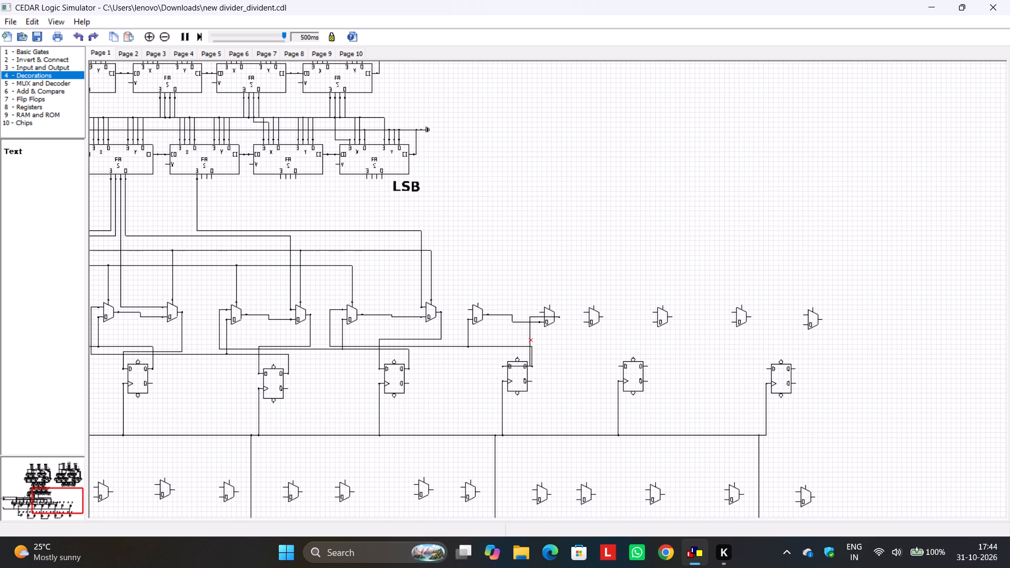
drag(516, 366, 513, 351)
drag(539, 317, 540, 349)
drag(540, 349, 541, 351)
click(554, 368)
Wire the thirteenth upper multiplexer's upper data input to the eighth flip-flop's Q output, routing it around the multiplexer and above the seventh flip-flop's Q wire.
drag(467, 310, 647, 366)
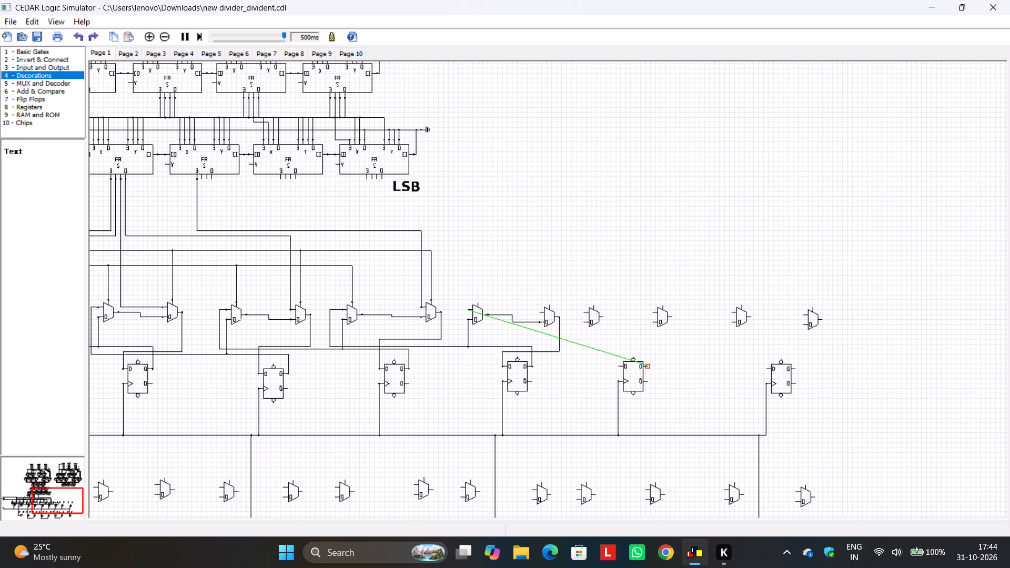
drag(647, 366, 645, 365)
drag(572, 364, 581, 344)
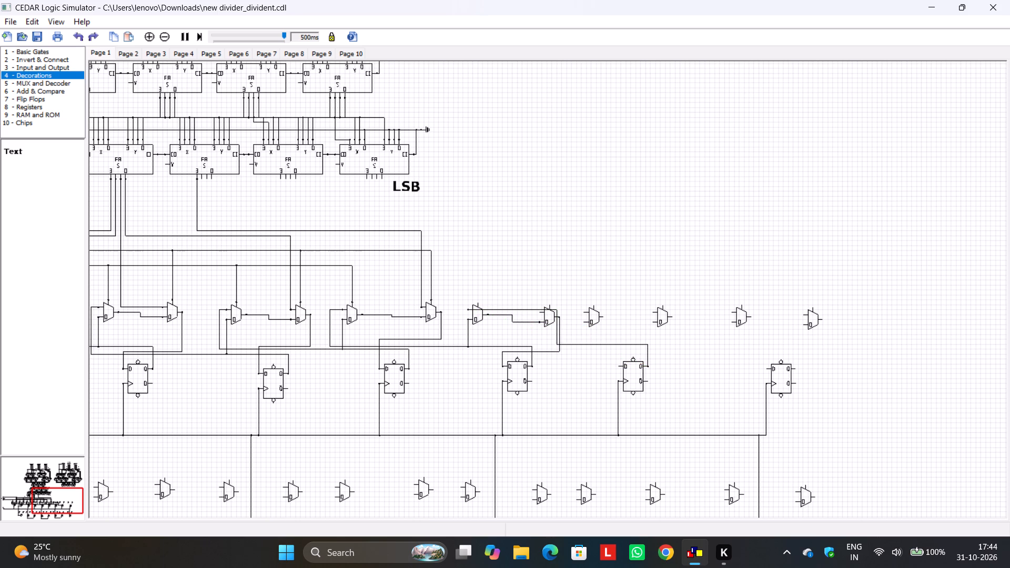
drag(581, 344, 578, 339)
drag(557, 331, 461, 330)
click(511, 262)
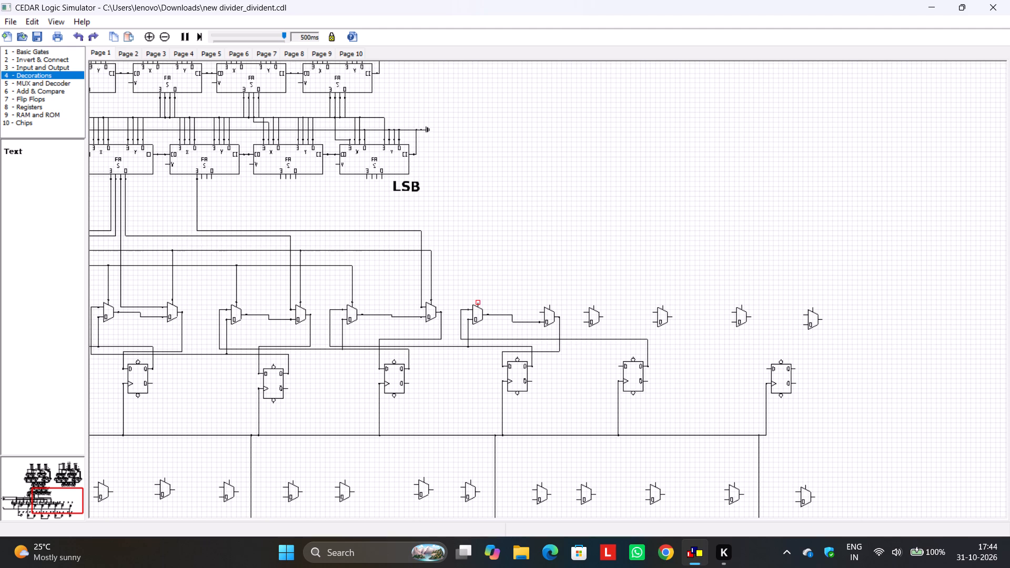
Connect the thirteenth upper multiplexer's select input to the Run division line and the fourteenth's to the Load line, aligning both wires with those lines.
drag(479, 300, 355, 303)
drag(373, 301, 375, 266)
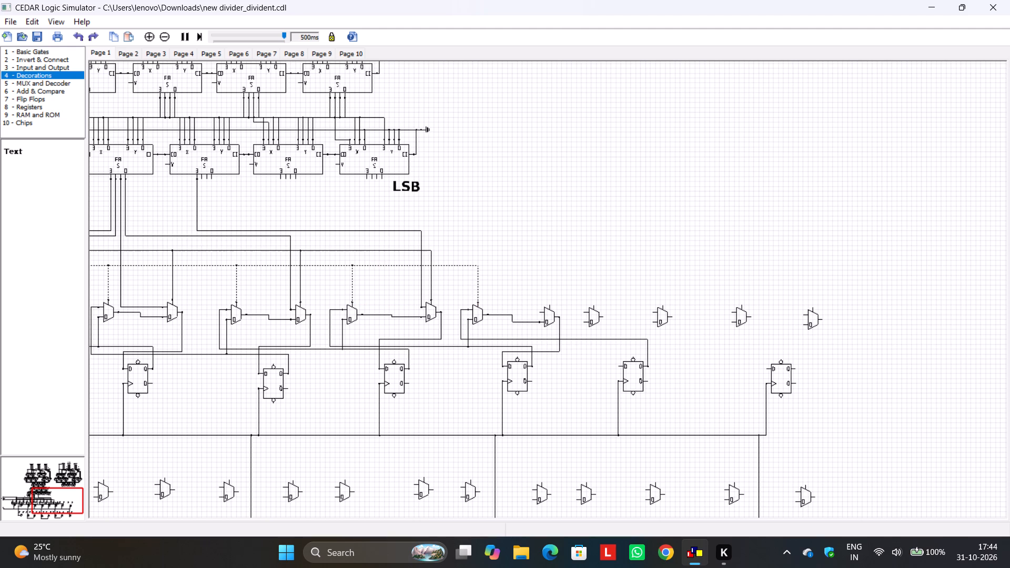
click(493, 230)
drag(550, 305, 432, 301)
drag(451, 303, 448, 255)
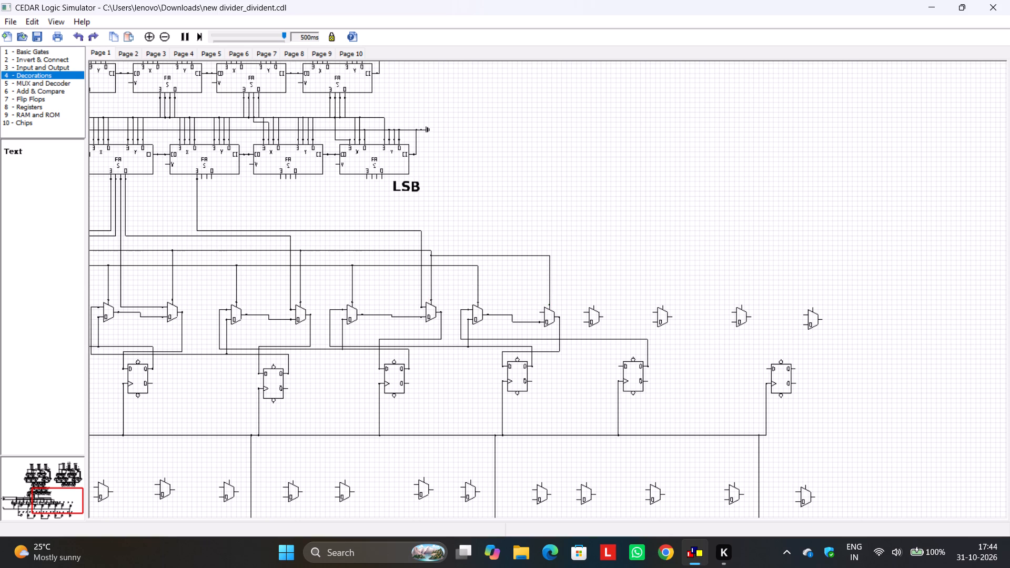
drag(448, 255, 449, 251)
click(466, 224)
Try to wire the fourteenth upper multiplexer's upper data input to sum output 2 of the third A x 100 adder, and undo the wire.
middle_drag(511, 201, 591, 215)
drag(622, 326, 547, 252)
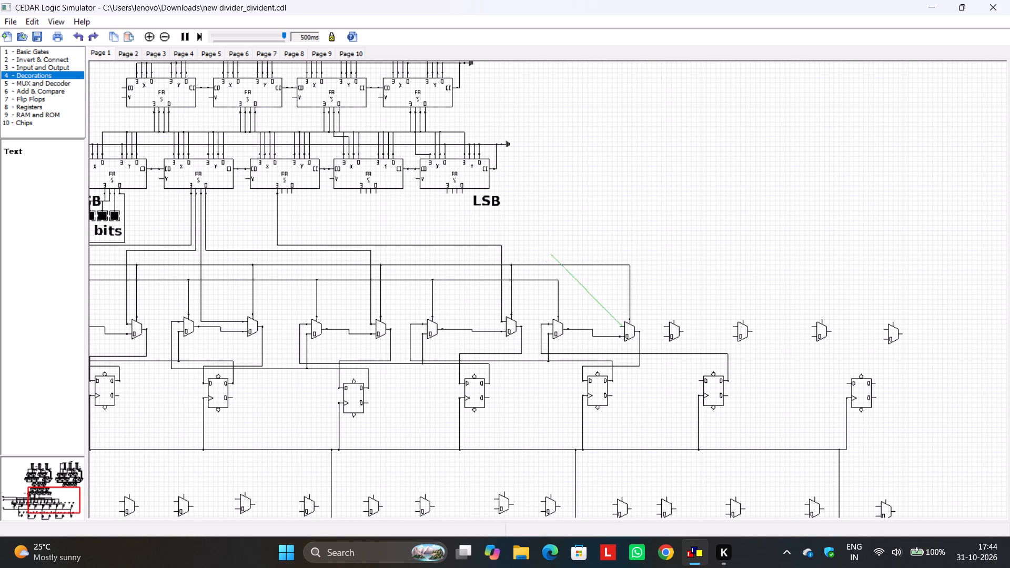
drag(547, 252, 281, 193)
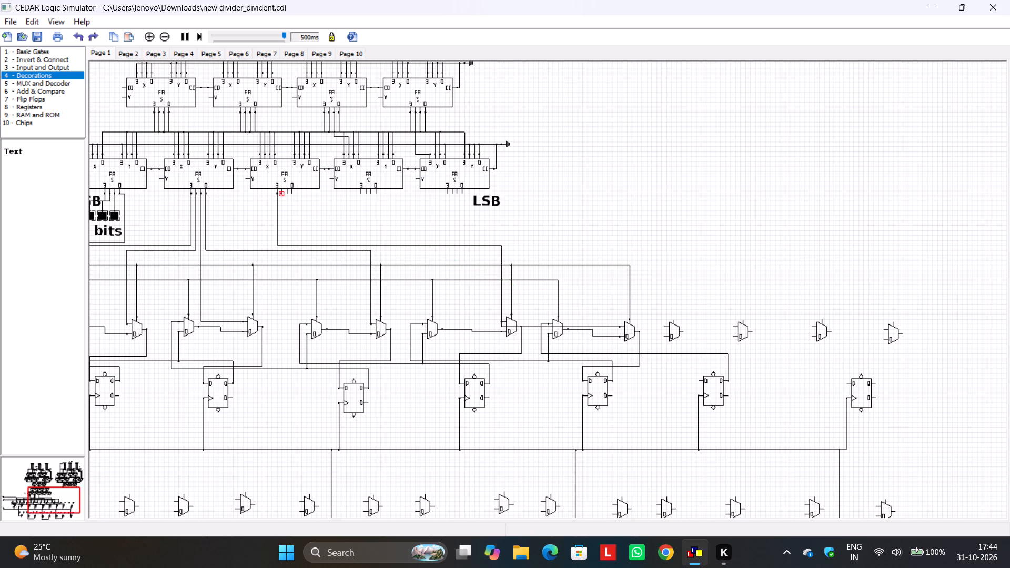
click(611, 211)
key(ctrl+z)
Wire sum output 2 of the third A x 100 adder to the fourteenth upper multiplexer's upper data input, routing it just above the Load line.
drag(282, 192, 285, 194)
drag(285, 194, 619, 327)
drag(533, 328, 523, 242)
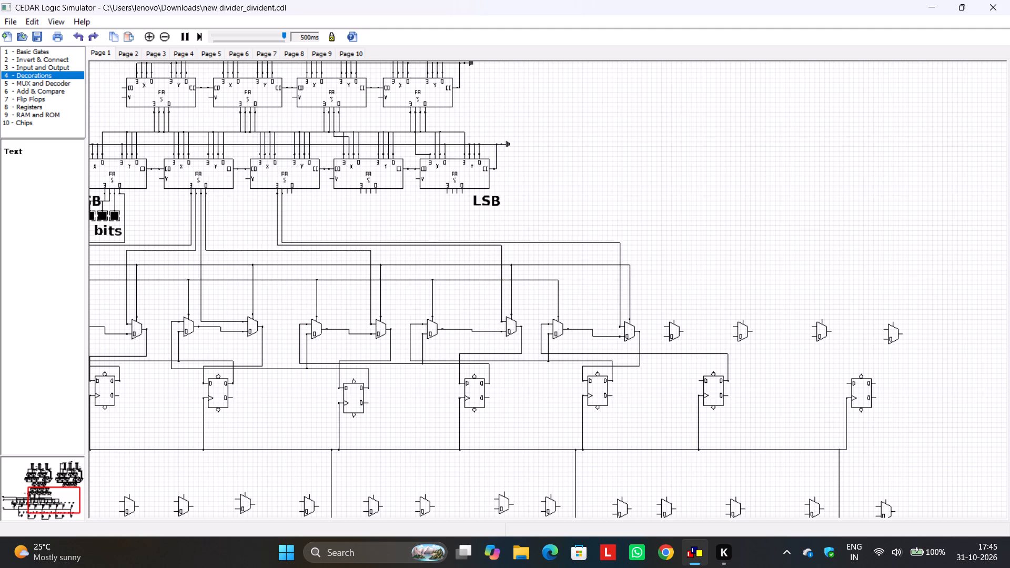
drag(523, 242, 523, 256)
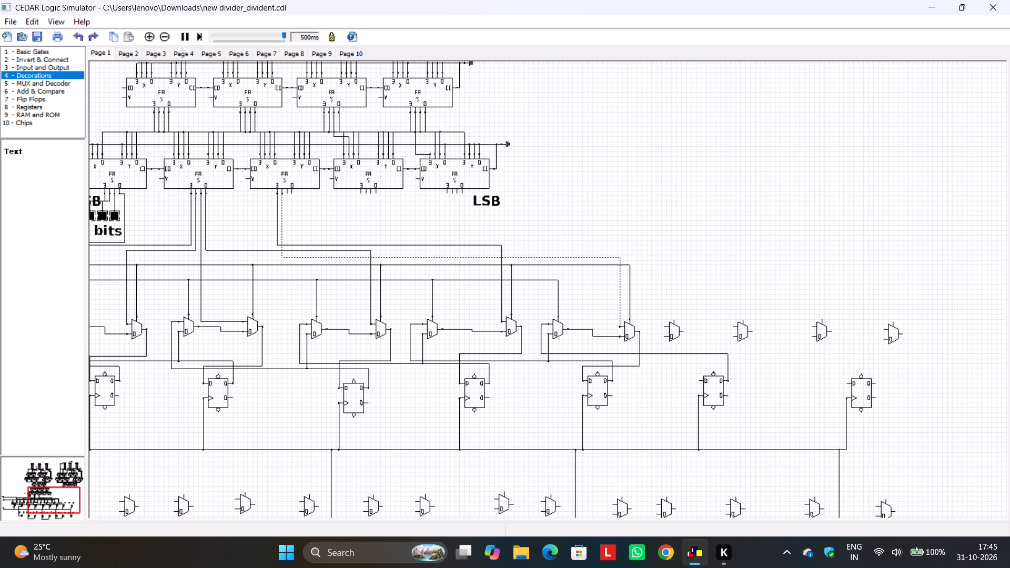
click(700, 193)
middle_drag(758, 218, 679, 199)
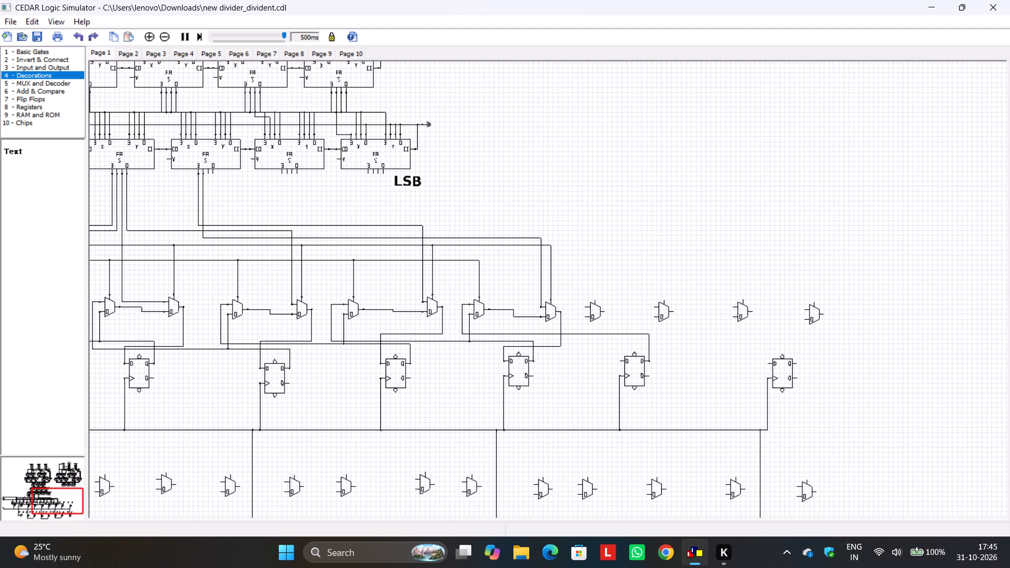
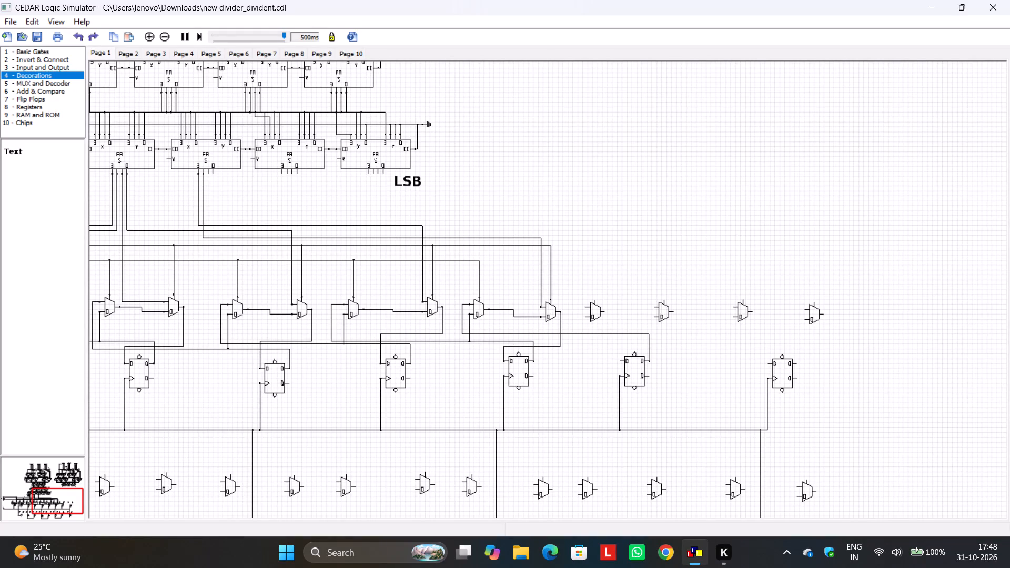
Wire the fifteenth upper multiplexer's lower data input to the eighth flip-flop's Q wire and its output to the sixteenth's lower data input.
drag(584, 316, 587, 334)
drag(603, 313, 655, 316)
Wire the sixteenth upper multiplexer's output to the eighth flip-flop's D input, routing it around the multiplexer and above the flip-flop.
drag(673, 311, 619, 359)
drag(638, 362, 634, 346)
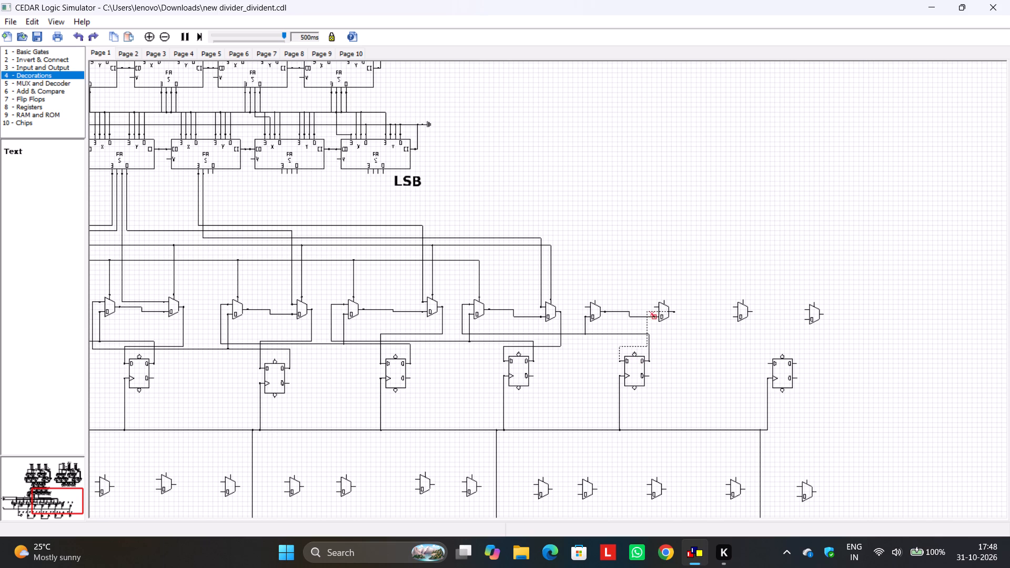
drag(652, 312, 655, 345)
click(721, 340)
Wire the fifteenth upper multiplexer's upper data input to the ninth flip-flop's Q output, routing it around the multiplexer and below the eighth's Q wire.
drag(584, 306, 793, 348)
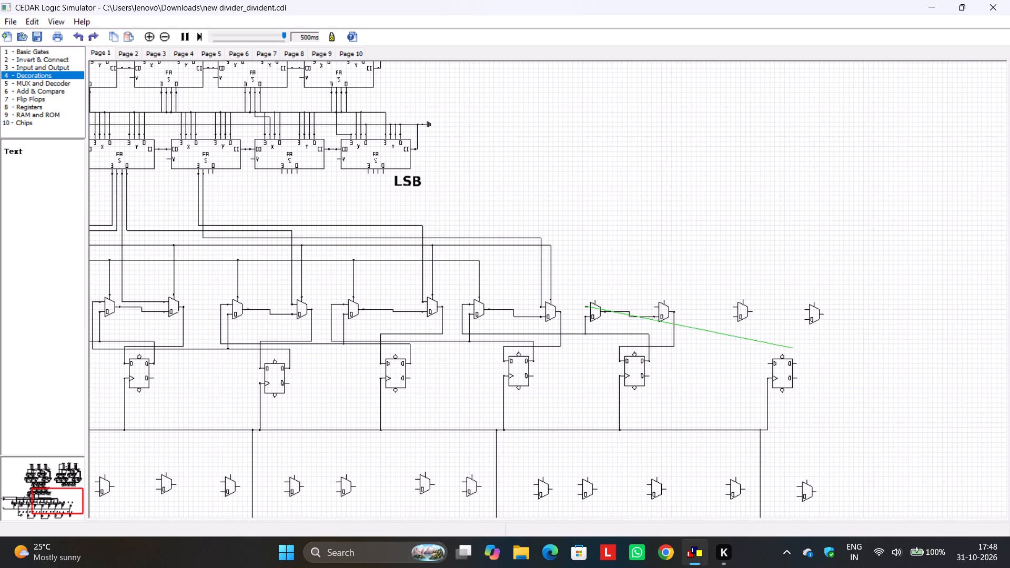
drag(793, 348, 796, 363)
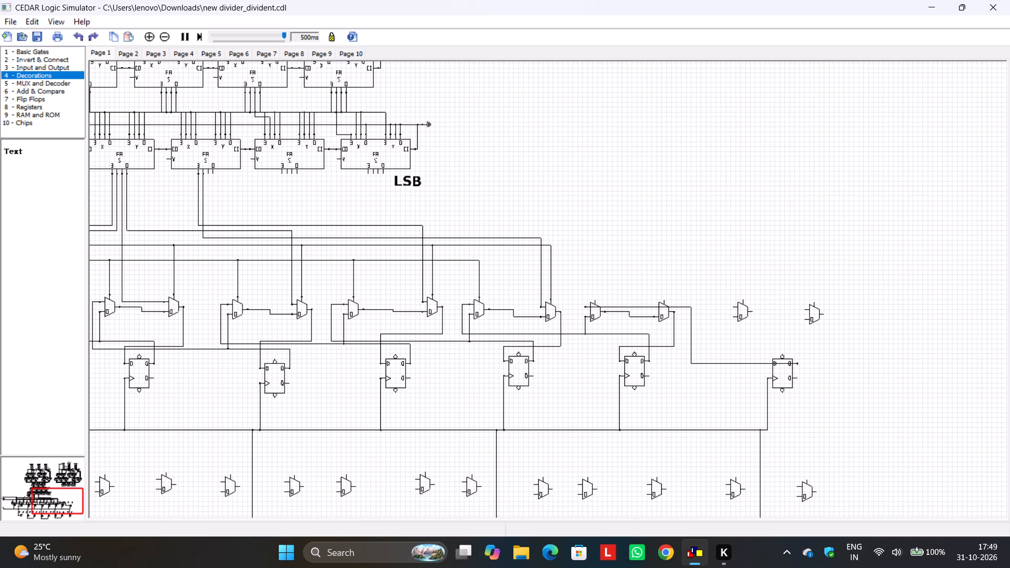
drag(705, 361, 714, 341)
drag(720, 362, 723, 346)
drag(690, 322, 576, 333)
drag(696, 346, 695, 339)
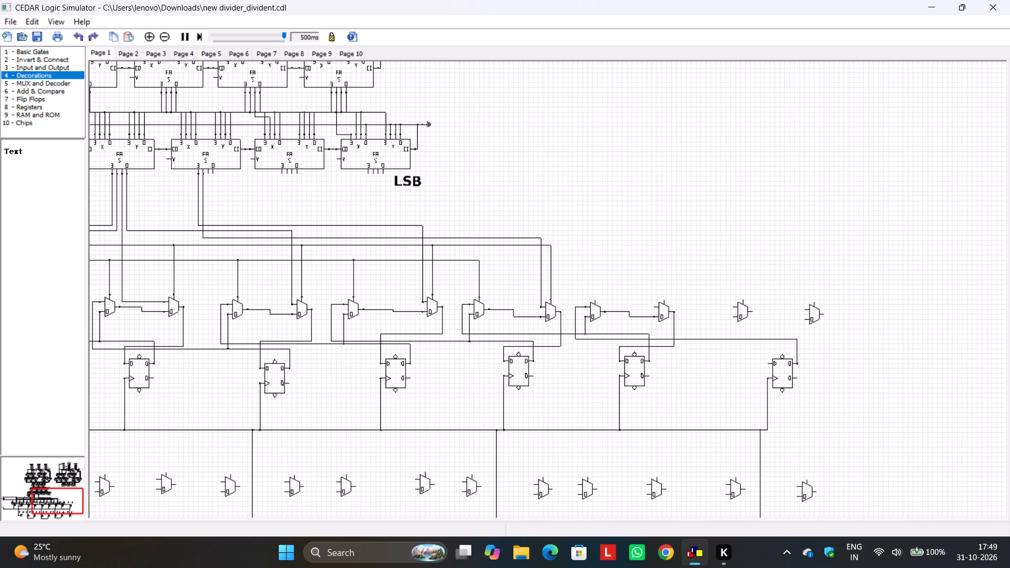
drag(695, 339, 695, 340)
click(715, 381)
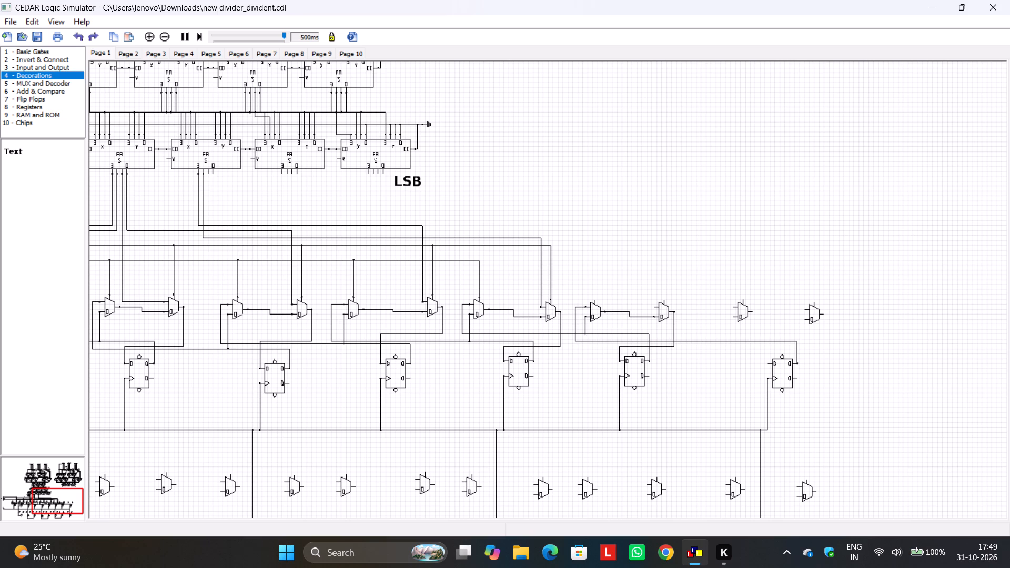
Connect the fifteenth upper multiplexer's select input to the Run division line and the sixteenth's to the Load line, aligning both wires with those lines.
drag(597, 300, 482, 297)
drag(493, 300, 496, 283)
drag(501, 300, 499, 260)
click(504, 280)
drag(661, 299, 571, 297)
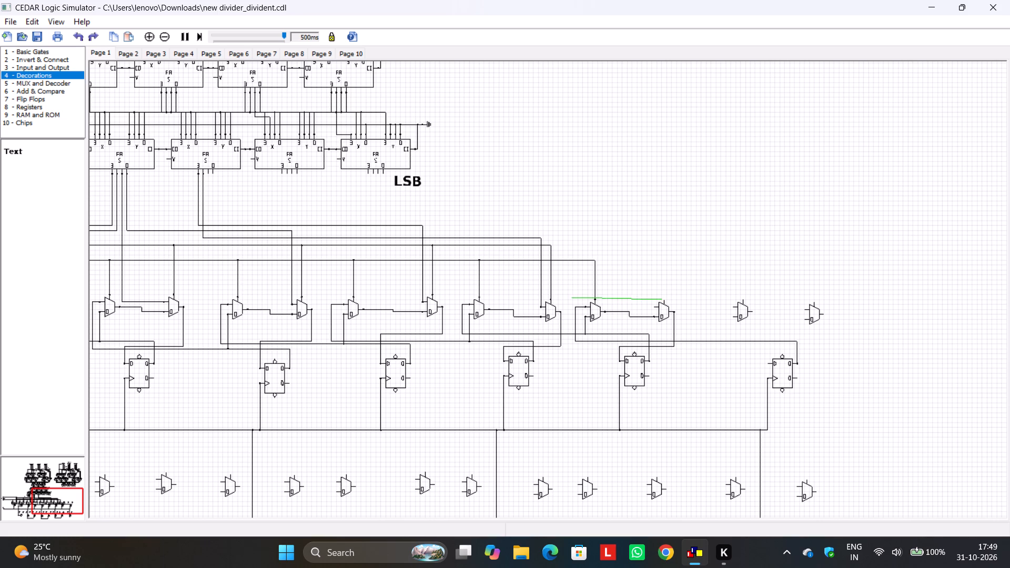
drag(571, 297, 550, 297)
drag(566, 298, 567, 294)
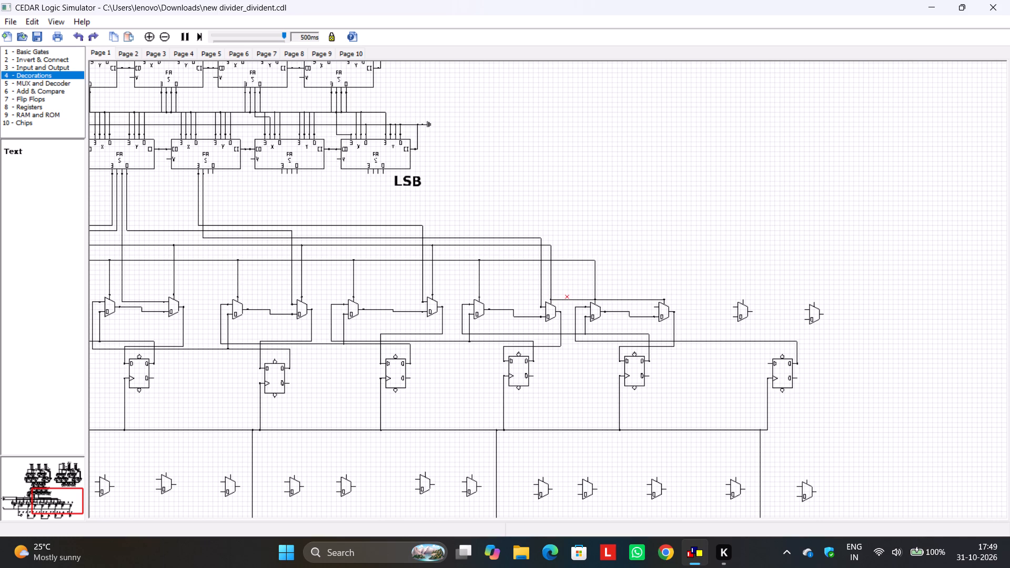
drag(567, 294, 567, 277)
click(571, 300)
drag(571, 299, 571, 246)
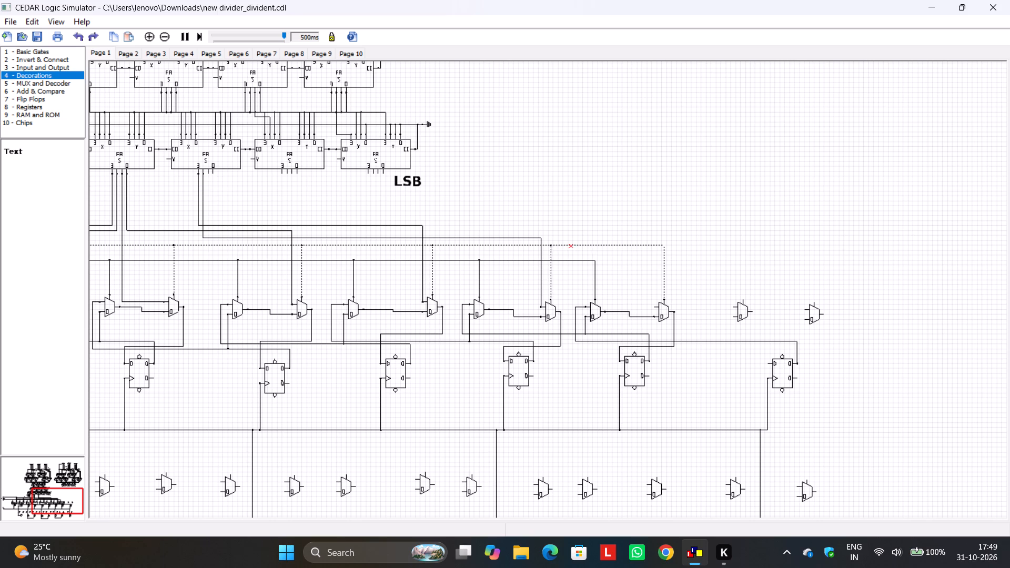
click(583, 217)
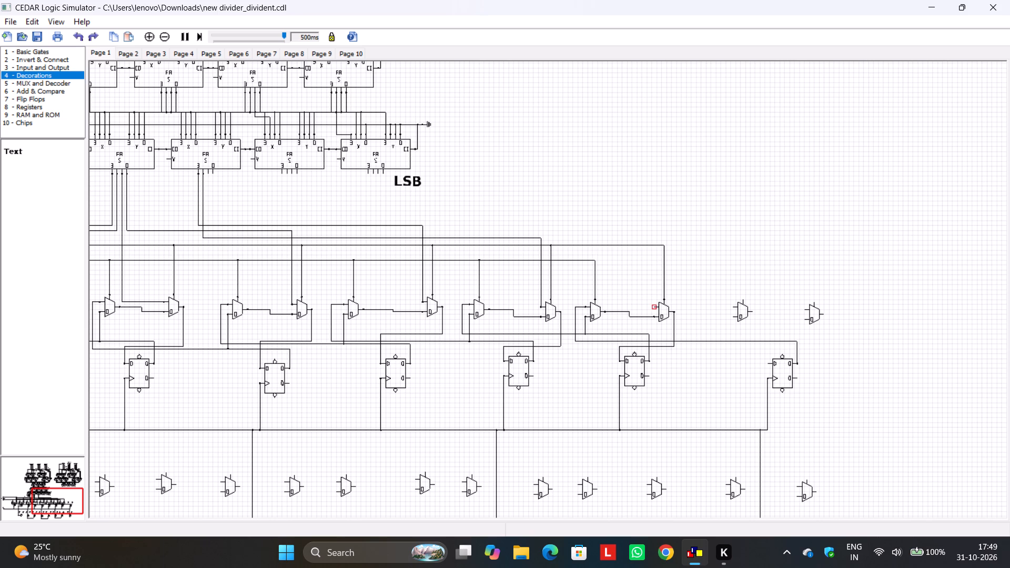
Wire sum output 1 of the third A x 100 adder to the sixteenth upper multiplexer's upper data input, routing it above the other adder output wires.
drag(653, 305, 204, 174)
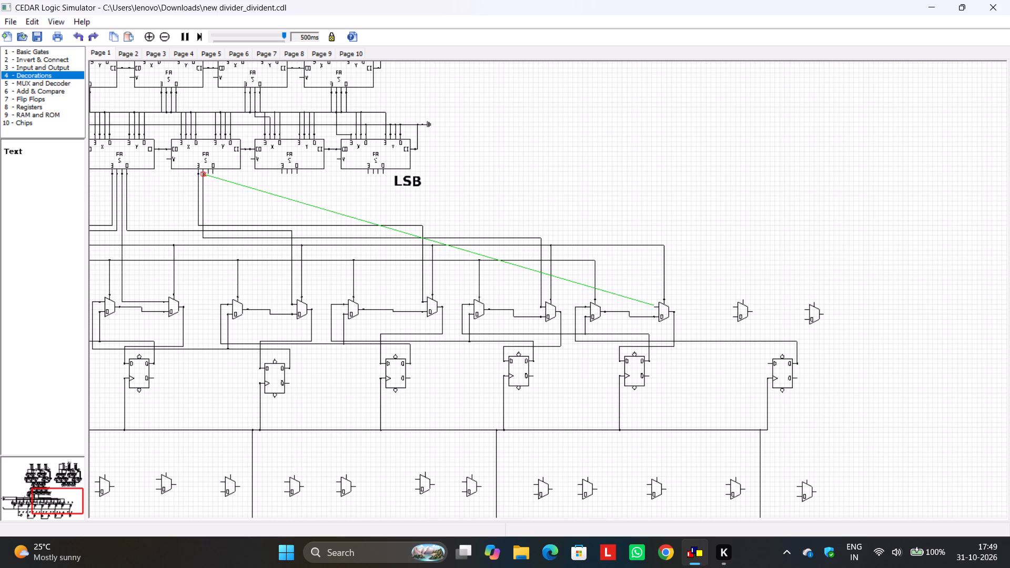
drag(204, 174, 208, 174)
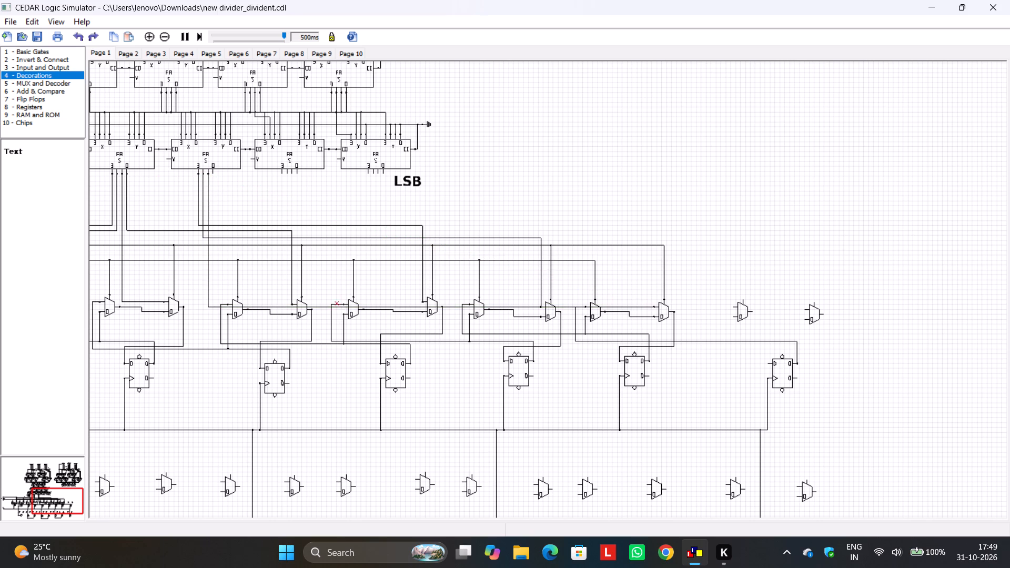
drag(642, 307, 638, 266)
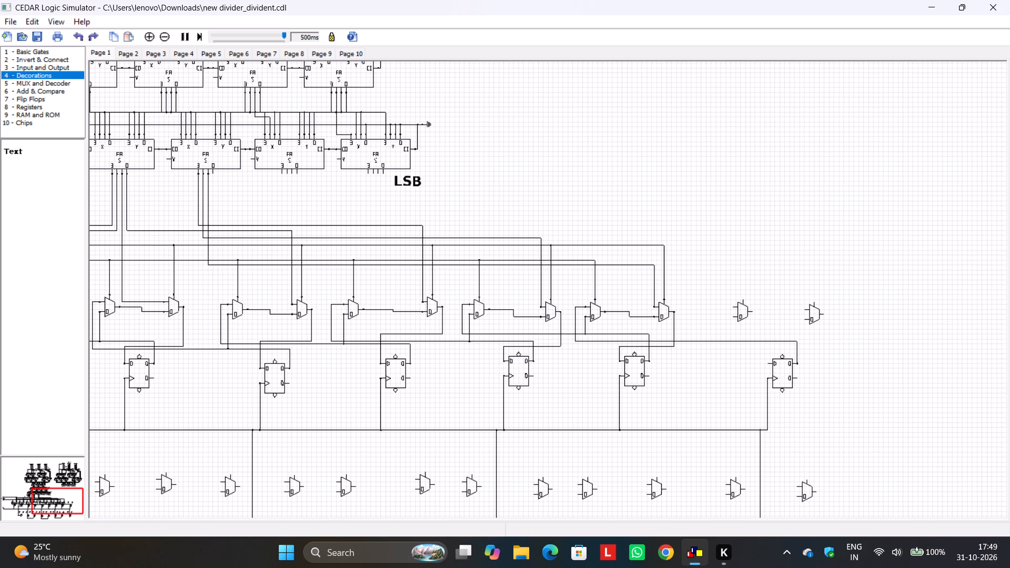
drag(638, 266, 648, 216)
click(739, 217)
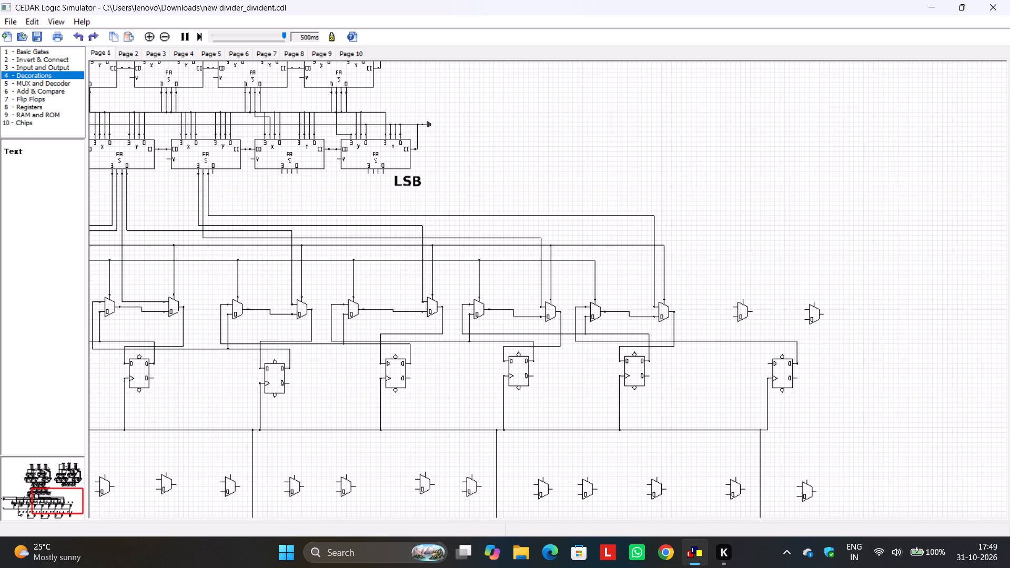
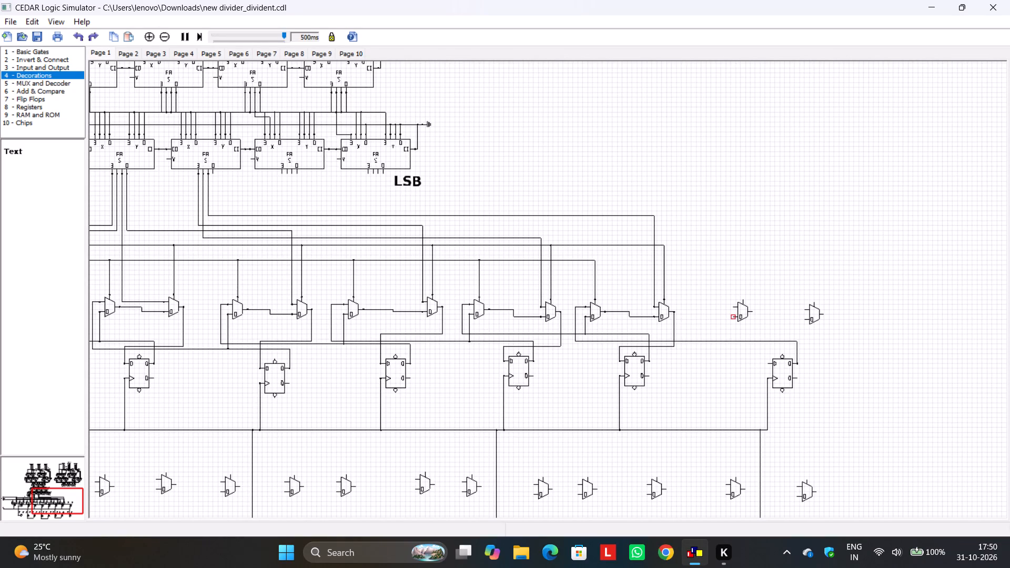
Wire the seventeenth upper multiplexer's lower data input to the ninth flip-flop's Q wire and its output to the eighteenth multiplexer's lower data input.
drag(732, 315, 732, 343)
click(749, 309)
click(764, 310)
drag(755, 313, 758, 313)
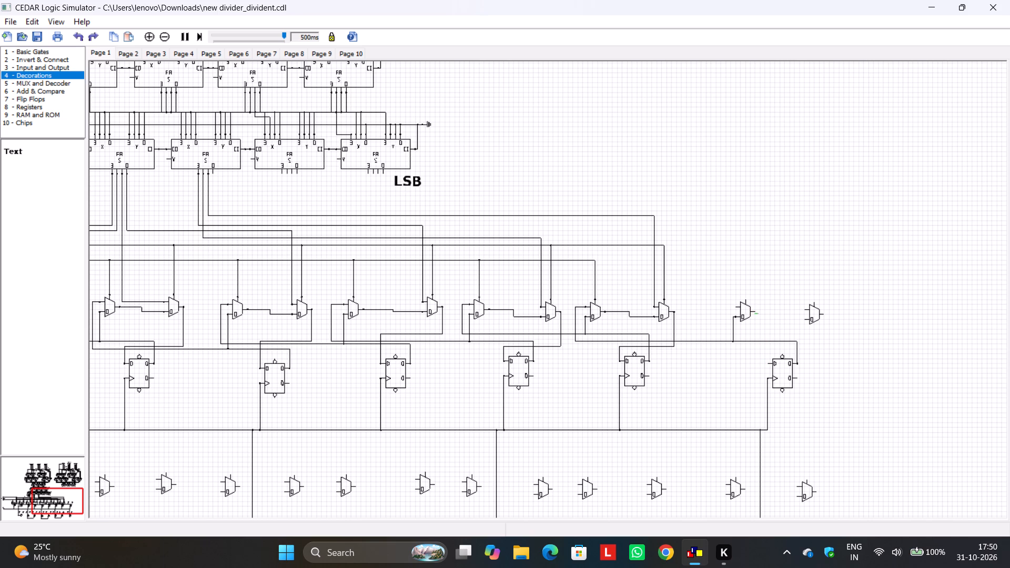
drag(758, 313, 802, 318)
Wire the eighteenth upper multiplexer's output to the ninth flip-flop's D input, routing it around the multiplexer and above the flip-flop.
drag(769, 363, 824, 314)
drag(783, 363, 787, 350)
drag(801, 313, 810, 350)
click(855, 342)
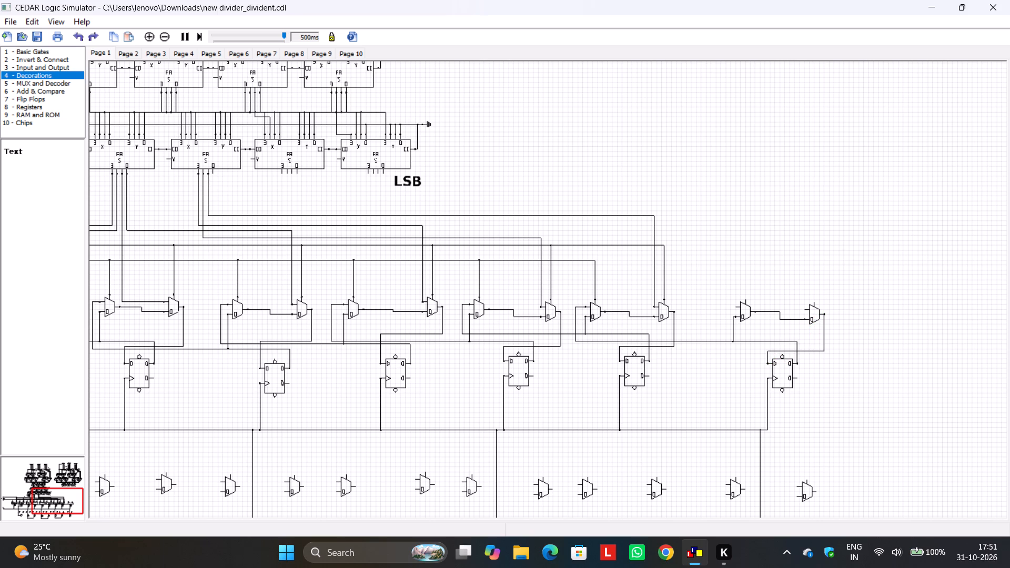
Connect the seventeenth upper multiplexer's select input to the Run division line and the eighteenth's to the Load line, aligning both wires with those lines.
middle_drag(754, 271, 804, 283)
scroll(805, 283, up, 1)
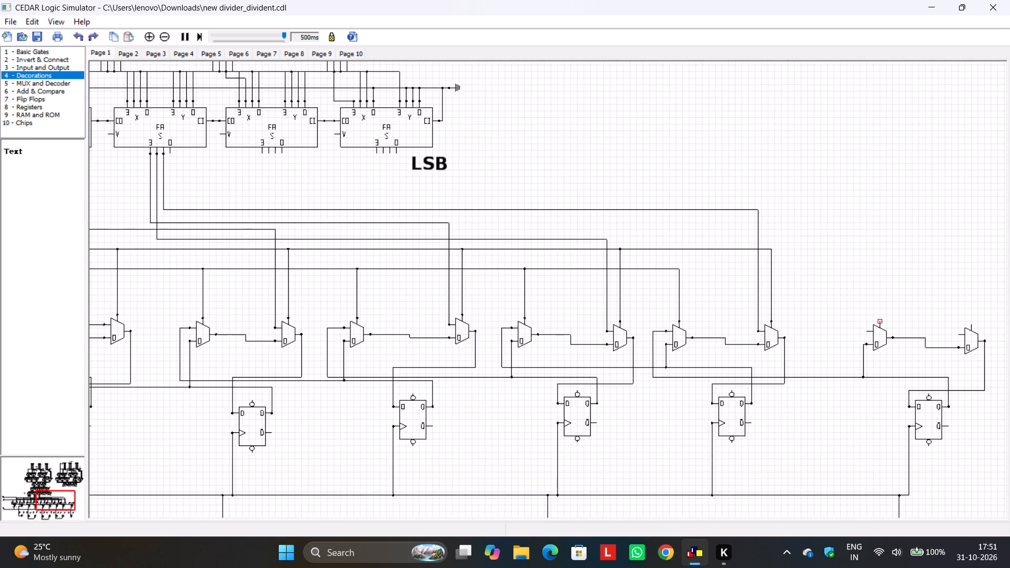
drag(880, 322, 682, 321)
drag(691, 321, 699, 267)
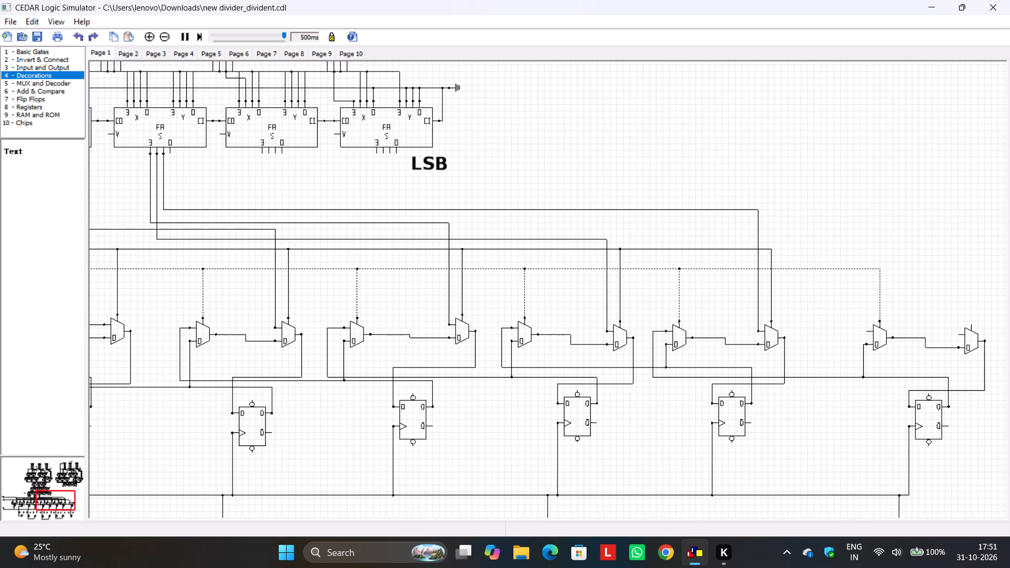
click(810, 210)
drag(973, 324, 780, 319)
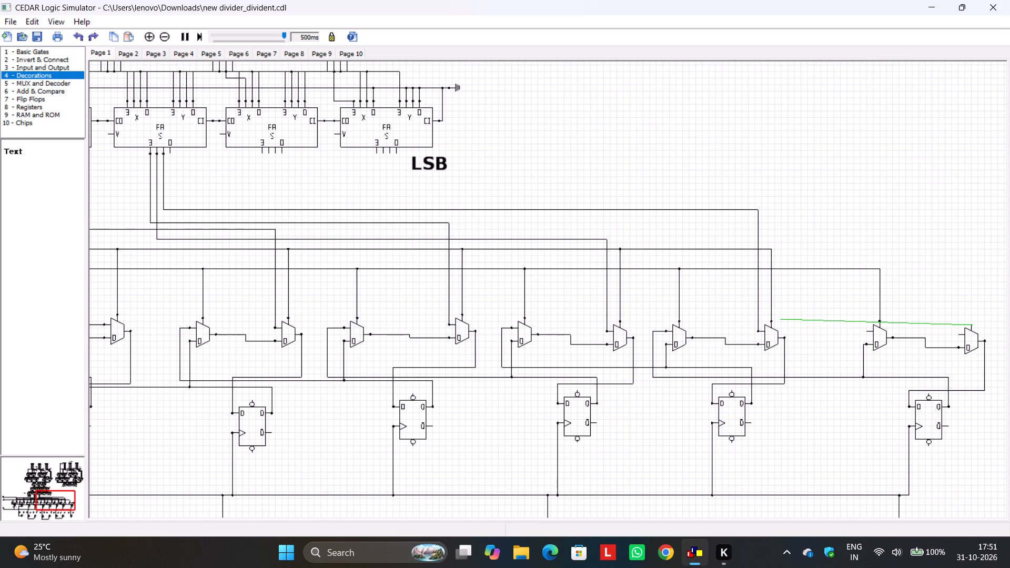
drag(780, 319, 770, 319)
drag(795, 323, 797, 275)
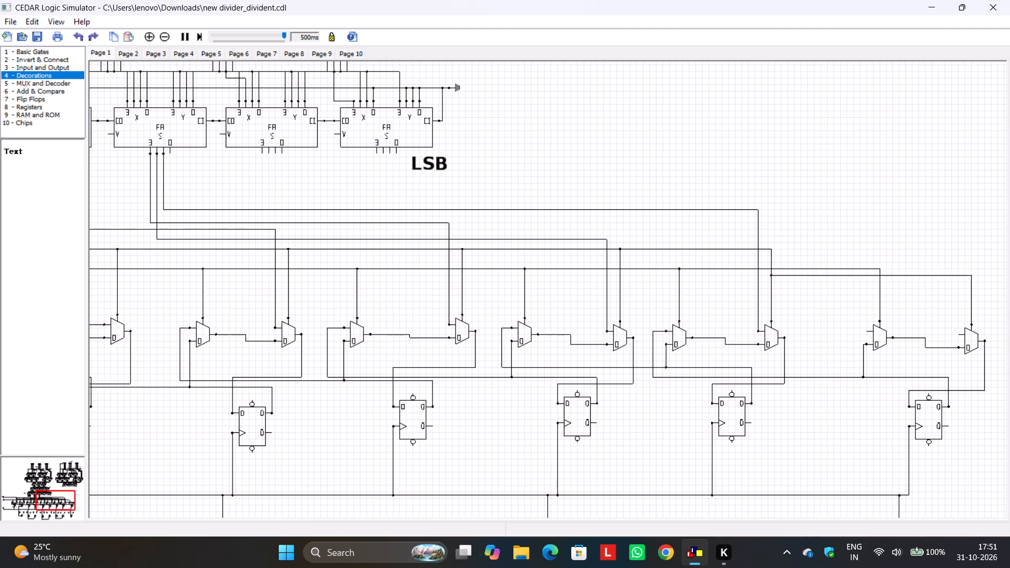
drag(797, 275, 801, 250)
click(801, 216)
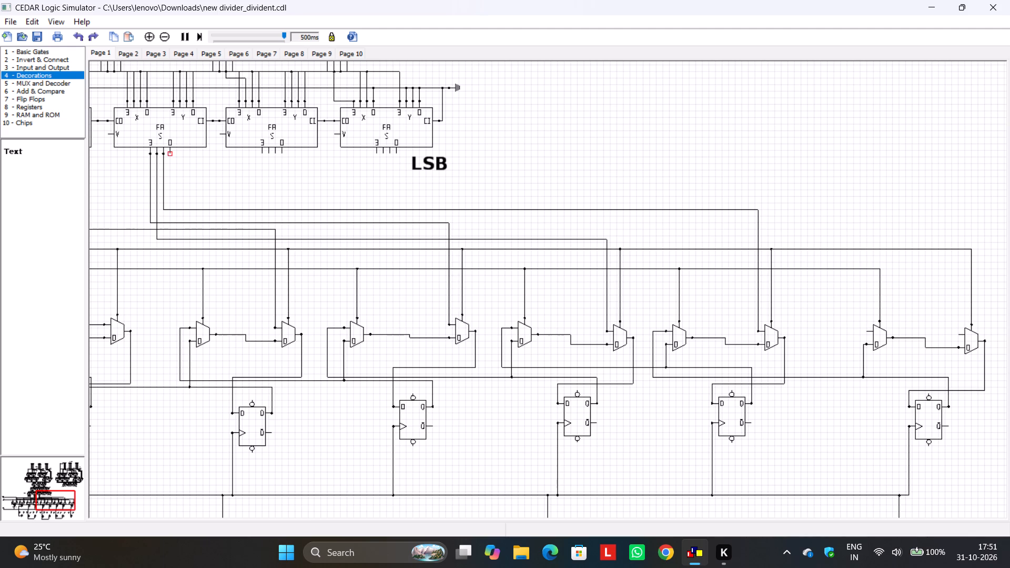
Wire sum output 0 of the third A x 100 adder to the eighteenth upper multiplexer's upper data input, routing it just above sum output 2's wire.
drag(170, 153, 959, 333)
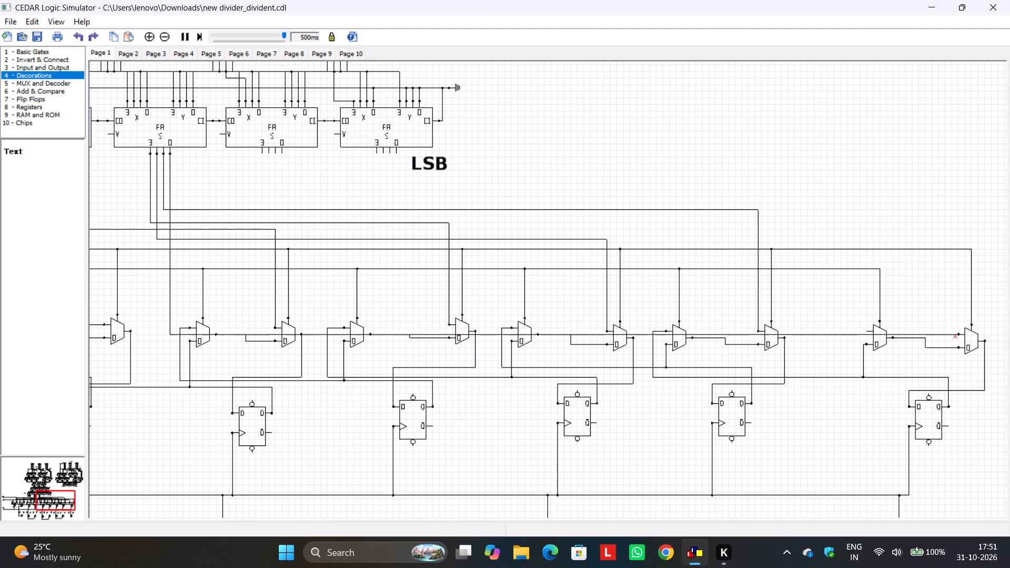
drag(943, 334, 931, 281)
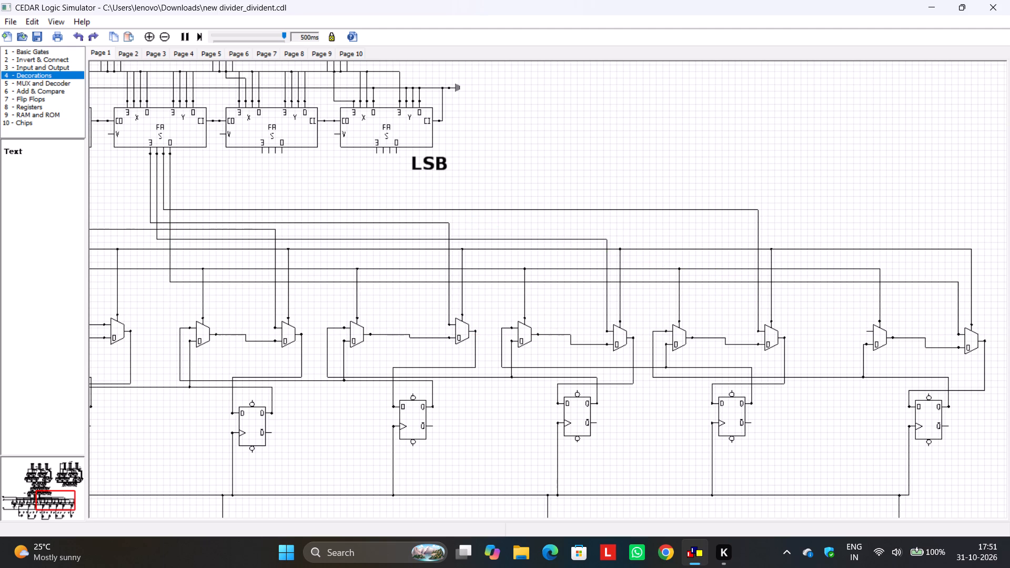
drag(931, 281, 923, 246)
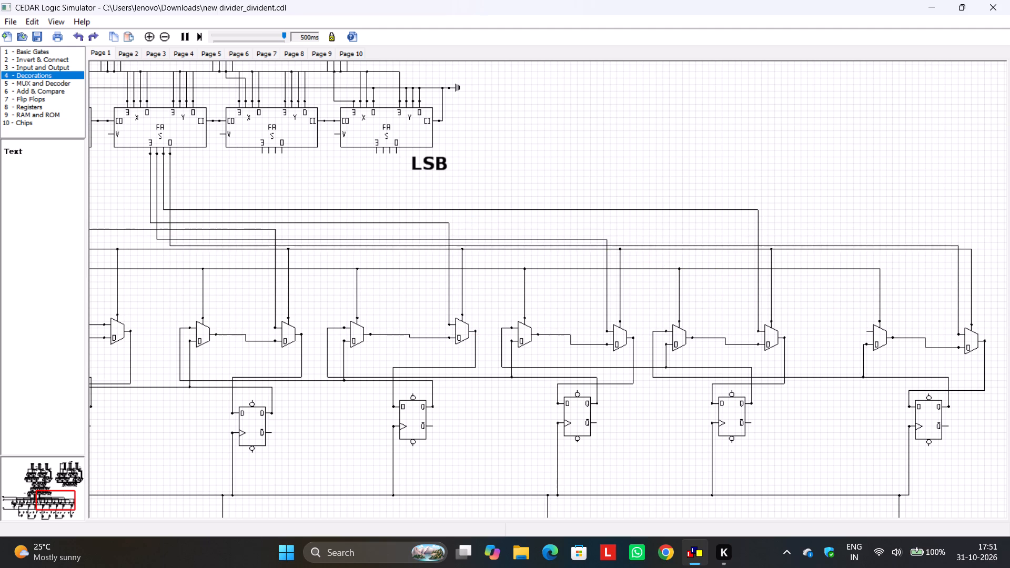
drag(923, 246, 921, 237)
click(921, 191)
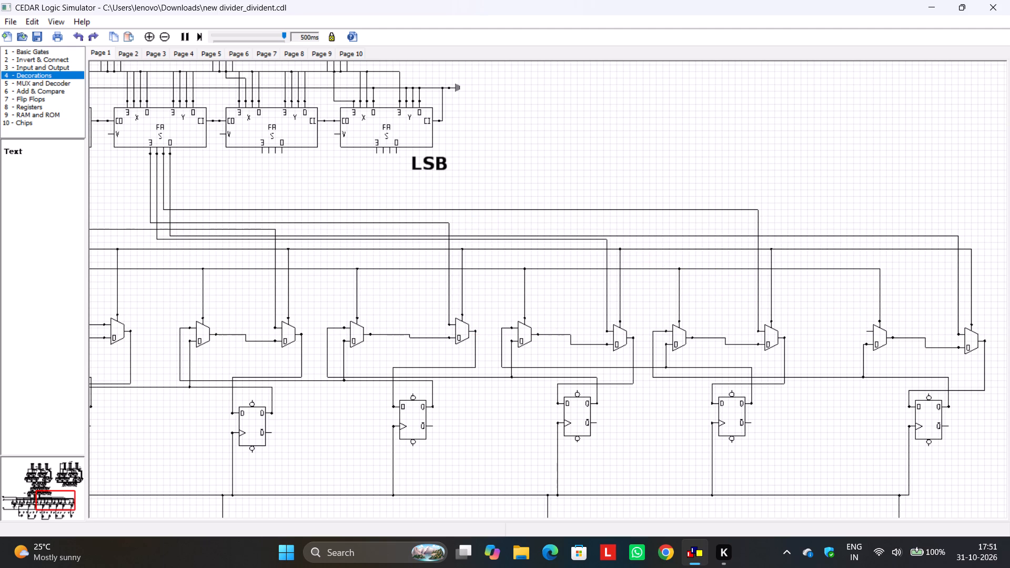
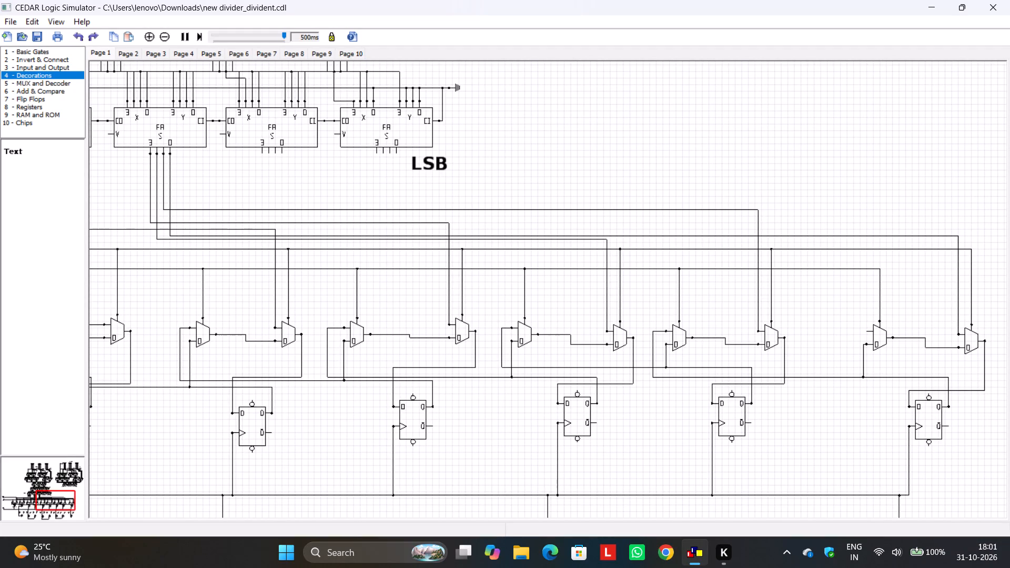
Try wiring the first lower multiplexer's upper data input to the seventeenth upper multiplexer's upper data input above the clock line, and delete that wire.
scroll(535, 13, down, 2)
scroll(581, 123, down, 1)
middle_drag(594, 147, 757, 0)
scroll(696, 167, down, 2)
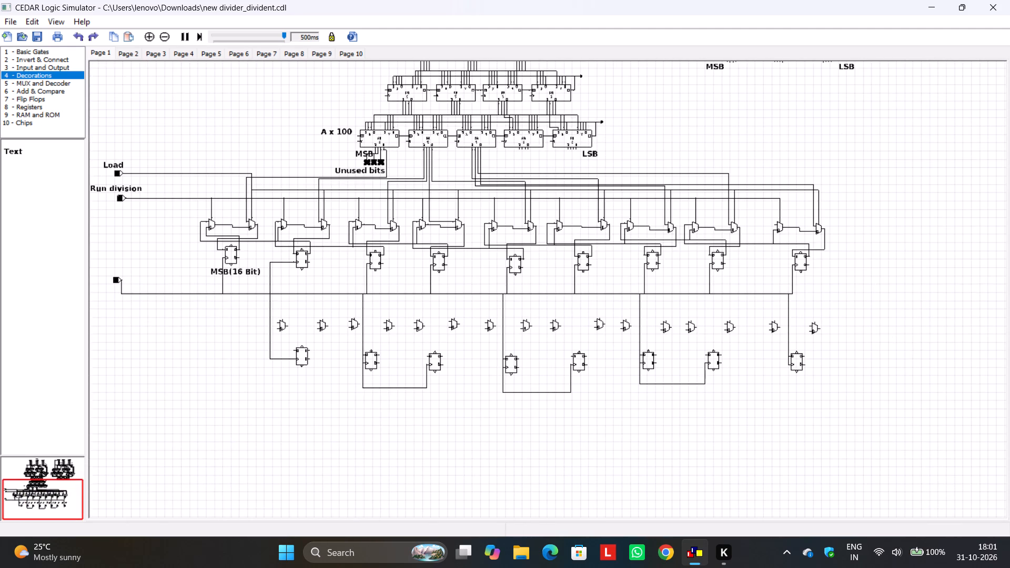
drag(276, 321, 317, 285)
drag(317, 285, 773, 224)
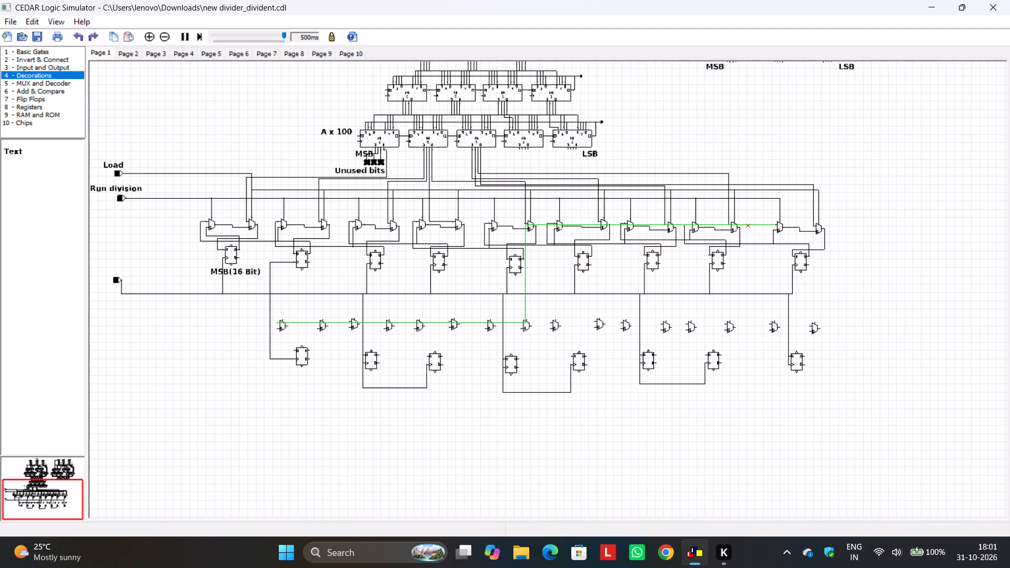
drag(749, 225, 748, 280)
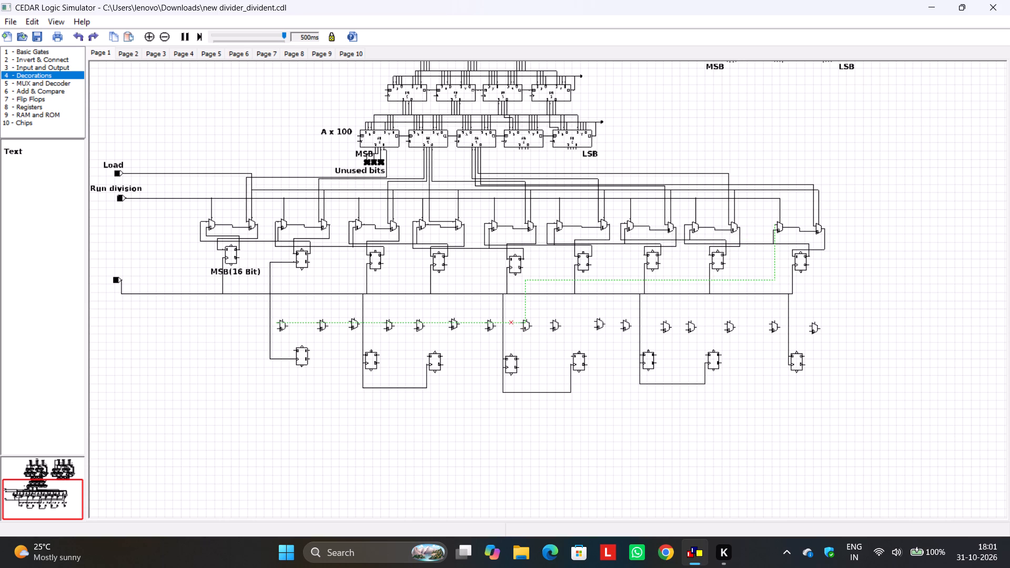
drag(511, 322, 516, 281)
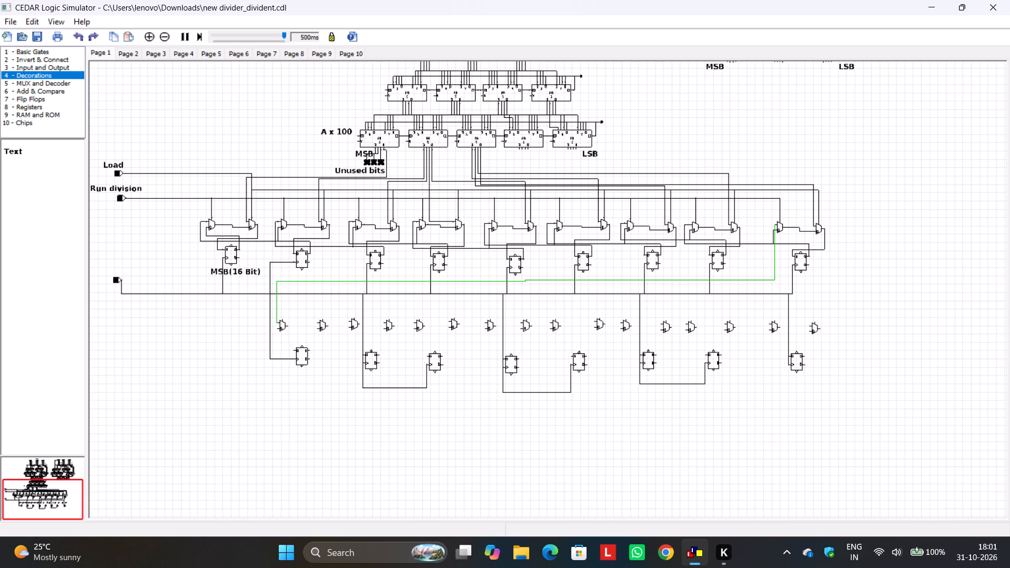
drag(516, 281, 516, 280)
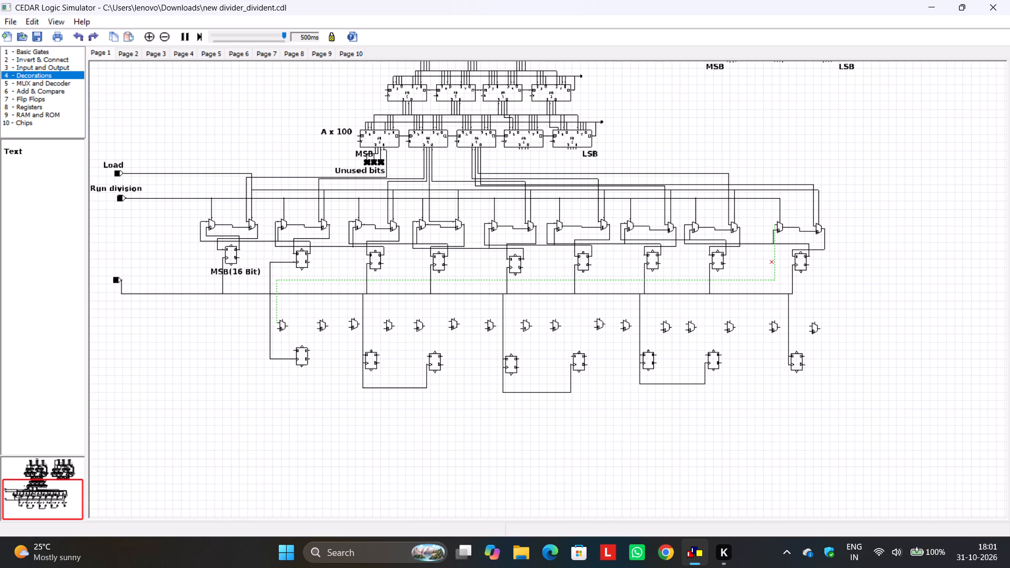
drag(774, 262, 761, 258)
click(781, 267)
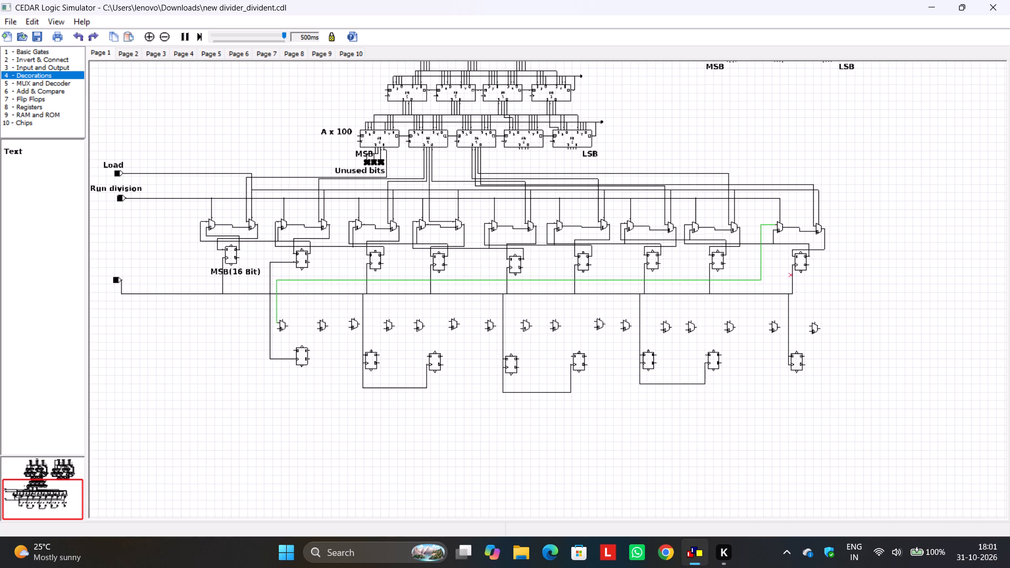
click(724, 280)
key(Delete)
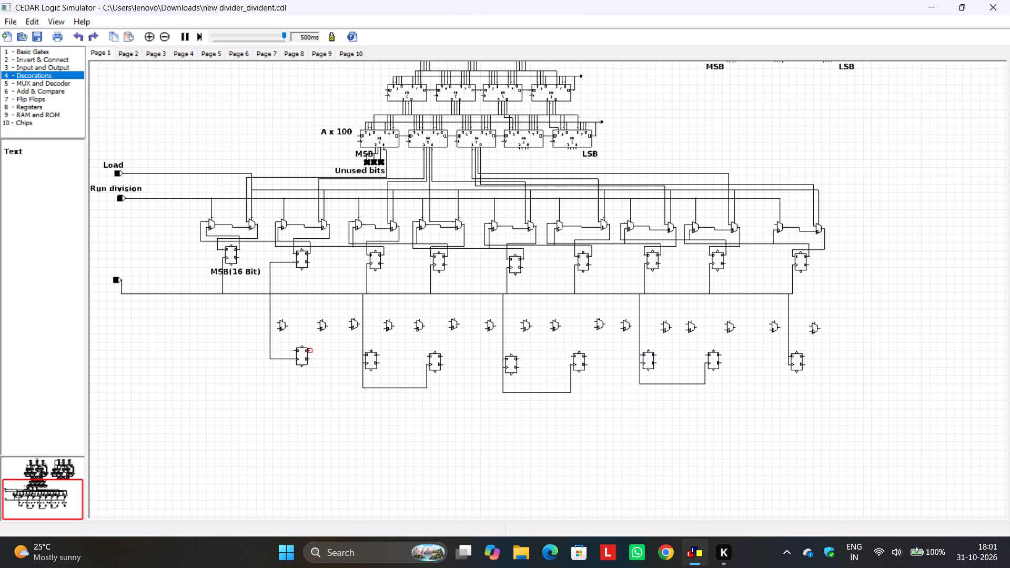
Wire the first lower-row flip-flop's Q output to the seventeenth upper multiplexer's upper data input, routing it straight between the upper flip-flops and the clock line.
drag(309, 350, 774, 224)
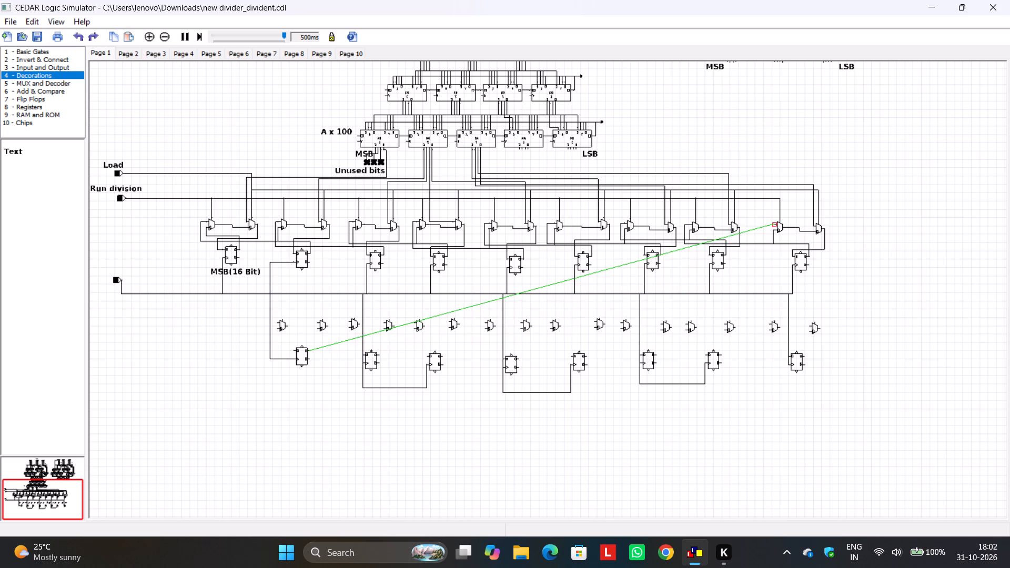
drag(774, 224, 775, 223)
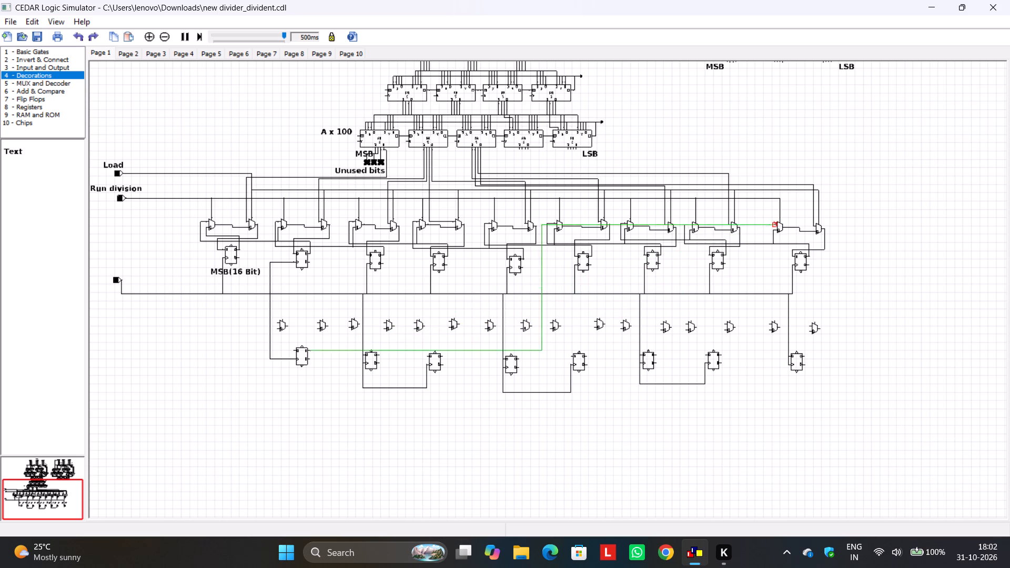
drag(754, 225, 754, 256)
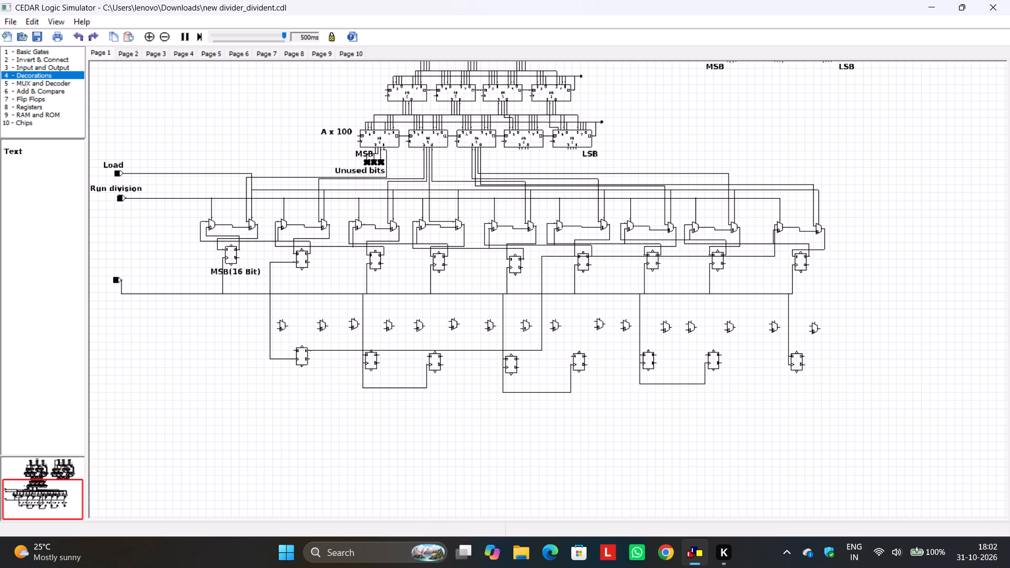
drag(754, 256, 754, 277)
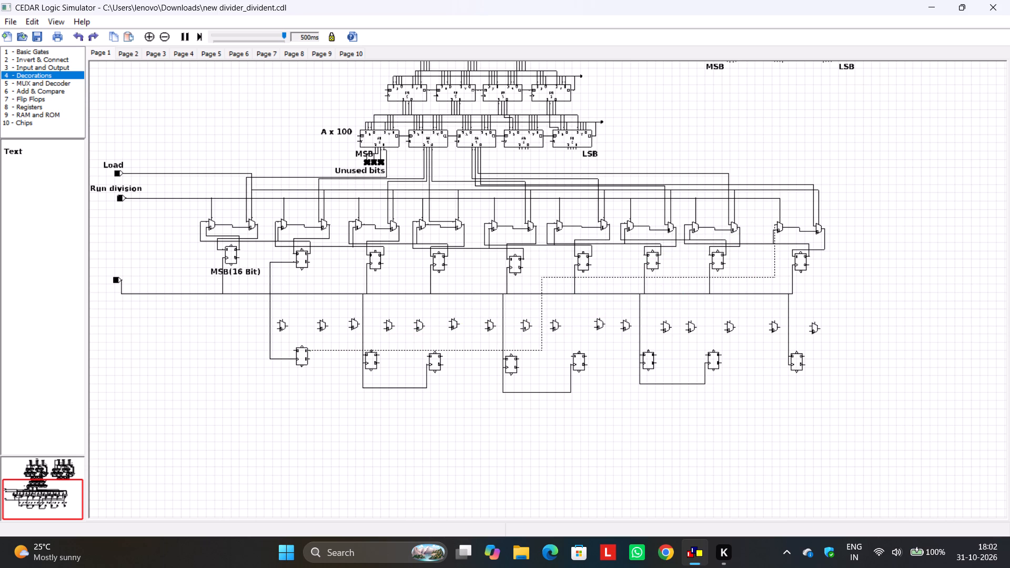
drag(464, 349, 478, 306)
click(487, 352)
drag(486, 350, 496, 275)
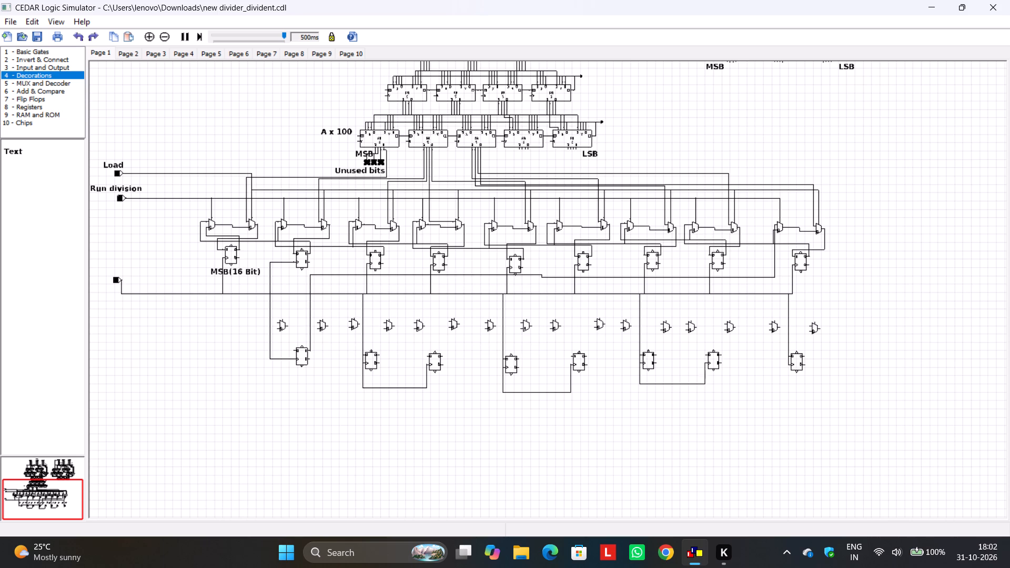
drag(496, 275, 497, 277)
click(861, 308)
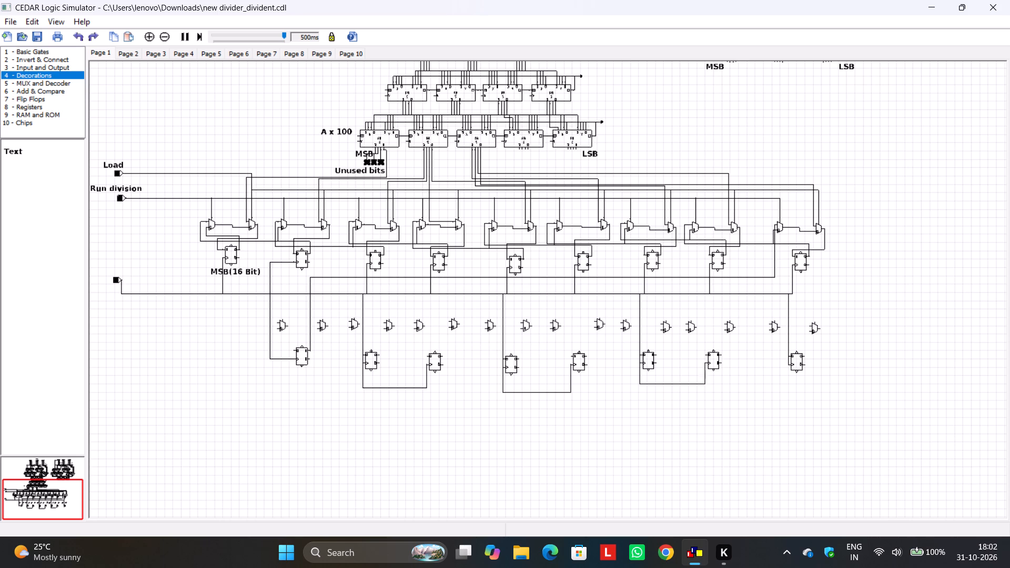
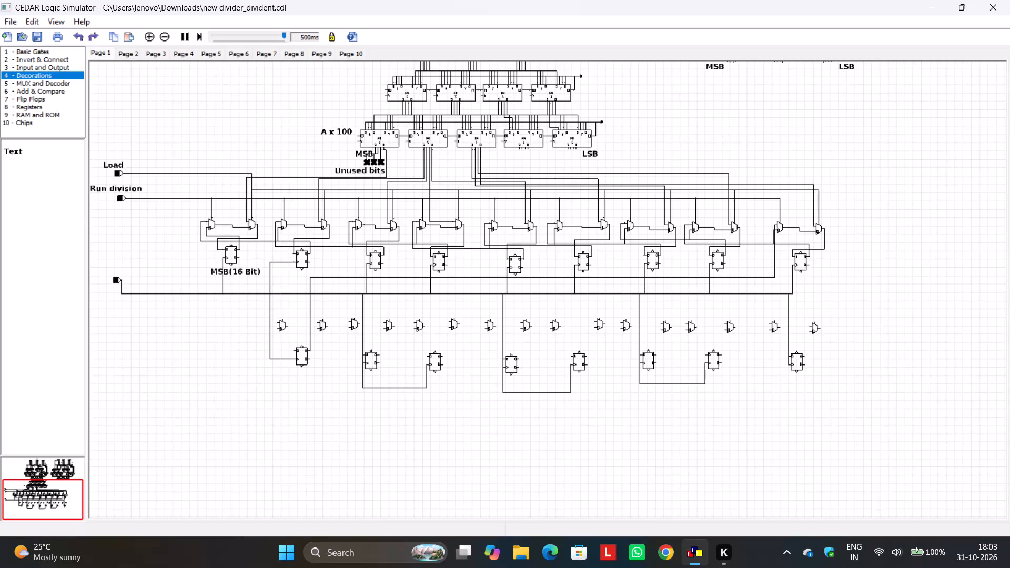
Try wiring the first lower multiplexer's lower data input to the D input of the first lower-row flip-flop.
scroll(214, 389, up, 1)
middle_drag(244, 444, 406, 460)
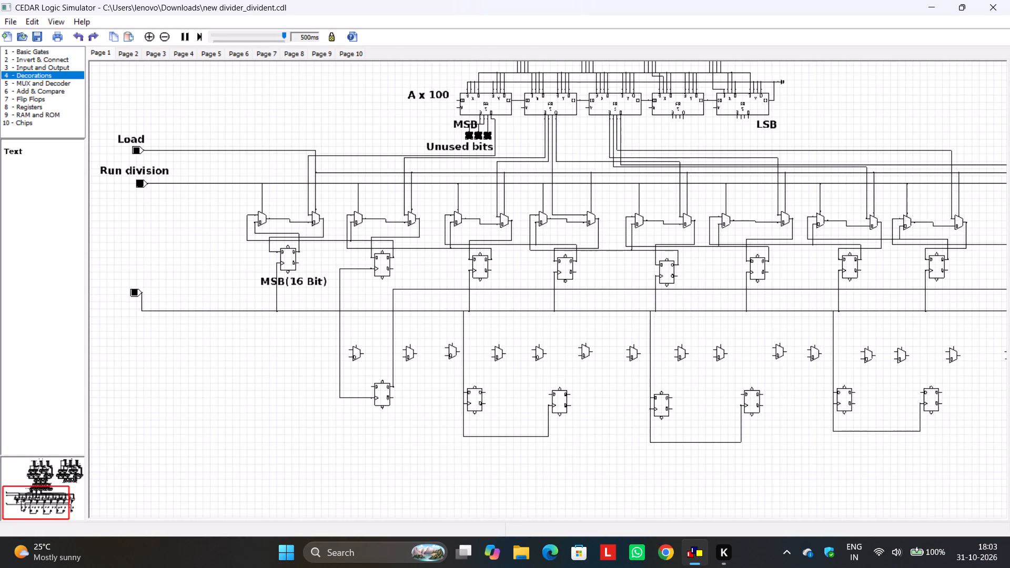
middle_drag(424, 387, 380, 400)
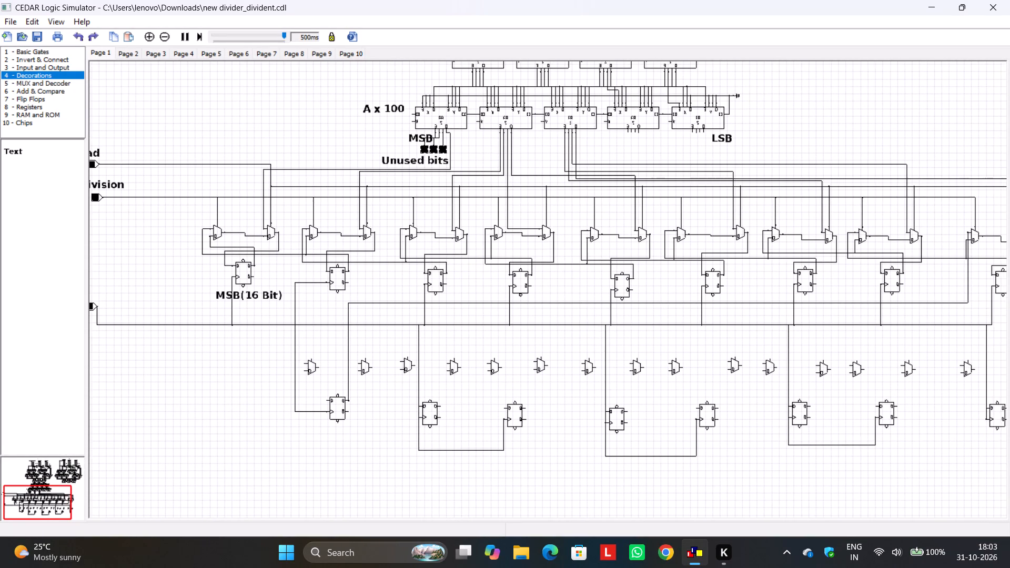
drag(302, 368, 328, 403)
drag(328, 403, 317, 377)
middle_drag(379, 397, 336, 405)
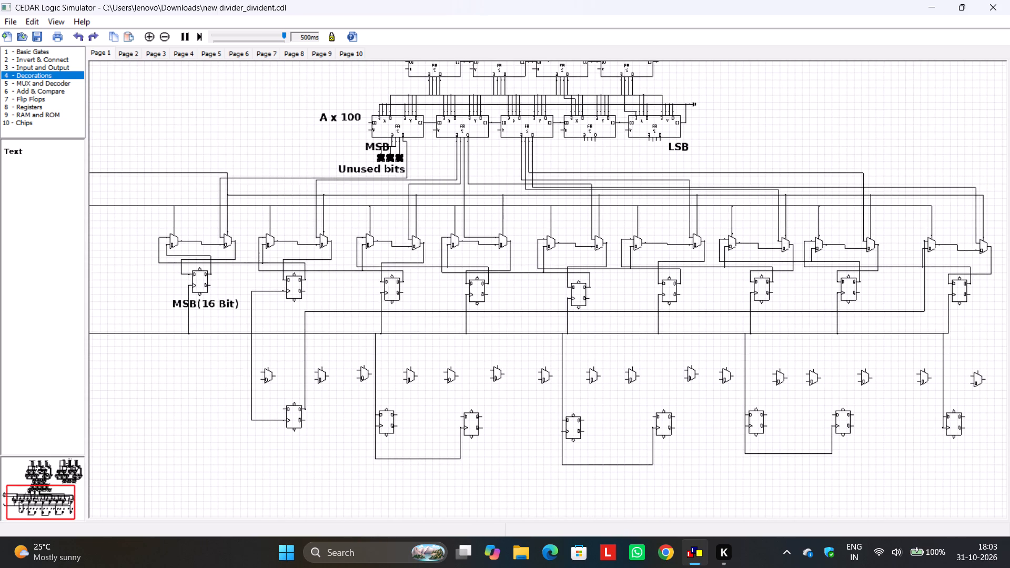
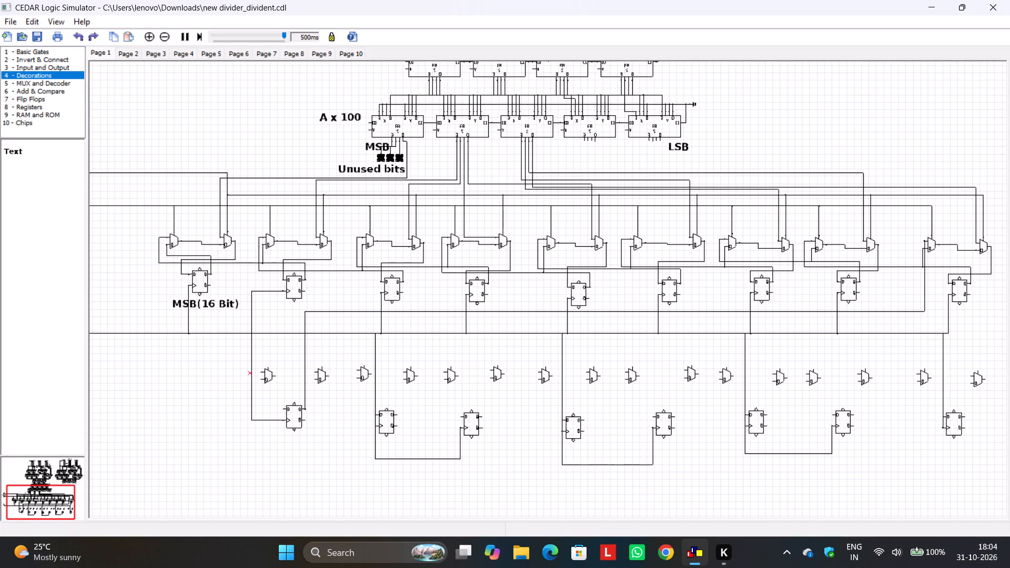
Wire the first lower multiplexer's lower data input to the first lower-row flip-flop's Q output, routing it between the two parts.
drag(261, 378, 306, 409)
drag(298, 380, 295, 398)
drag(295, 398, 295, 395)
click(335, 405)
Wire the first lower multiplexer's upper data input to the second lower-row flip-flop's Q output, routing it around the multiplexer and above the flip-flops.
middle_drag(325, 398, 341, 438)
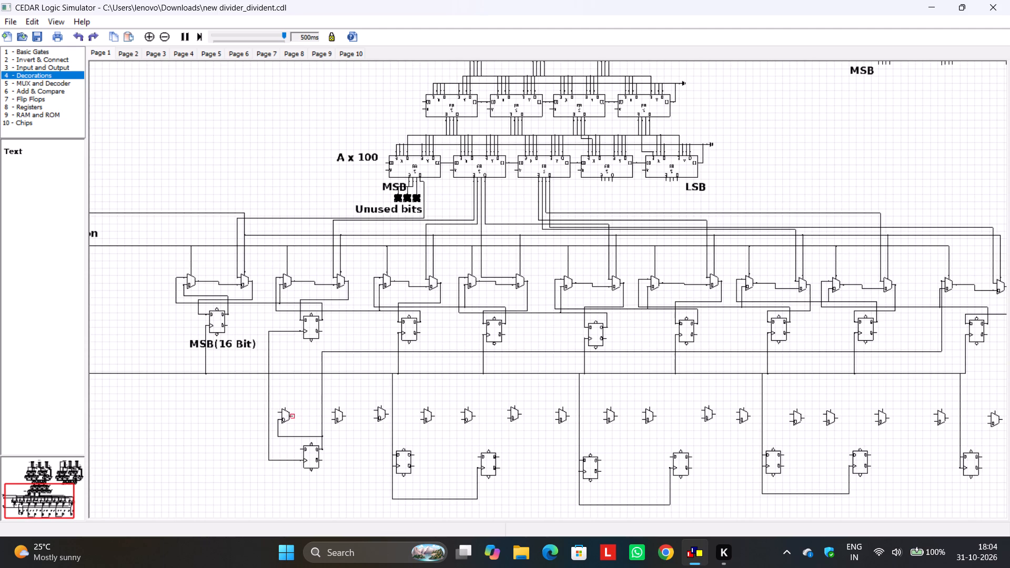
drag(279, 413, 358, 476)
drag(358, 476, 414, 457)
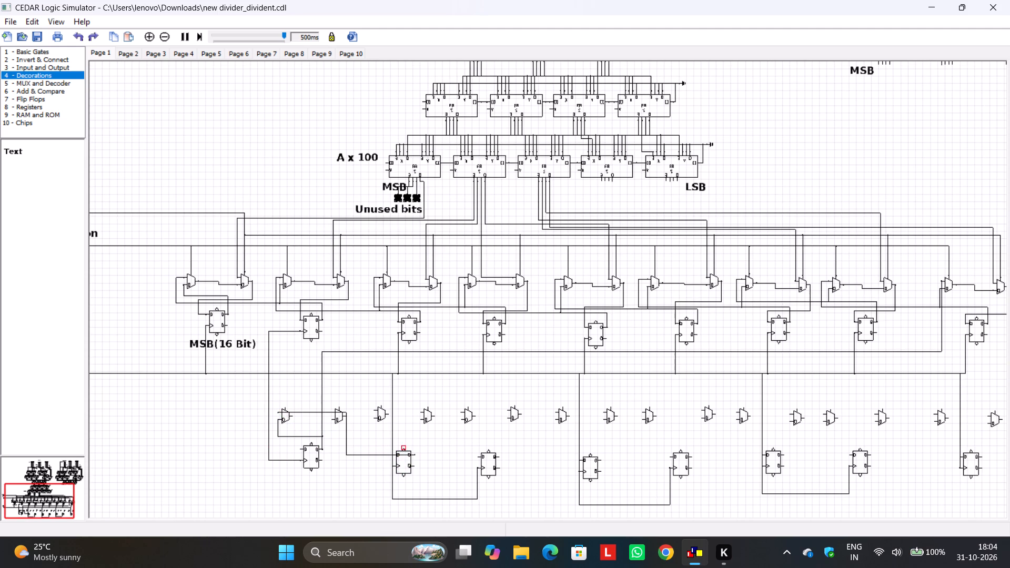
drag(360, 453, 377, 439)
drag(347, 427, 306, 427)
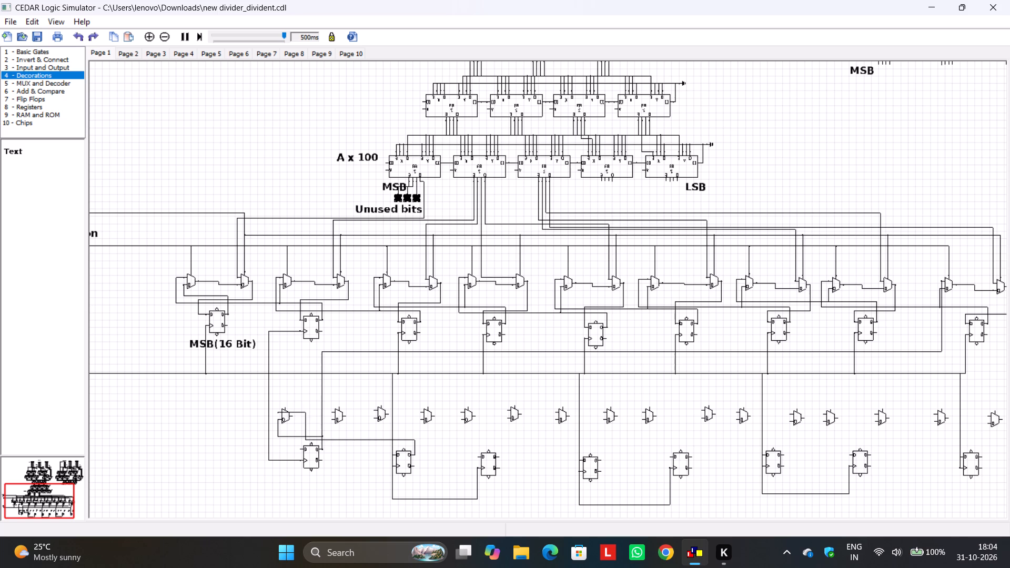
drag(306, 427, 274, 423)
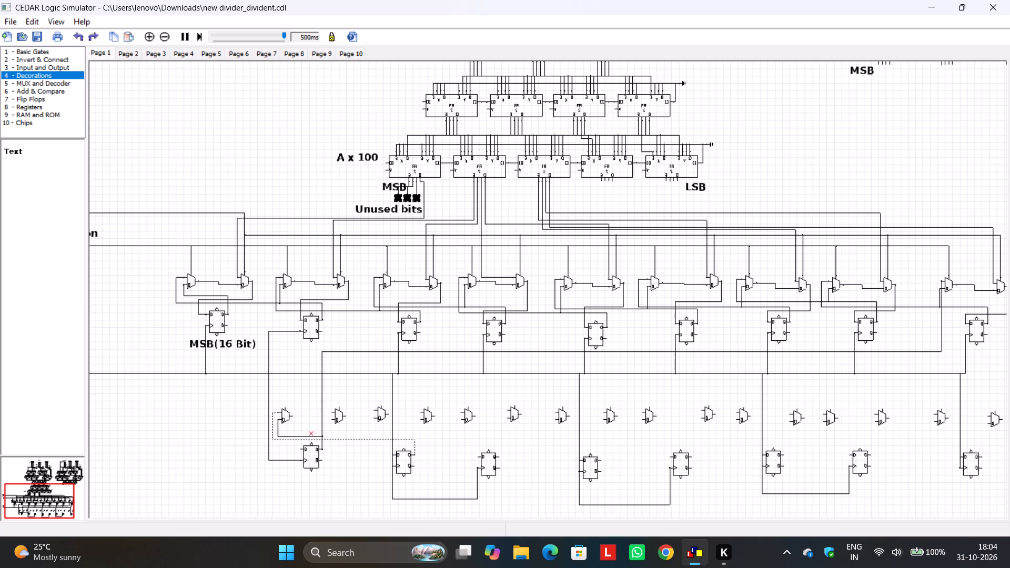
click(305, 425)
Wire the second lower multiplexer's output to the first lower-row flip-flop's D input, routing it beneath the multiplexer and above the flip-flop.
drag(298, 448, 347, 418)
drag(347, 418, 347, 417)
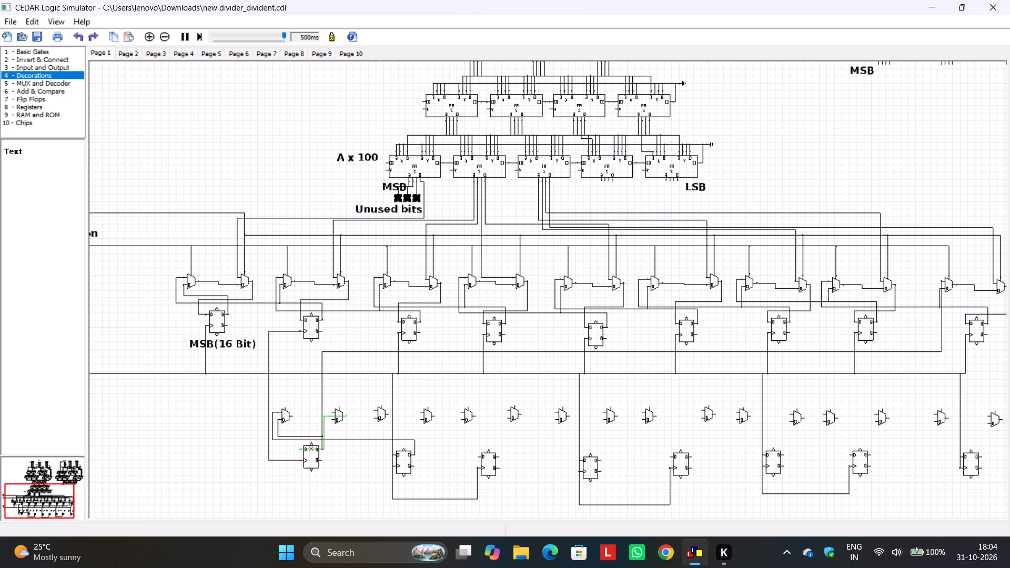
drag(311, 448, 317, 432)
drag(325, 425, 326, 430)
drag(330, 417, 330, 431)
drag(330, 431, 330, 431)
click(365, 430)
Wire the first lower multiplexer's output to the second lower multiplexer's lower data input.
drag(294, 415, 330, 419)
Wire the first lower multiplexer's select input to the Run division switch, routing the branch clear of the upper row and below the clock line.
middle_drag(360, 395, 516, 424)
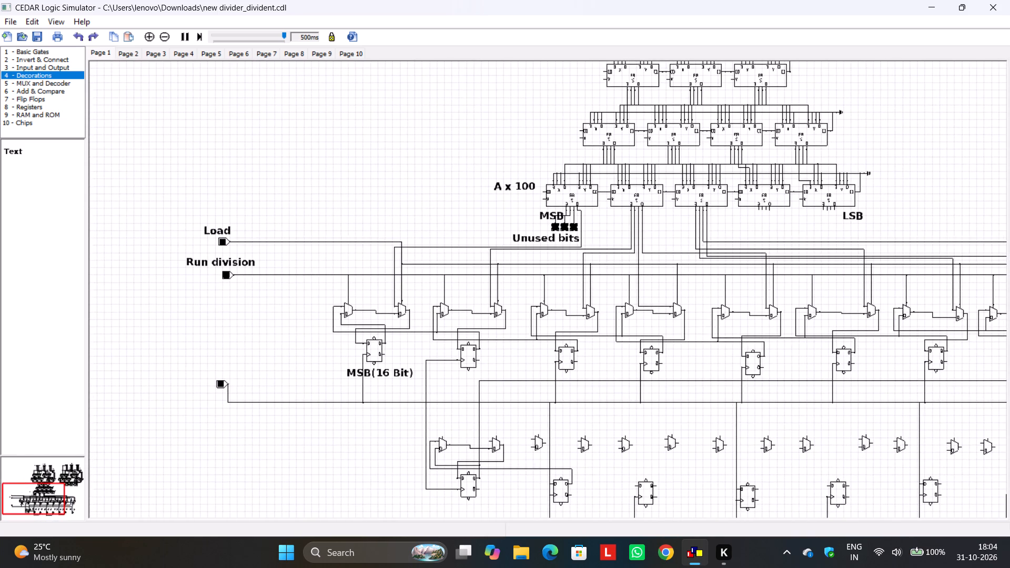
drag(441, 434, 441, 434)
drag(441, 434, 233, 276)
drag(444, 376, 290, 365)
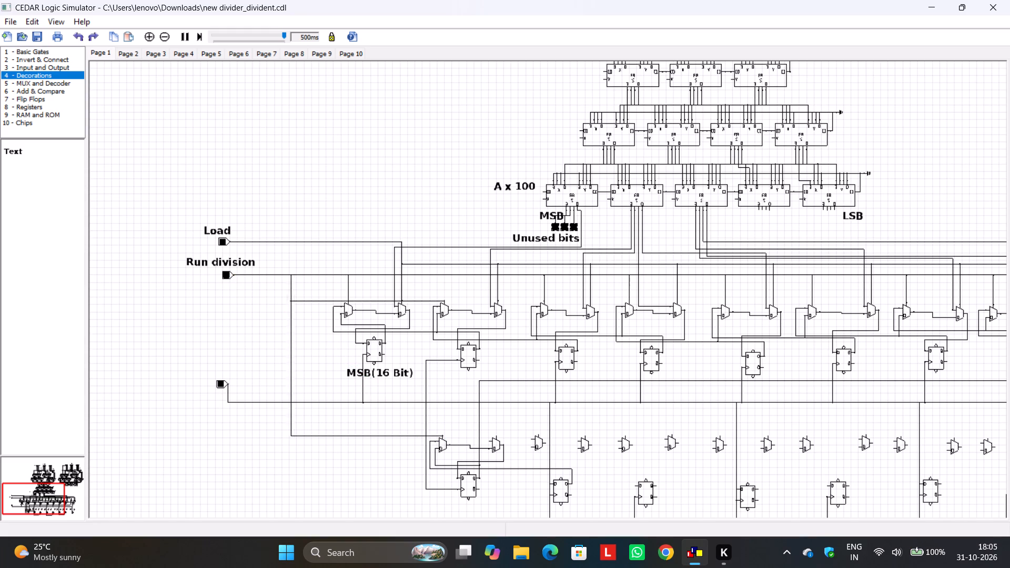
drag(290, 365, 279, 364)
drag(426, 300, 425, 297)
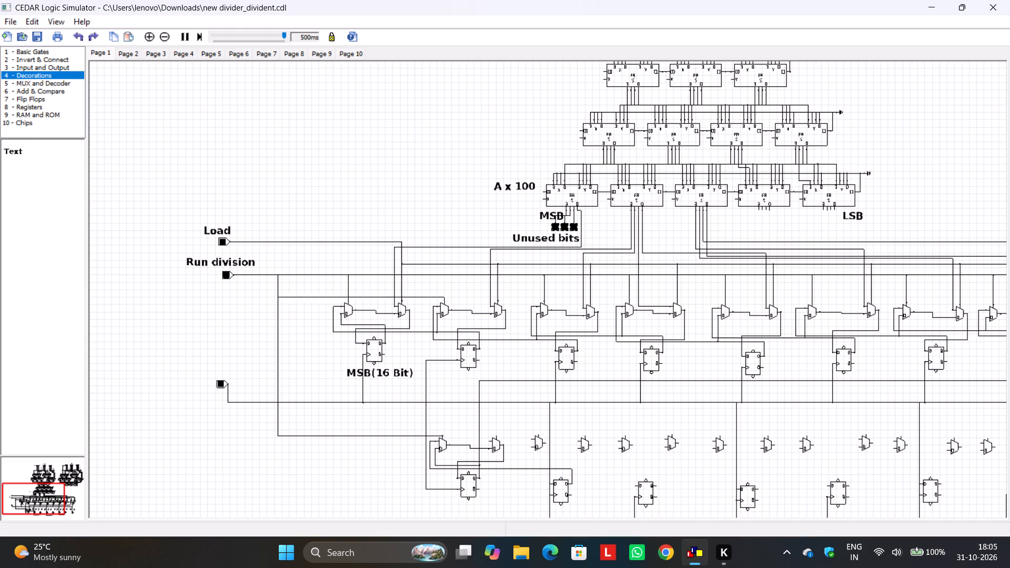
drag(425, 297, 426, 275)
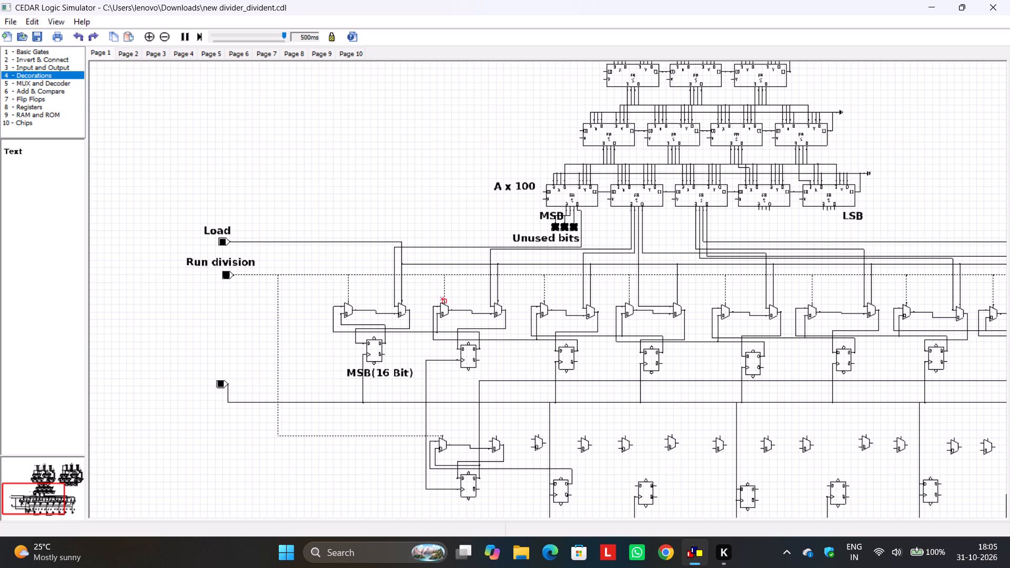
click(468, 289)
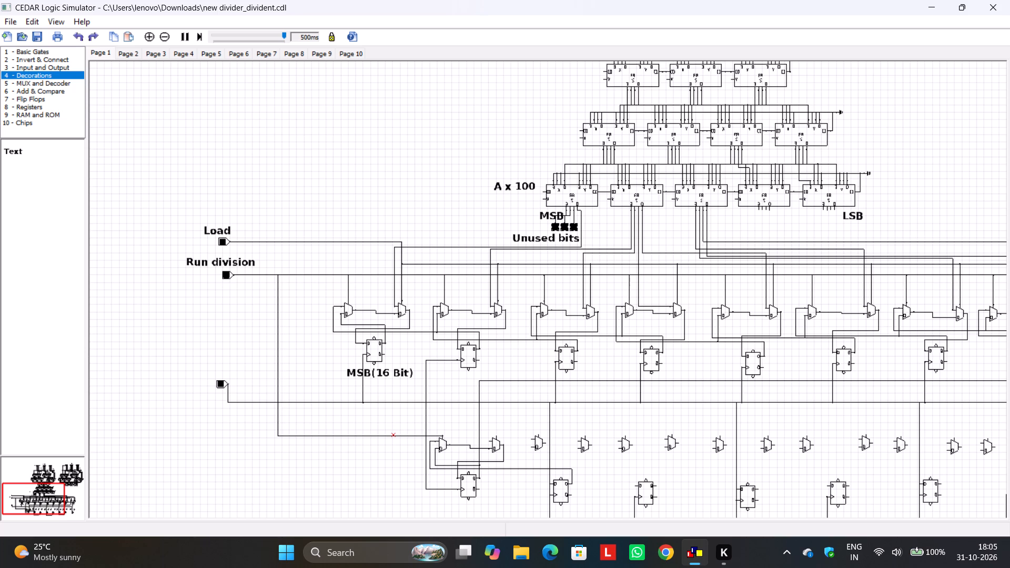
drag(395, 435, 402, 411)
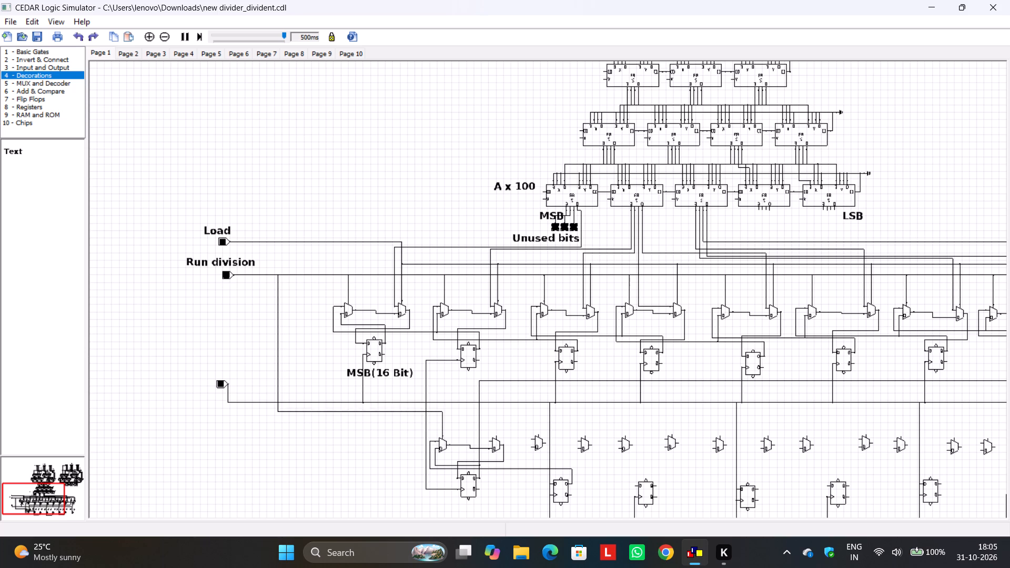
drag(402, 411, 403, 412)
click(400, 457)
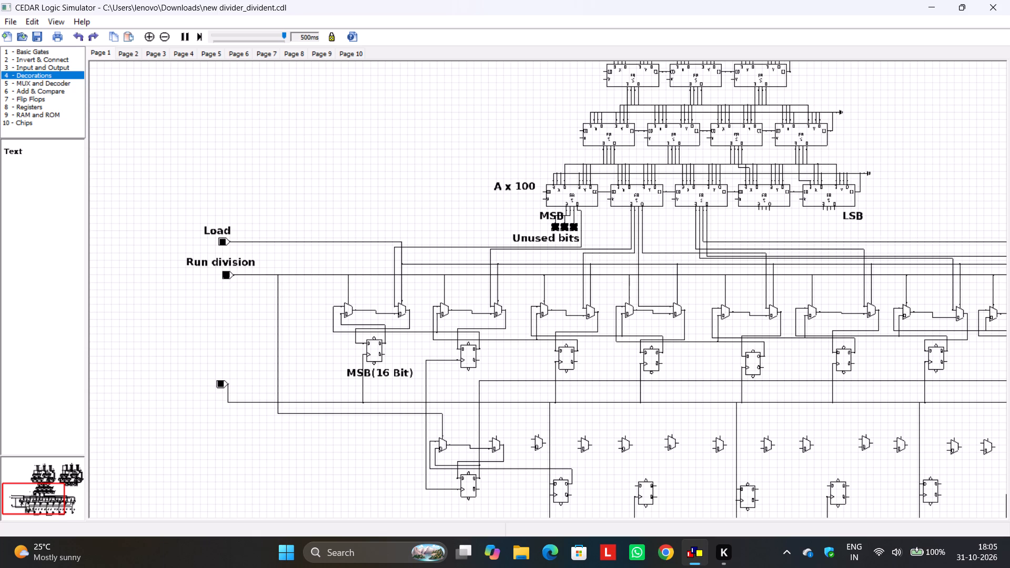
Wire the second lower multiplexer's select input to the Load switch, routing the branch beside the Run division line and keeping the upper Load line straight.
drag(496, 435, 475, 400)
drag(475, 400, 392, 289)
drag(392, 289, 228, 241)
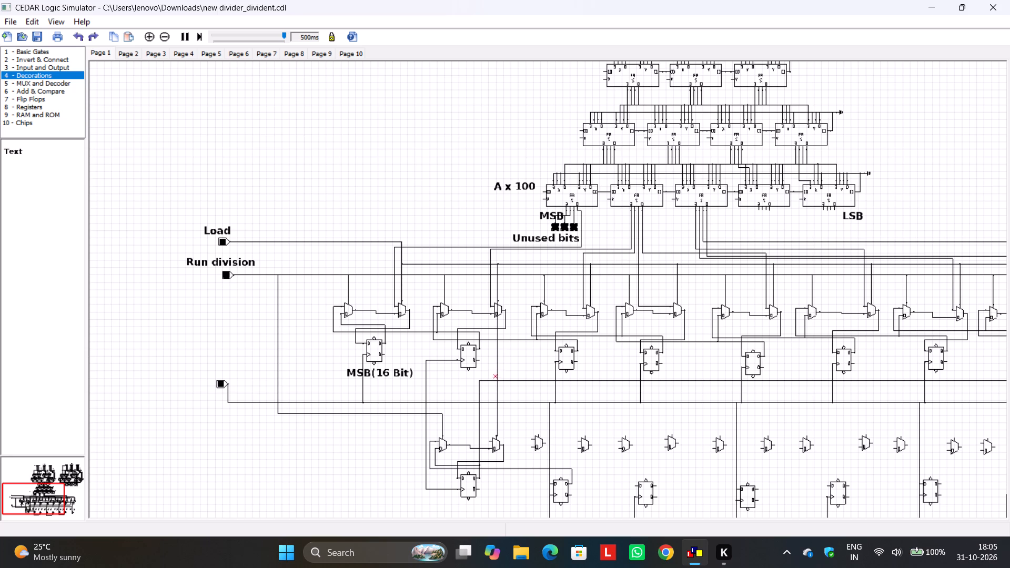
drag(498, 370, 319, 344)
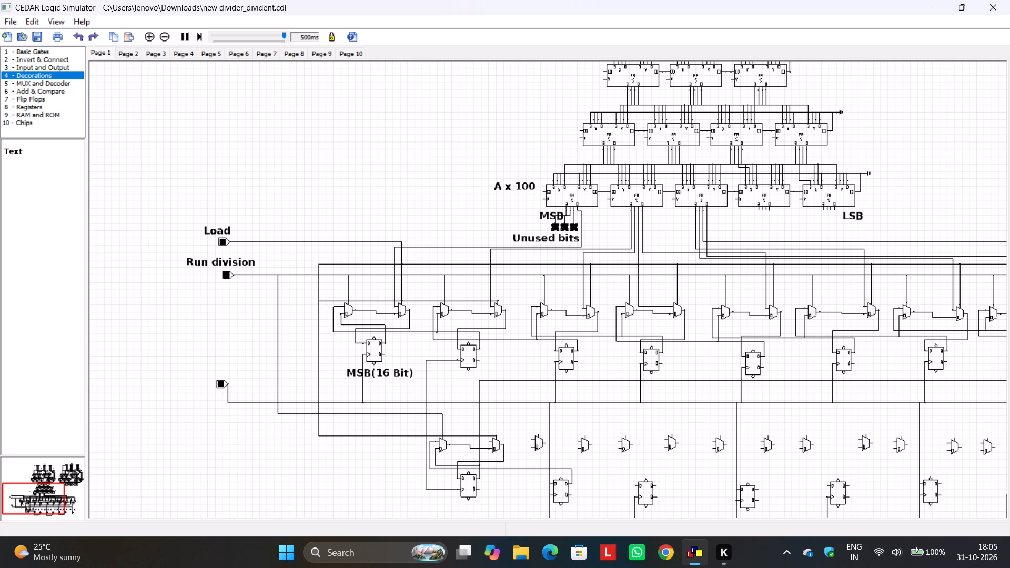
drag(319, 344, 297, 344)
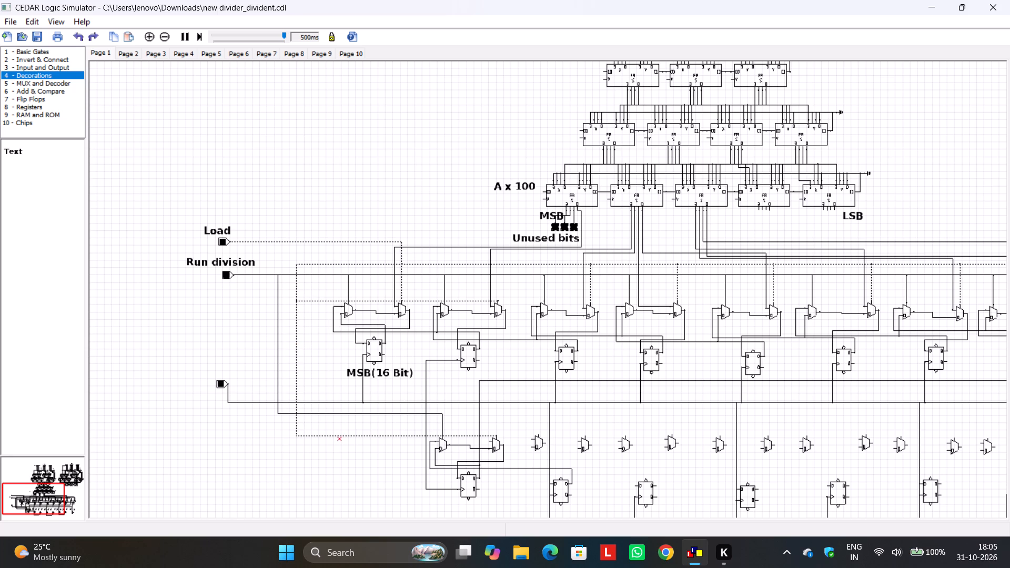
drag(340, 437, 340, 428)
drag(344, 435, 347, 422)
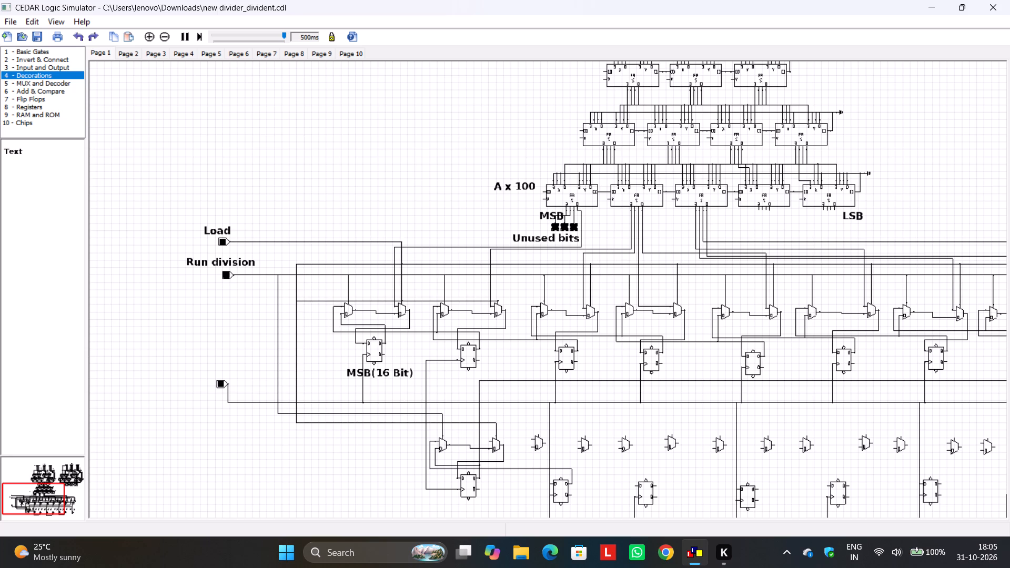
drag(347, 422, 348, 420)
click(355, 449)
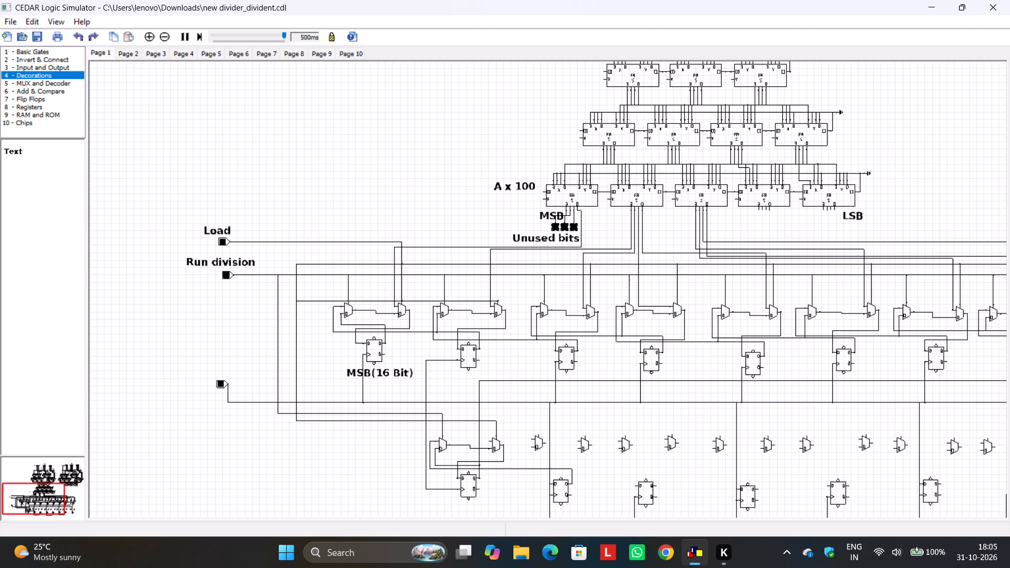
drag(463, 301, 478, 263)
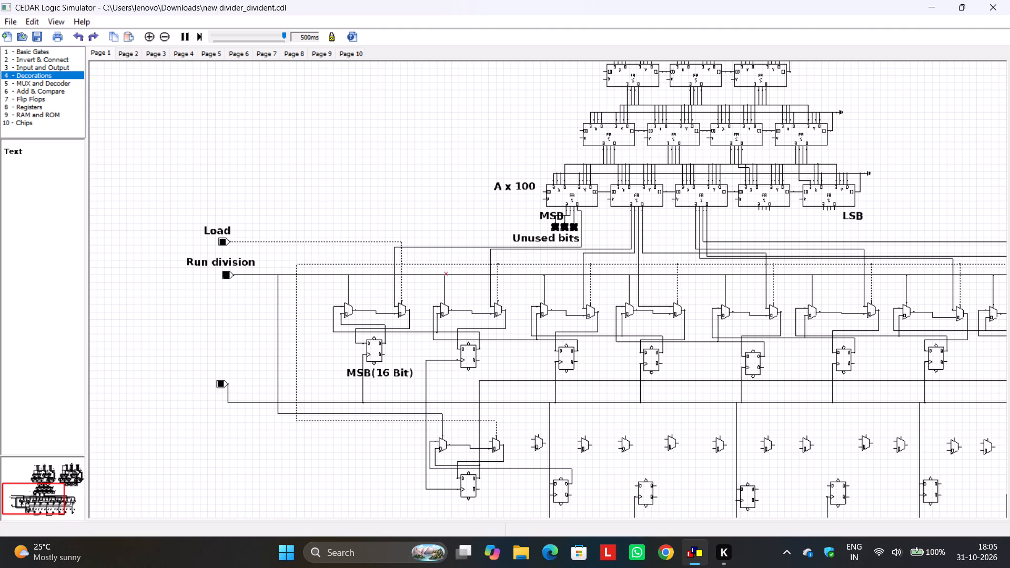
click(443, 199)
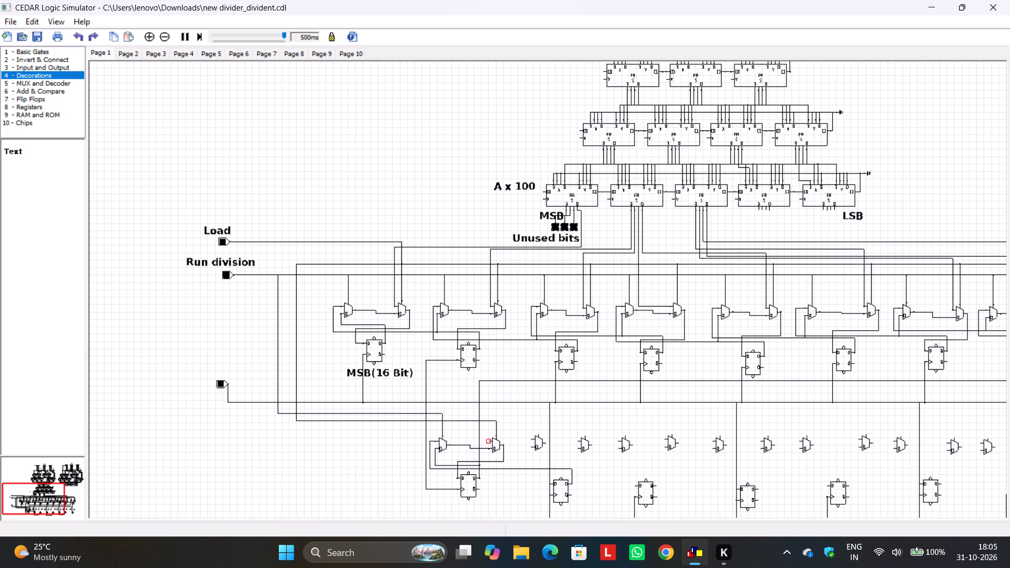
Wire the second lower multiplexer's upper data input to the fourth A x 100 adder's leftmost sum output, routing it between the upper-row flip-flops.
drag(490, 441, 757, 212)
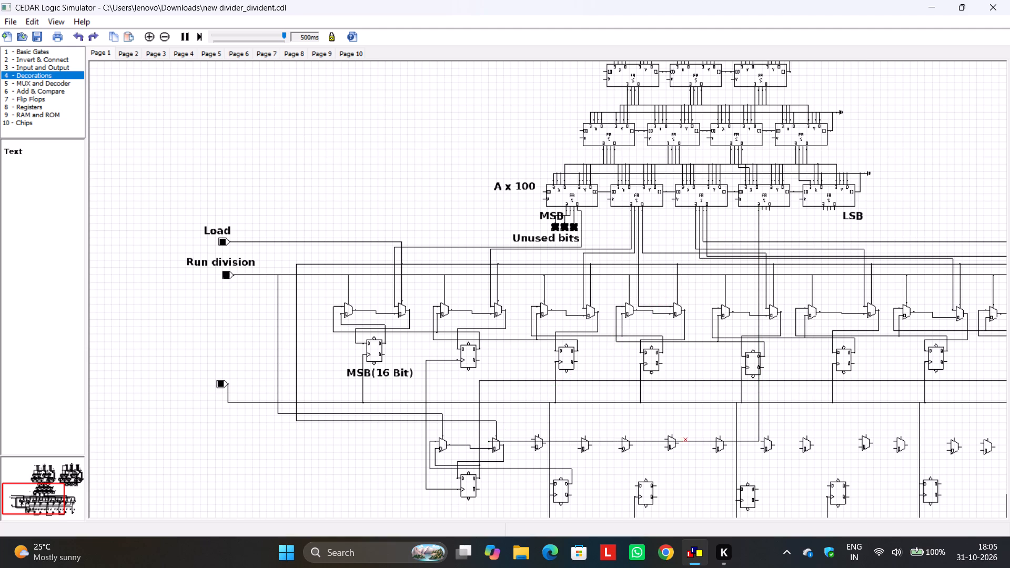
drag(687, 440, 689, 408)
drag(757, 322, 789, 333)
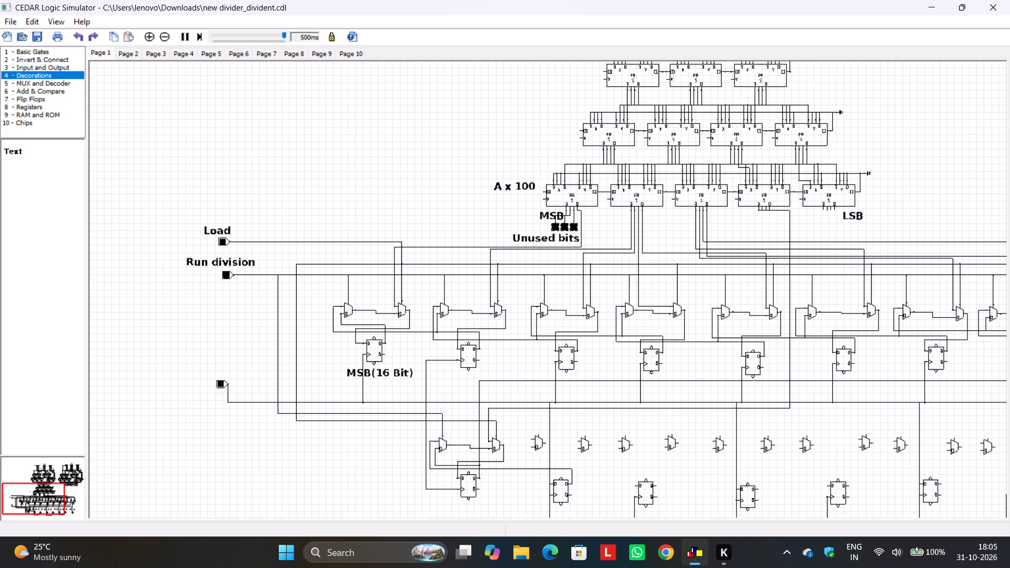
drag(789, 333, 696, 350)
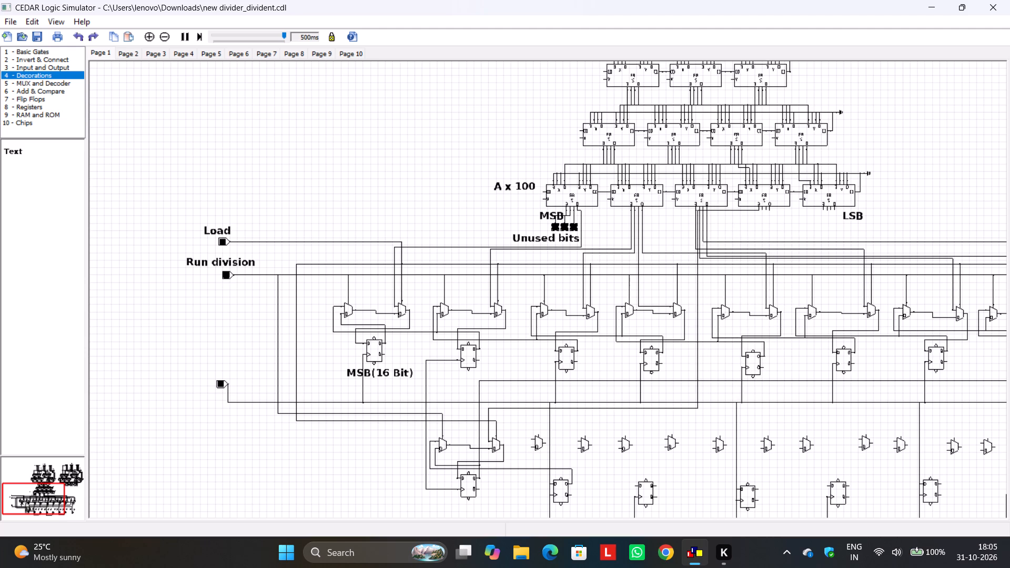
Reroute the fourth A x 100 adder's sum wire down between the fourth and fifth upper multiplexer pairs, lowering its horizontal run beneath the adders.
drag(696, 350, 720, 356)
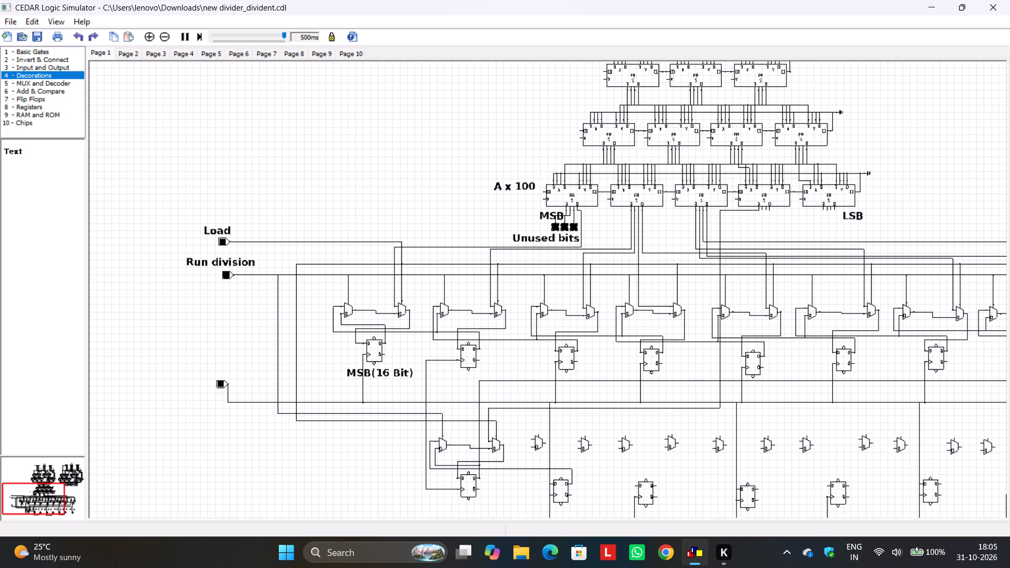
drag(720, 356, 723, 357)
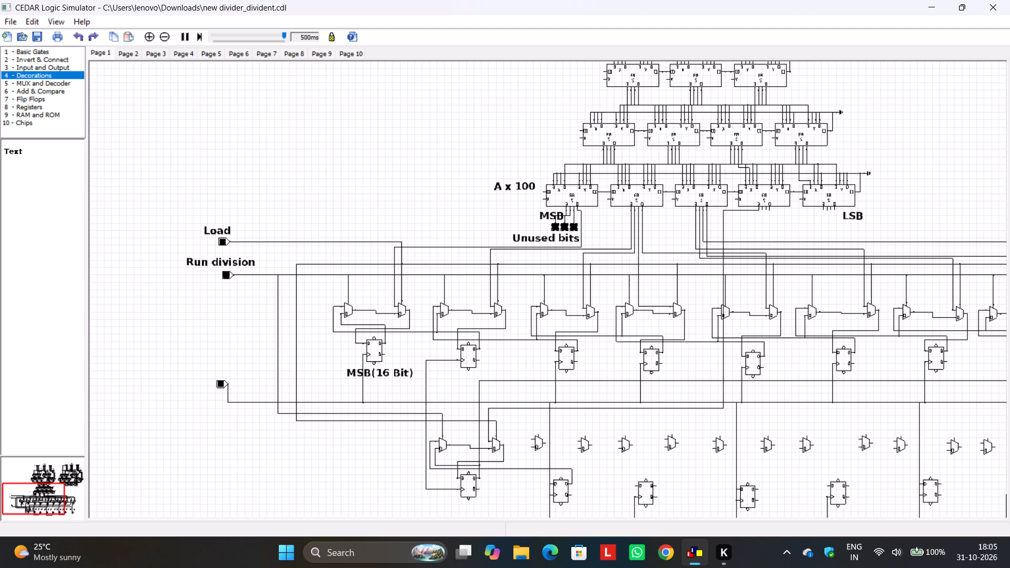
drag(723, 357, 705, 359)
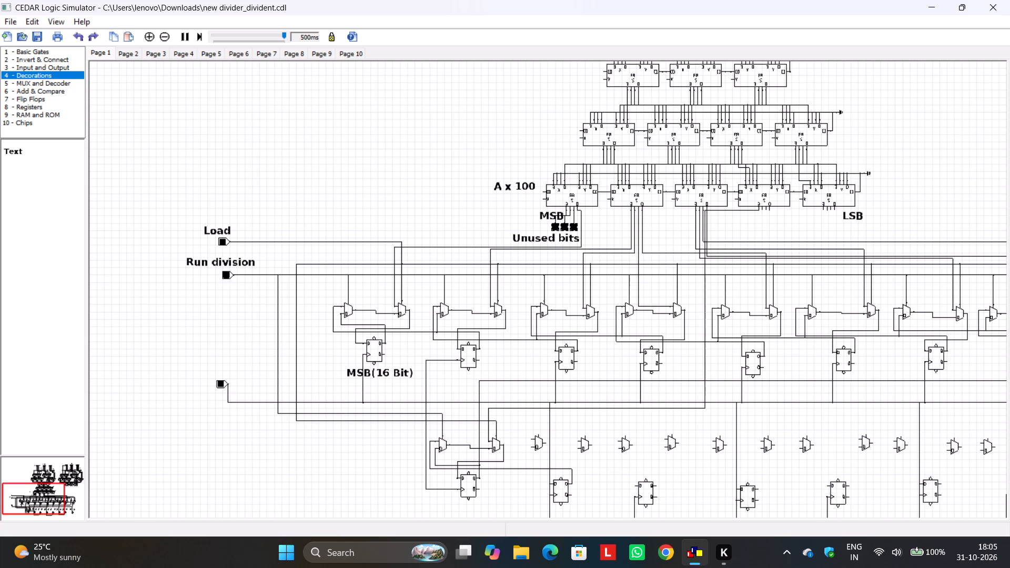
drag(705, 359, 691, 367)
drag(729, 210, 729, 222)
click(921, 165)
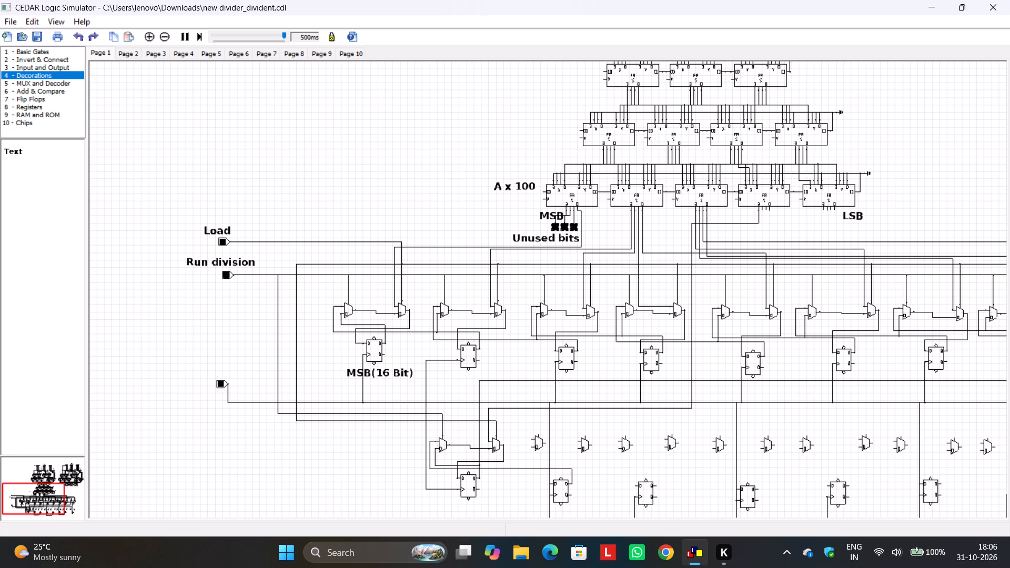
Add the text label "15" below the second upper-row flip-flop.
double_click(14, 144)
drag(14, 150, 478, 395)
drag(478, 395, 463, 378)
double_click(463, 378)
click(464, 378)
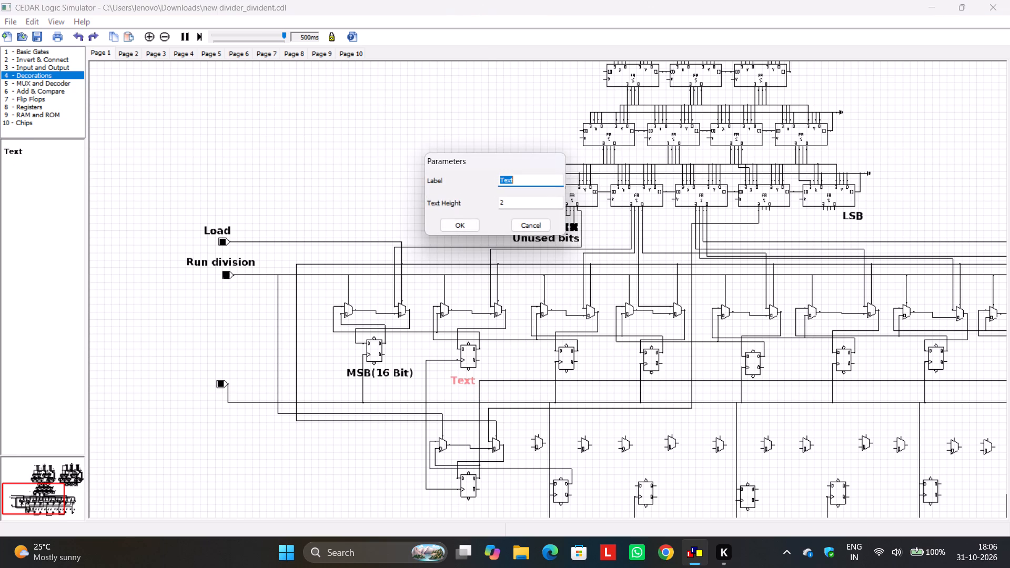
key(BackSpace)
text(15)
key(Return)
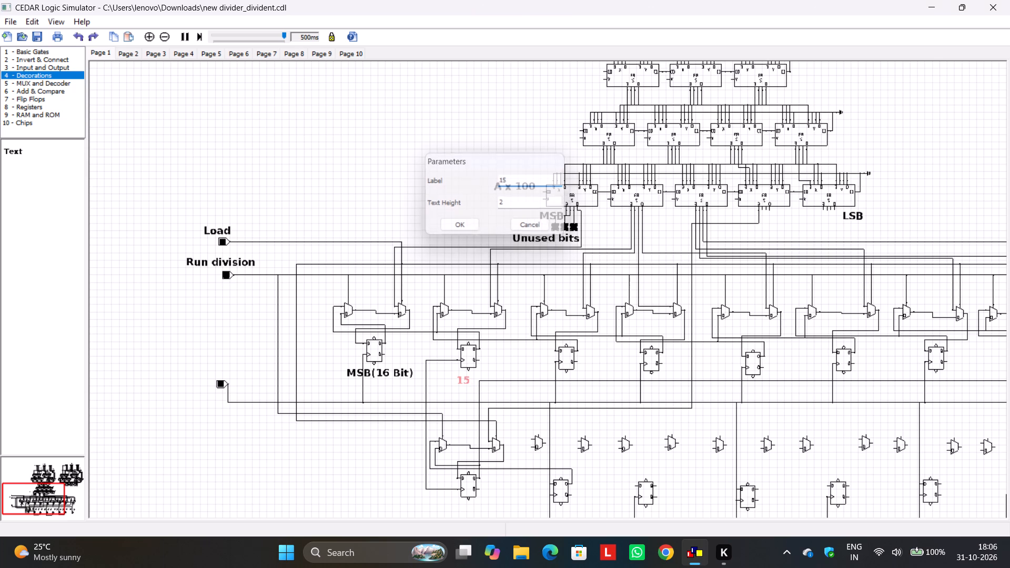
click(221, 337)
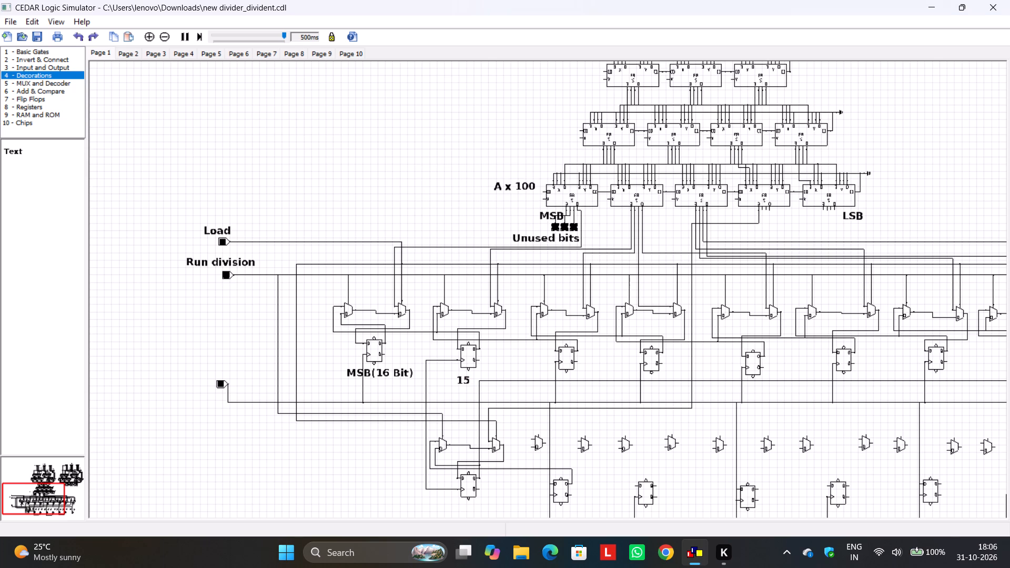
Add the text label "clk" above the unlabelled clock switch.
middle_drag(609, 421, 510, 326)
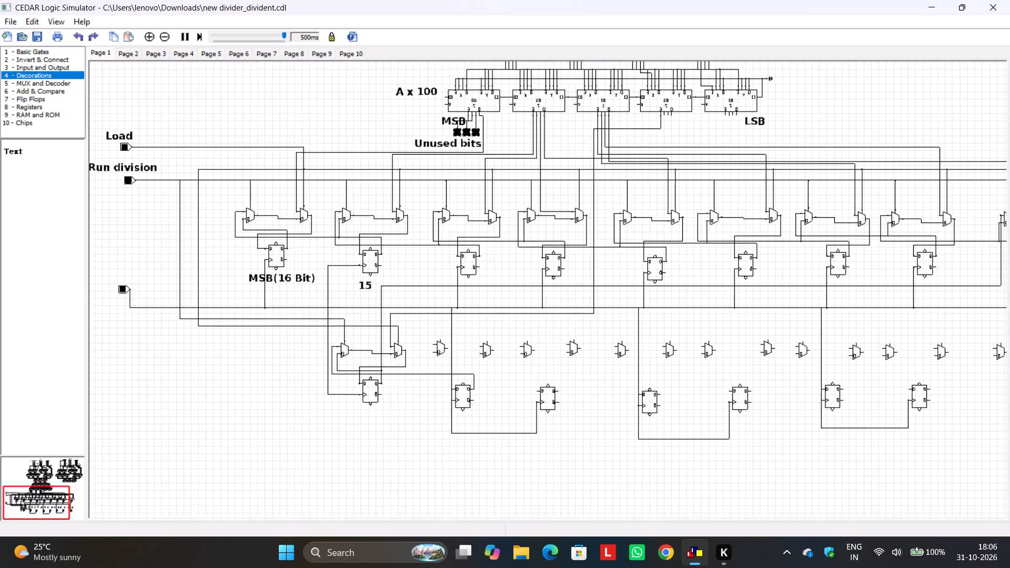
middle_drag(510, 326, 691, 355)
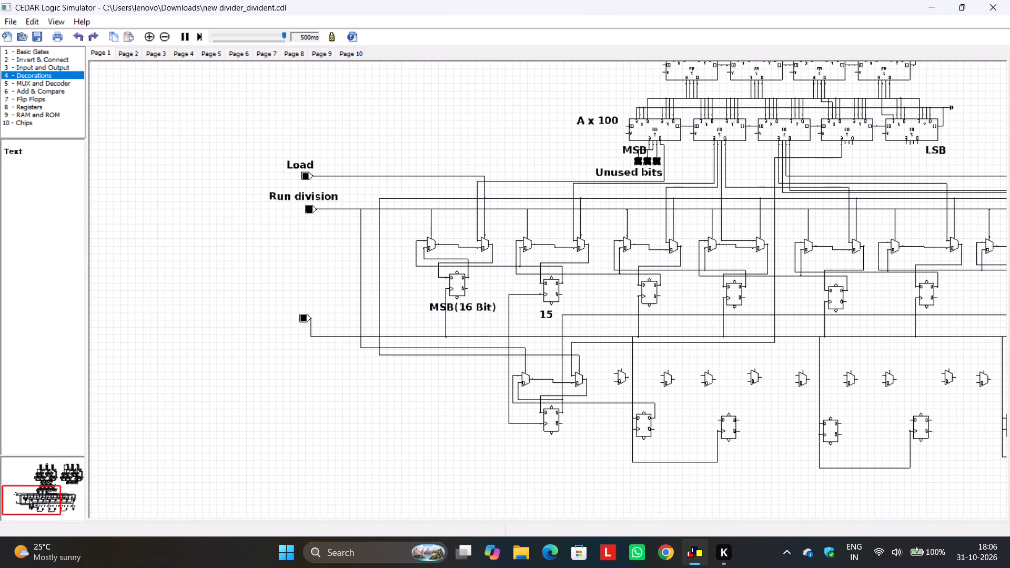
drag(13, 154, 292, 300)
triple_click(293, 300)
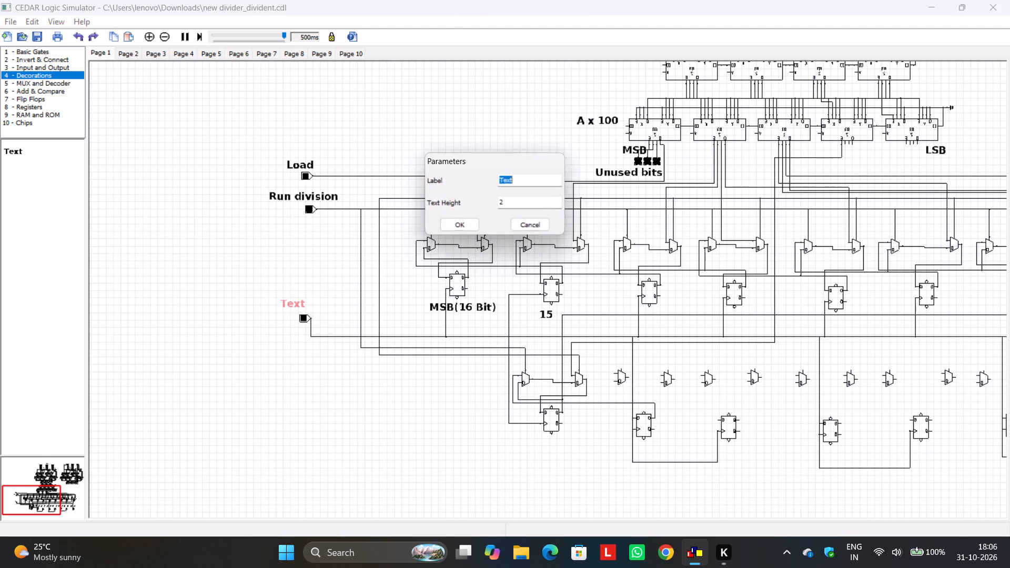
key(BackSpace)
text(clk)
key(Return)
click(318, 395)
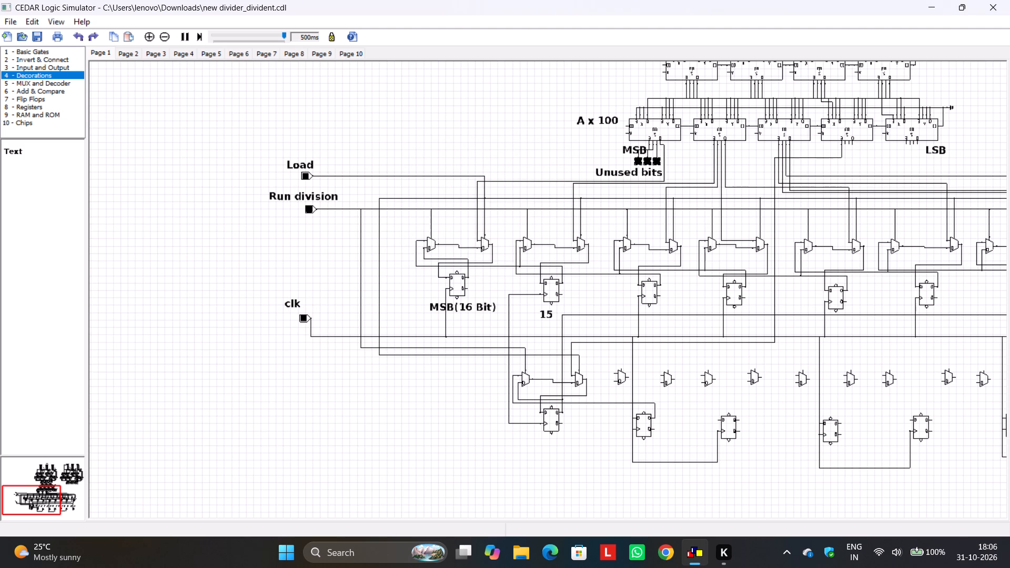
Wire the third lower multiplexer's lower data input to the second lower flip-flop's Q output line.
middle_drag(769, 400, 690, 318)
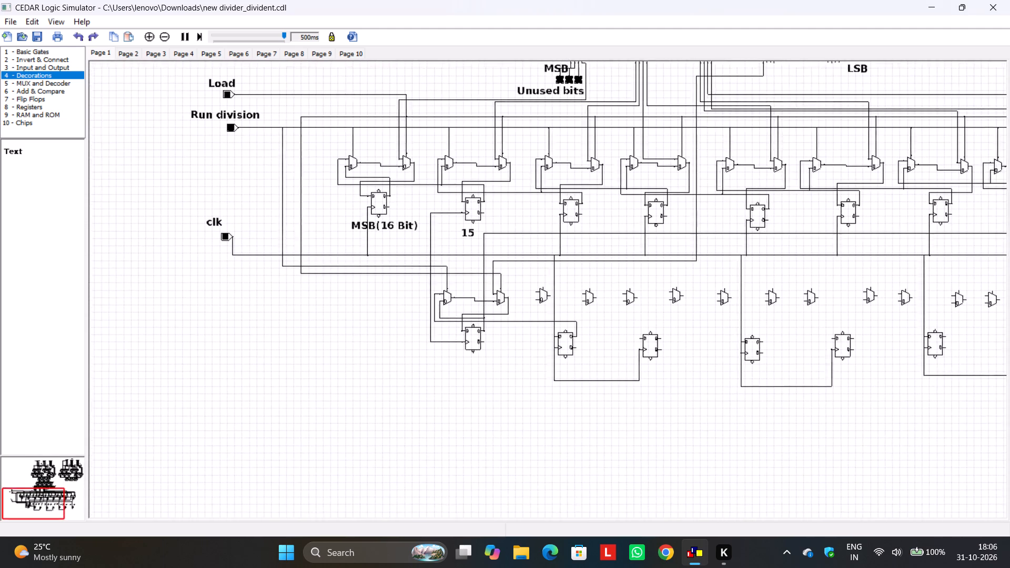
middle_drag(690, 318, 691, 317)
scroll(599, 461, up, 1)
middle_drag(564, 444, 652, 408)
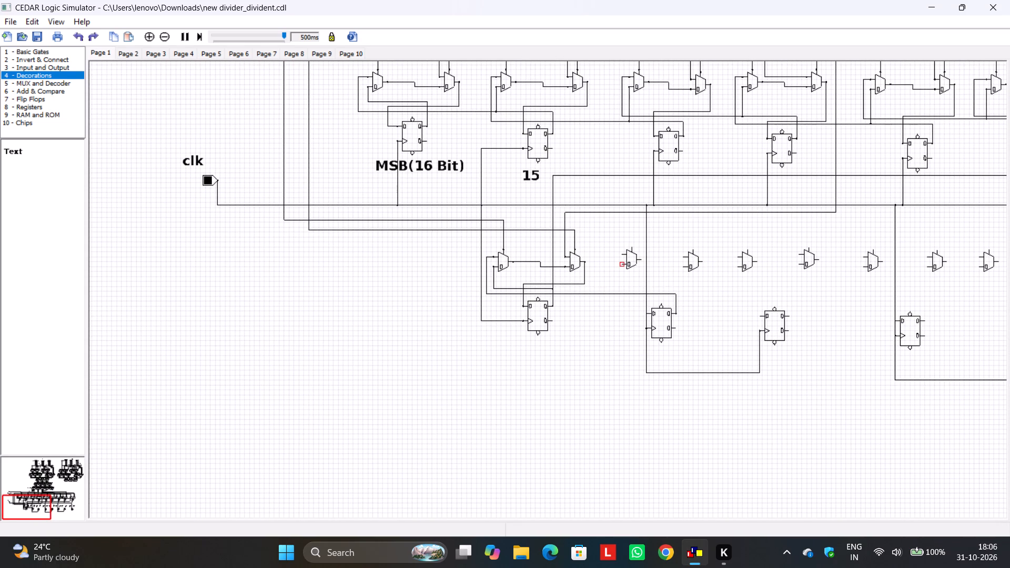
drag(622, 263, 675, 316)
drag(675, 316, 627, 292)
Wire the third lower multiplexer's output to the fourth lower multiplexer's lower data input.
drag(642, 261, 681, 266)
Shift the vertical clock branch feeding the second and third lower flip-flops into the gap between the second and third lower multiplexers.
drag(648, 302, 634, 301)
drag(647, 299, 605, 295)
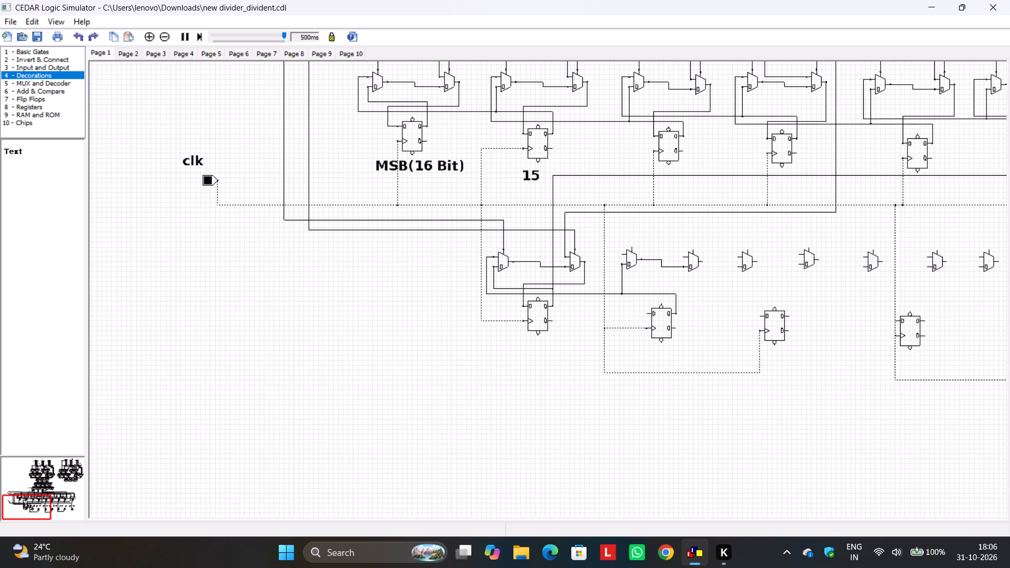
click(567, 370)
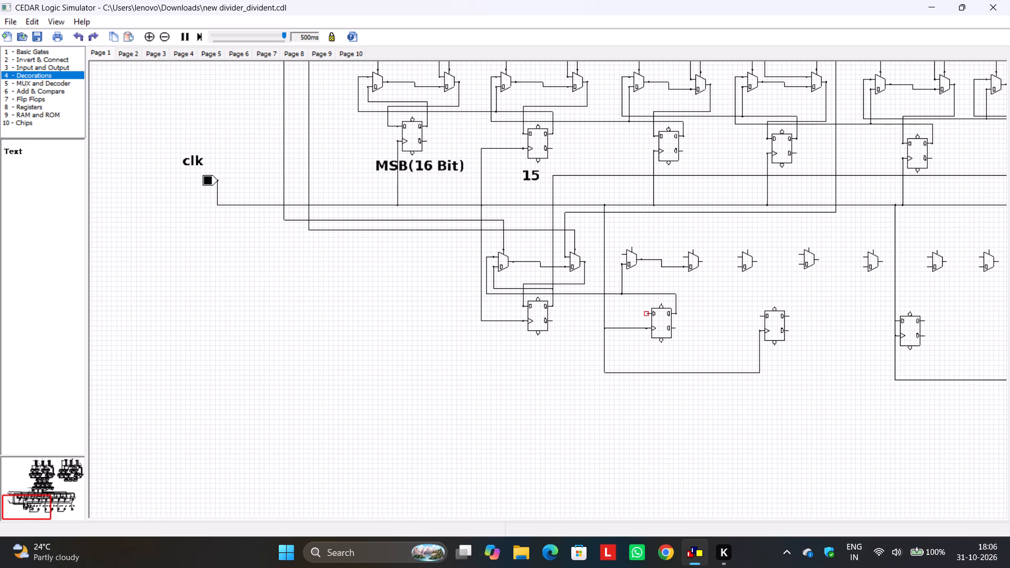
Wire the fourth lower multiplexer's output to the second lower flip-flop's D input, routing it around the multiplexer and above the flip-flop.
drag(645, 311, 703, 261)
drag(660, 312, 663, 298)
drag(682, 262, 680, 298)
click(730, 288)
Wire the third lower multiplexer's upper data input to the third lower flip-flop's Q output, routing it beneath and around the multiplexer pair.
drag(623, 253, 797, 267)
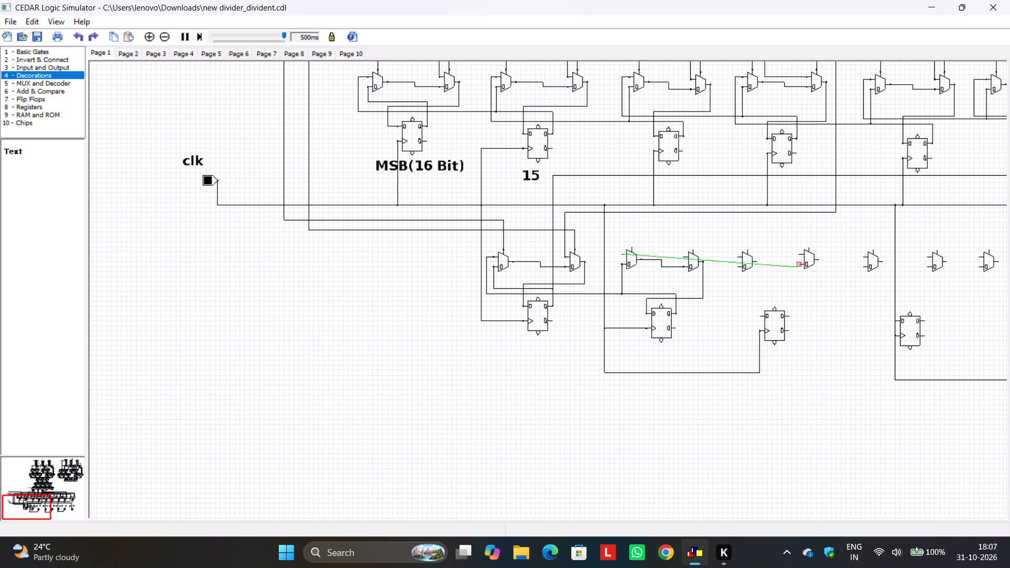
drag(797, 267, 791, 315)
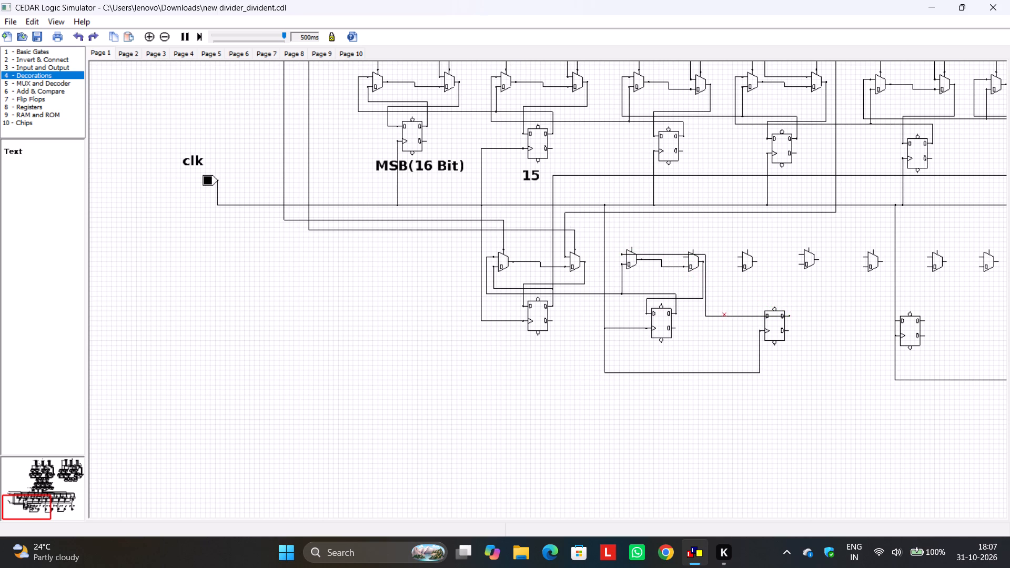
drag(724, 315, 738, 297)
drag(734, 315, 736, 292)
drag(736, 292, 736, 289)
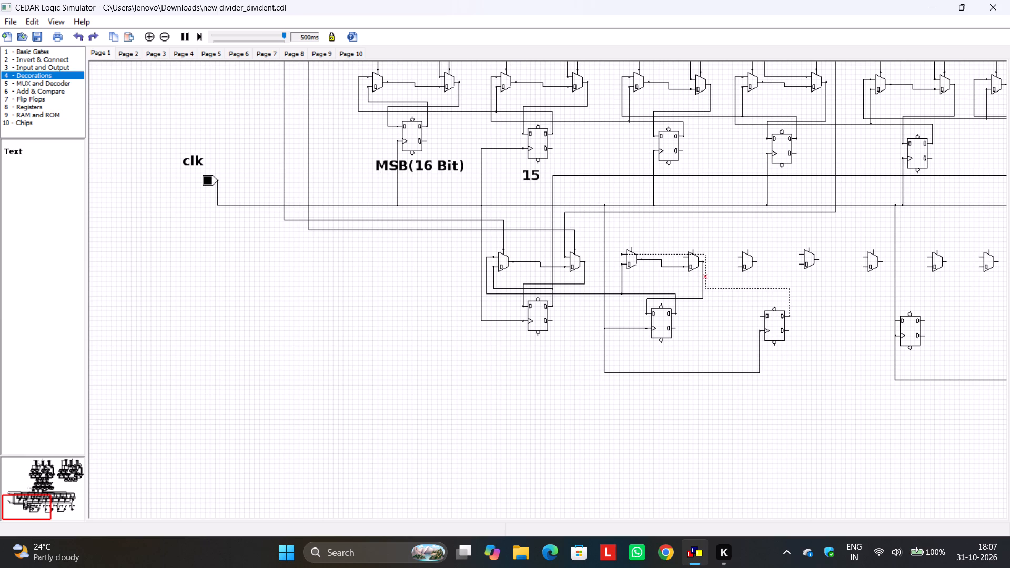
drag(705, 277, 645, 275)
drag(705, 279, 690, 278)
drag(706, 279, 697, 279)
drag(705, 280, 700, 280)
drag(700, 280, 700, 280)
drag(705, 280, 696, 280)
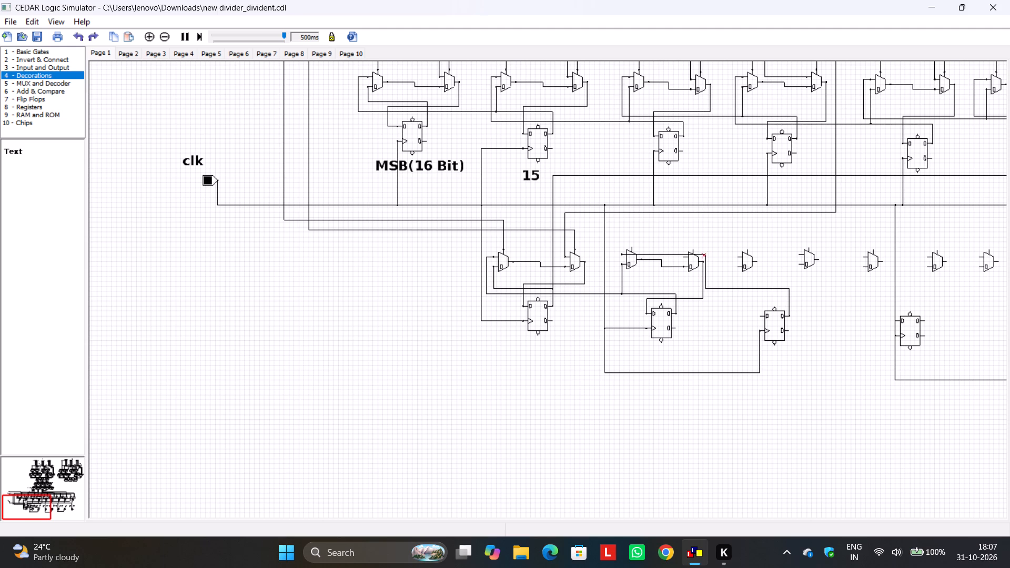
click(703, 255)
drag(705, 258, 655, 255)
drag(655, 255, 614, 255)
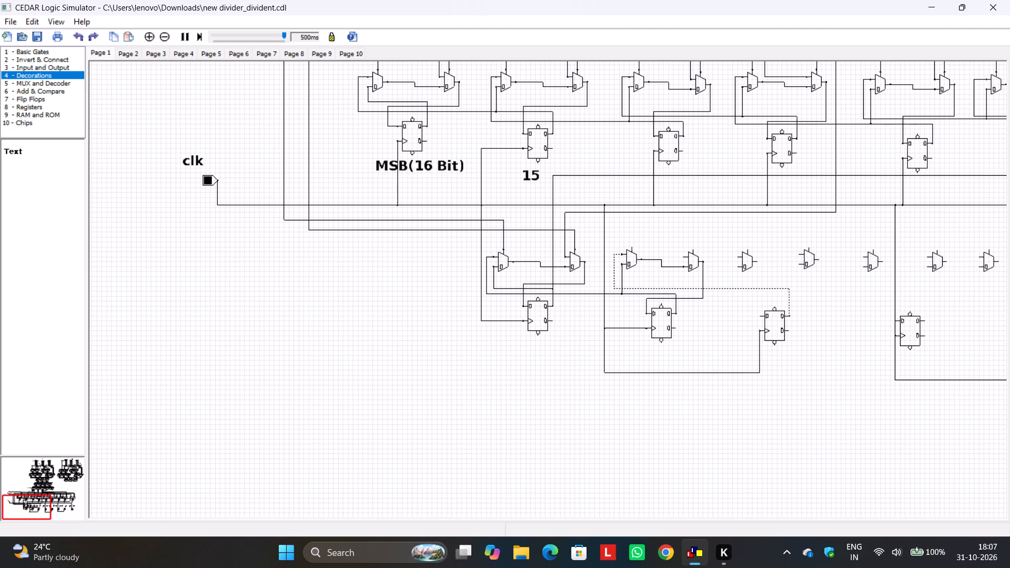
click(621, 227)
Wire the third lower multiplexer's select input to the first lower multiplexer's Run division select line, aligning the branch with that line.
middle_drag(667, 231, 700, 346)
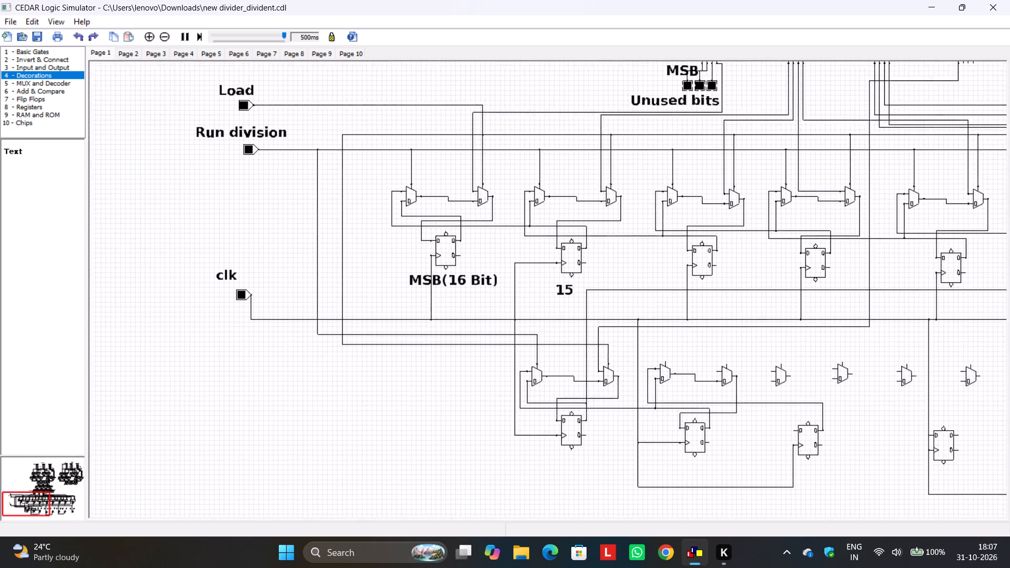
middle_drag(700, 346, 699, 353)
scroll(699, 353, up, 1)
scroll(698, 382, down, 1)
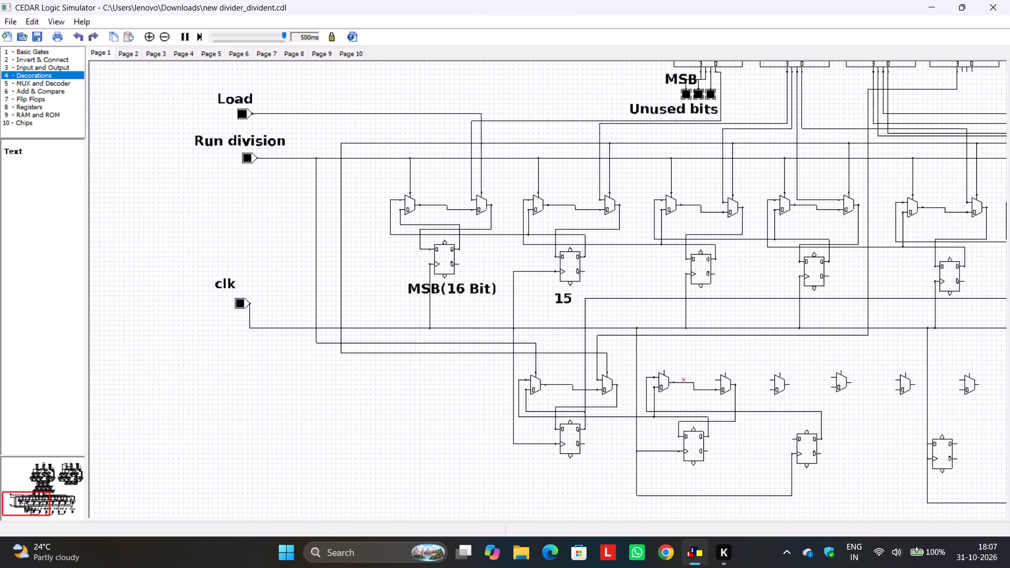
drag(664, 367, 537, 372)
drag(625, 370, 627, 341)
drag(627, 341, 627, 342)
click(714, 350)
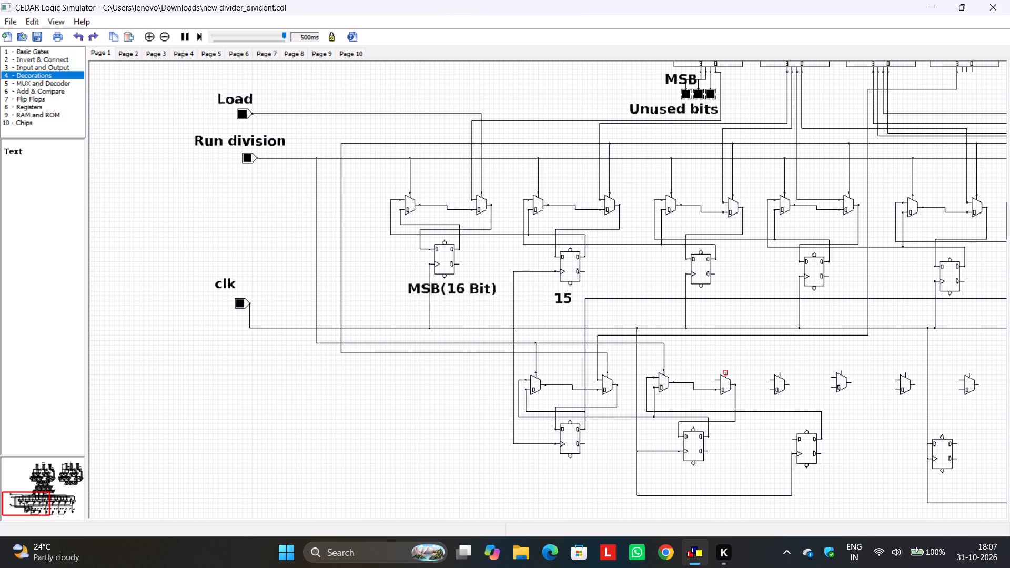
Wire the fourth lower multiplexer's select input to the second lower multiplexer's Load select line, raising the branch level with that line.
drag(724, 370, 605, 372)
drag(605, 372, 606, 372)
drag(689, 372, 686, 357)
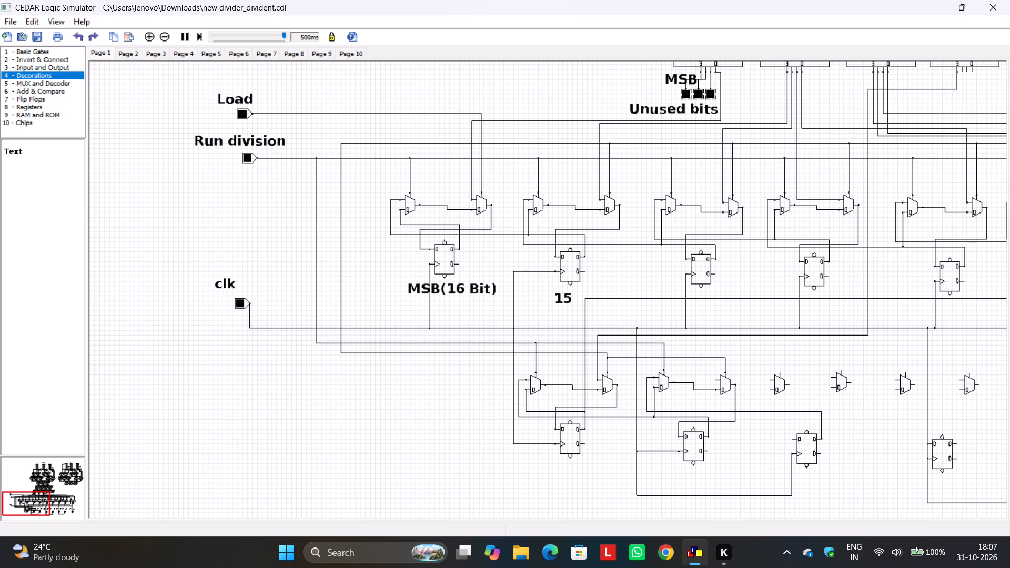
drag(686, 357, 685, 352)
click(769, 354)
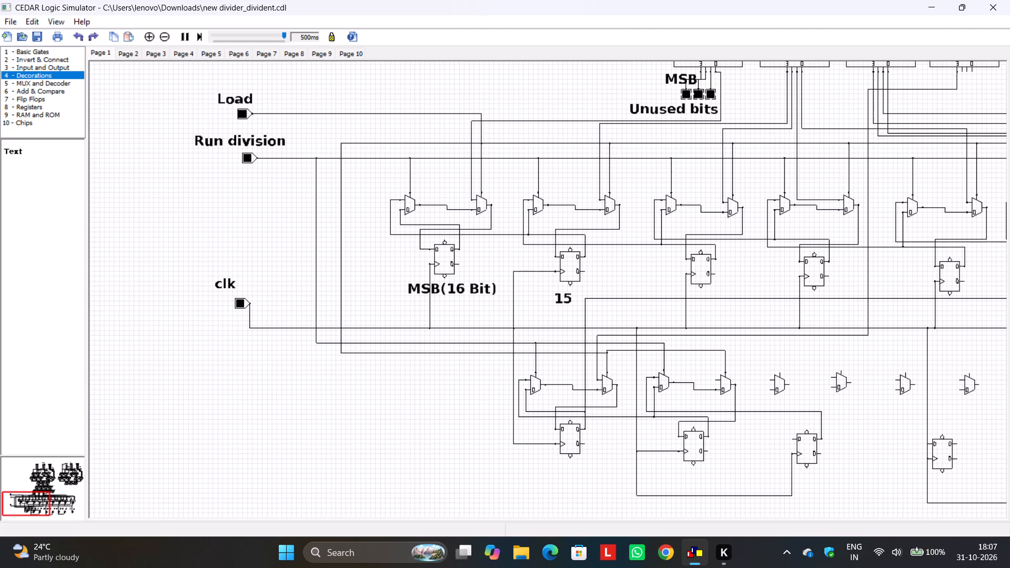
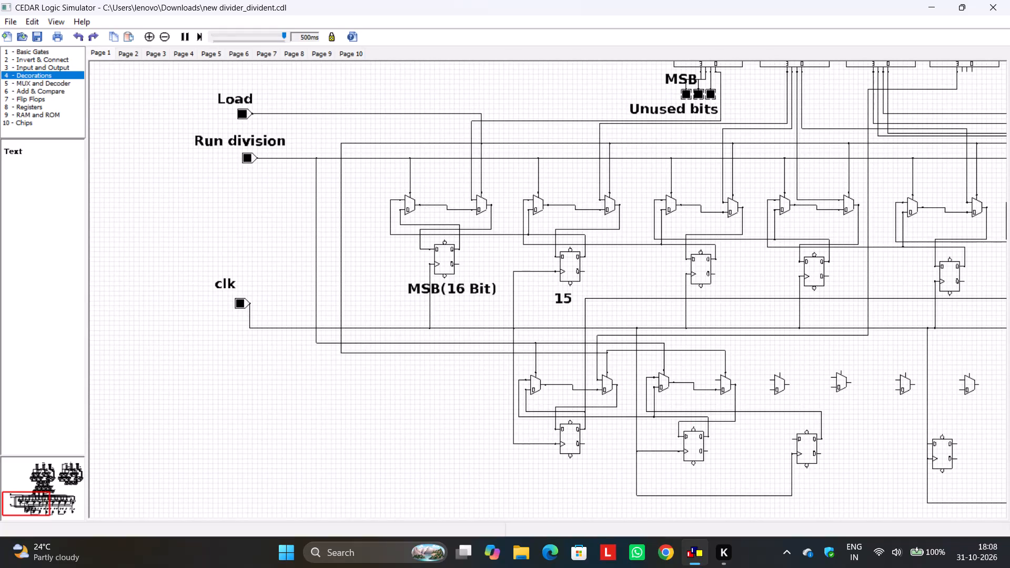
Wire the fourth A x 100 adder's second output from the MSB side to the fourth lower multiplexer's upper data input, routing it clear of the flip-flop.
middle_drag(751, 350, 563, 434)
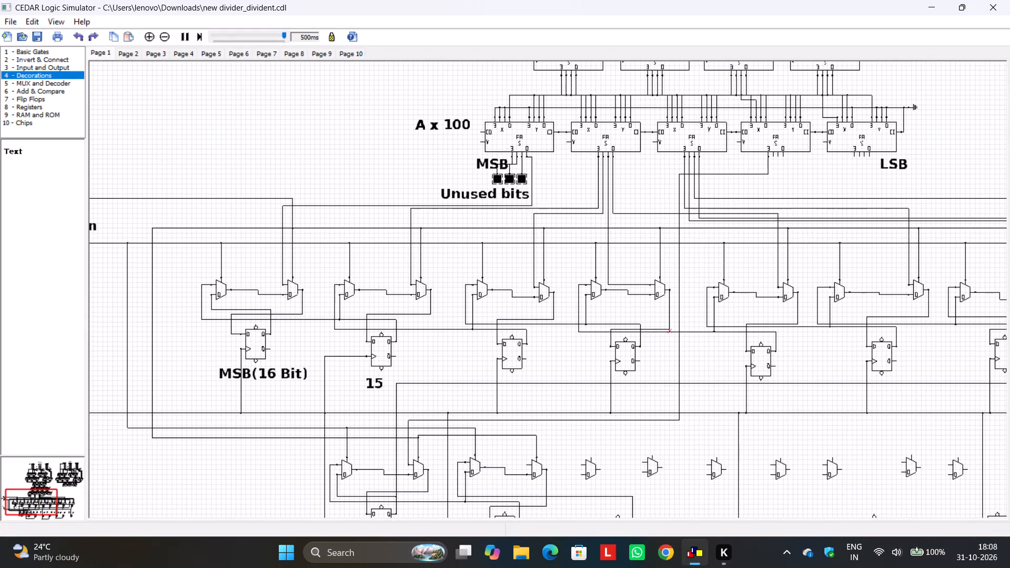
drag(774, 154, 773, 156)
drag(773, 156, 525, 464)
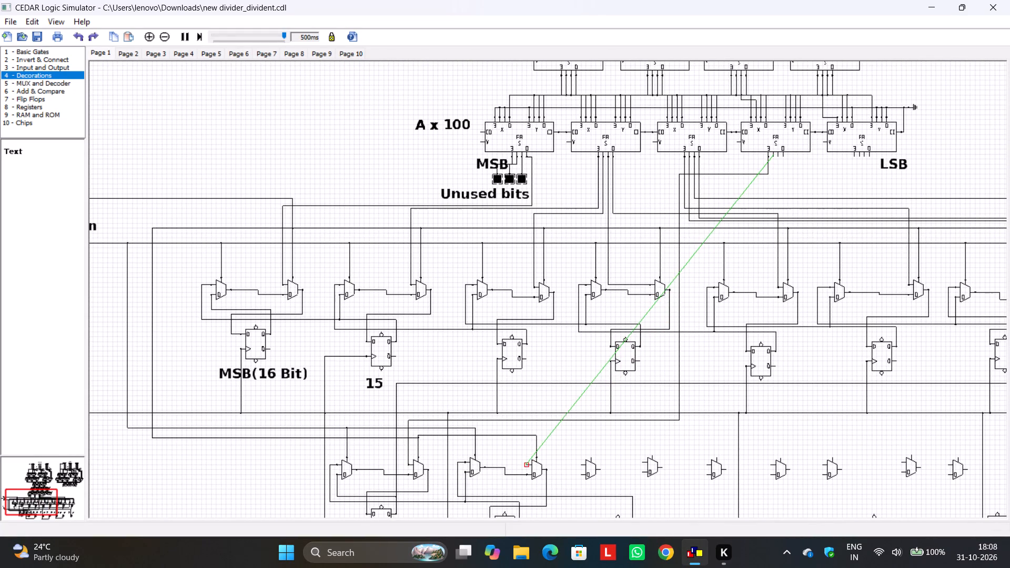
drag(743, 464, 743, 402)
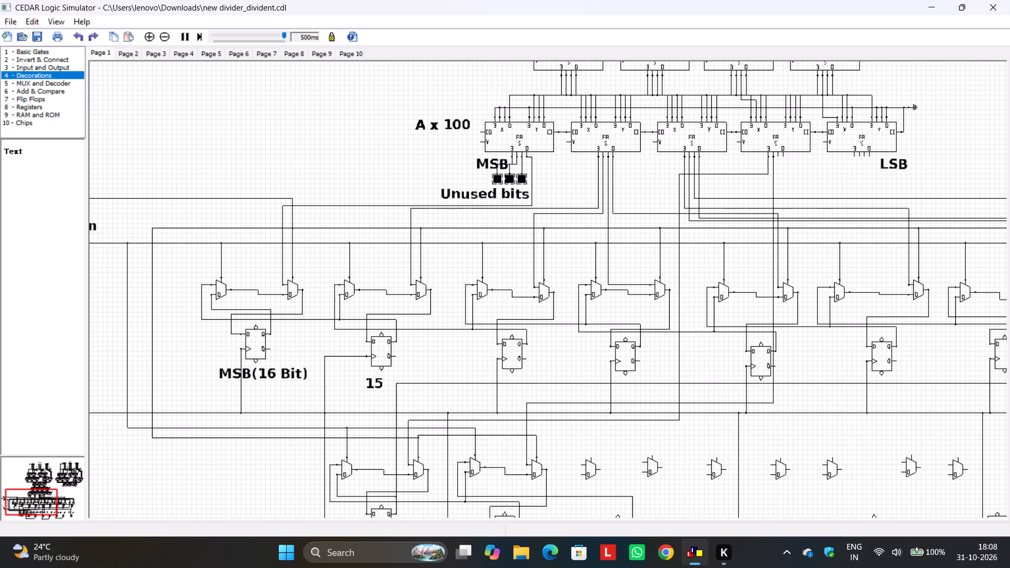
drag(743, 402, 742, 394)
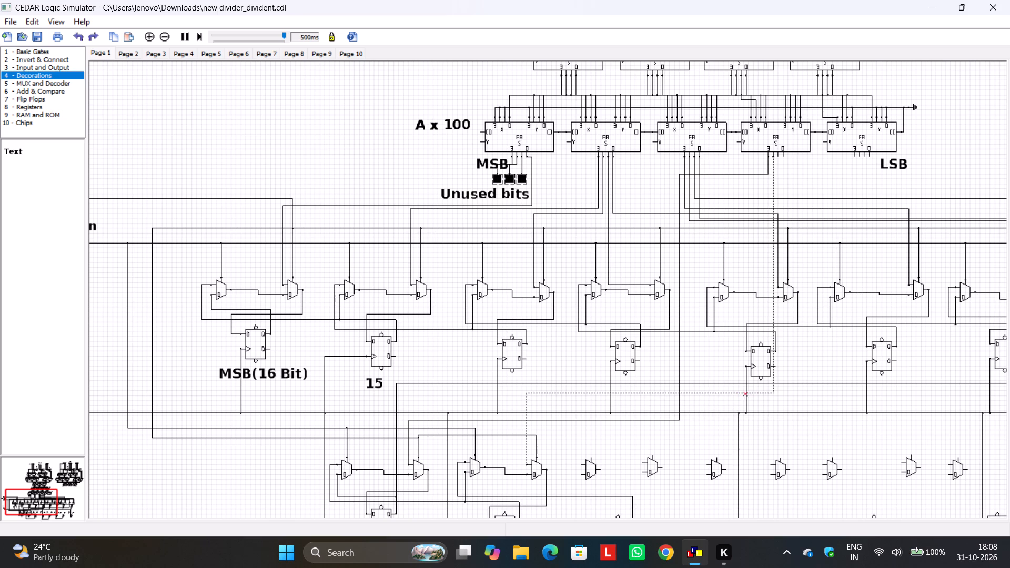
drag(773, 309, 752, 308)
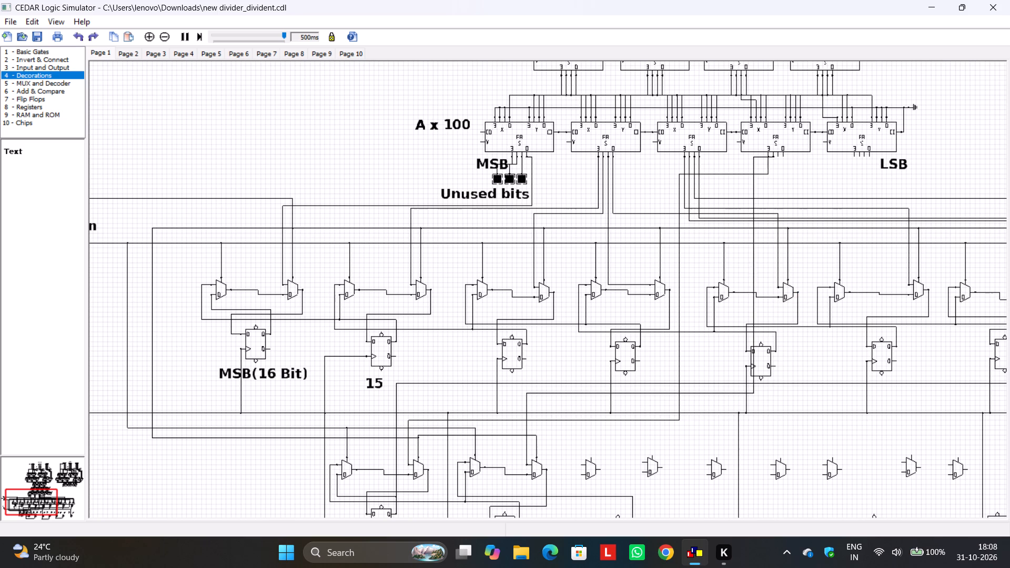
drag(752, 308, 732, 309)
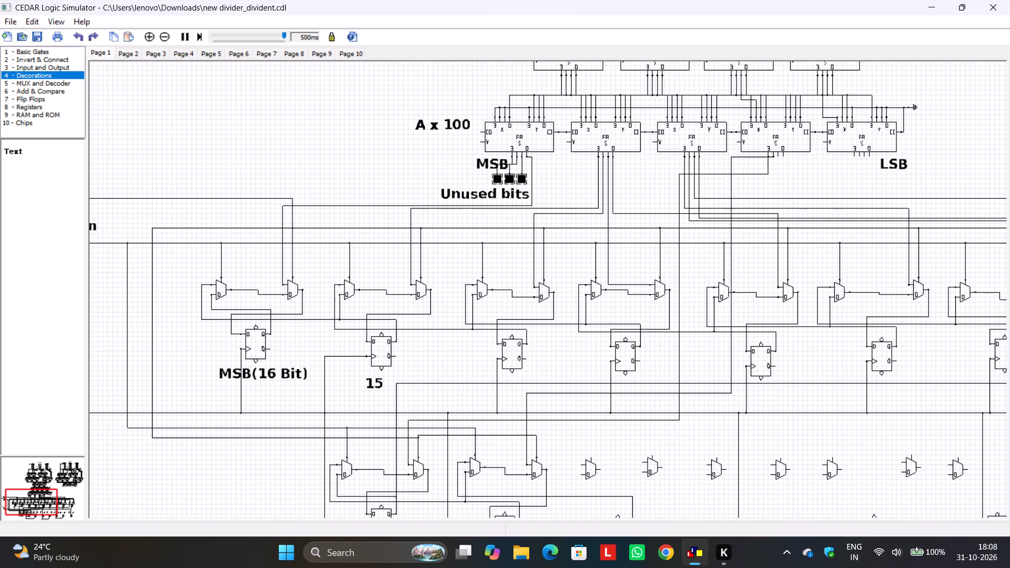
drag(732, 309, 730, 332)
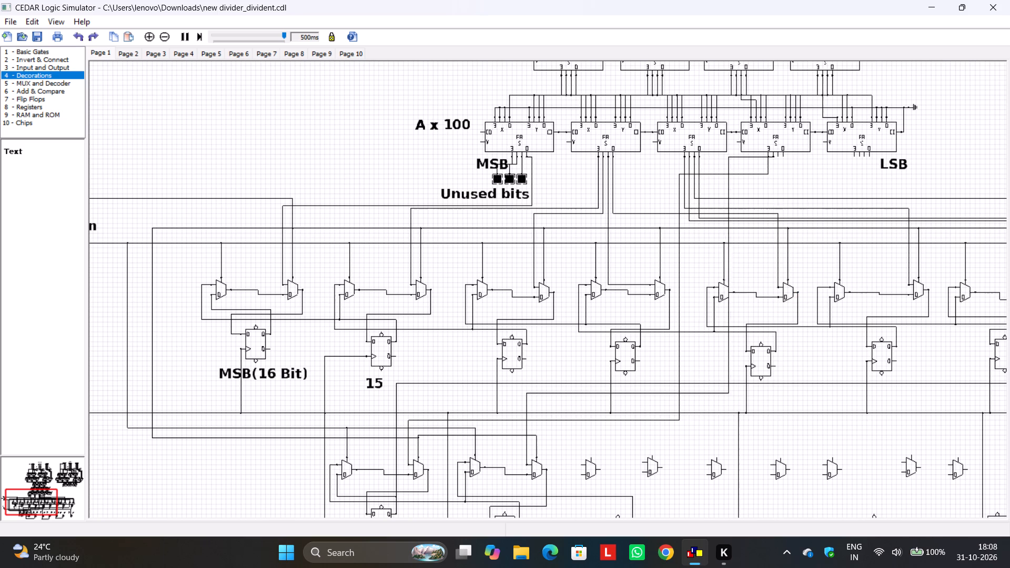
drag(730, 332, 737, 335)
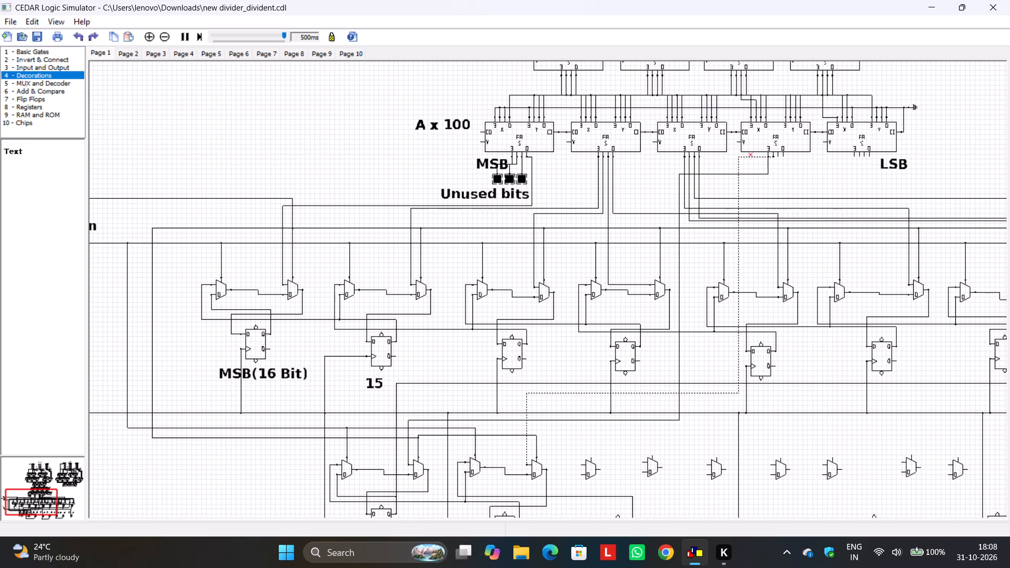
drag(751, 156, 751, 177)
click(795, 171)
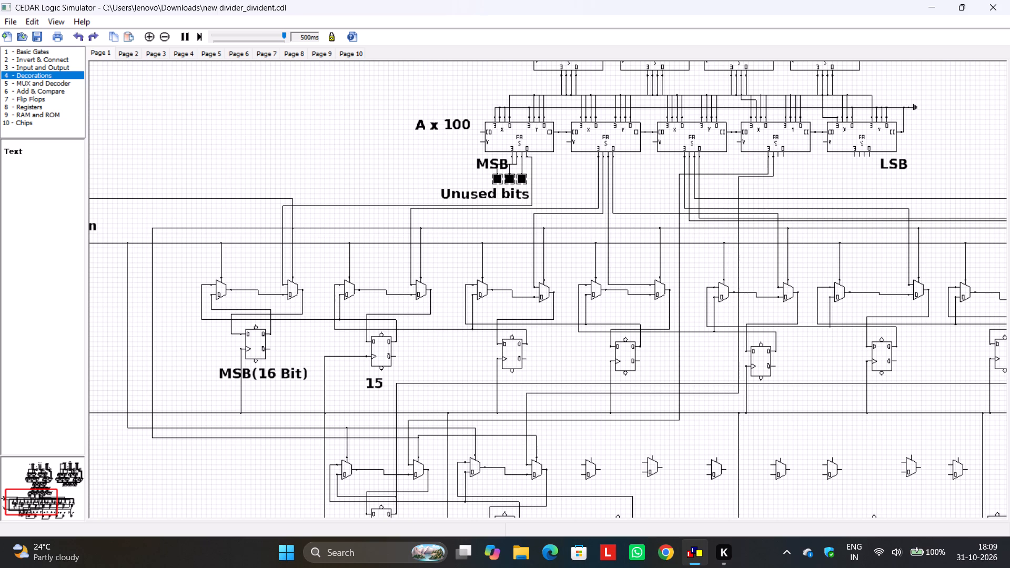
Wire the fifth lower multiplexer's lower data input to the third lower flip-flop's Q output line.
middle_drag(630, 463, 642, 363)
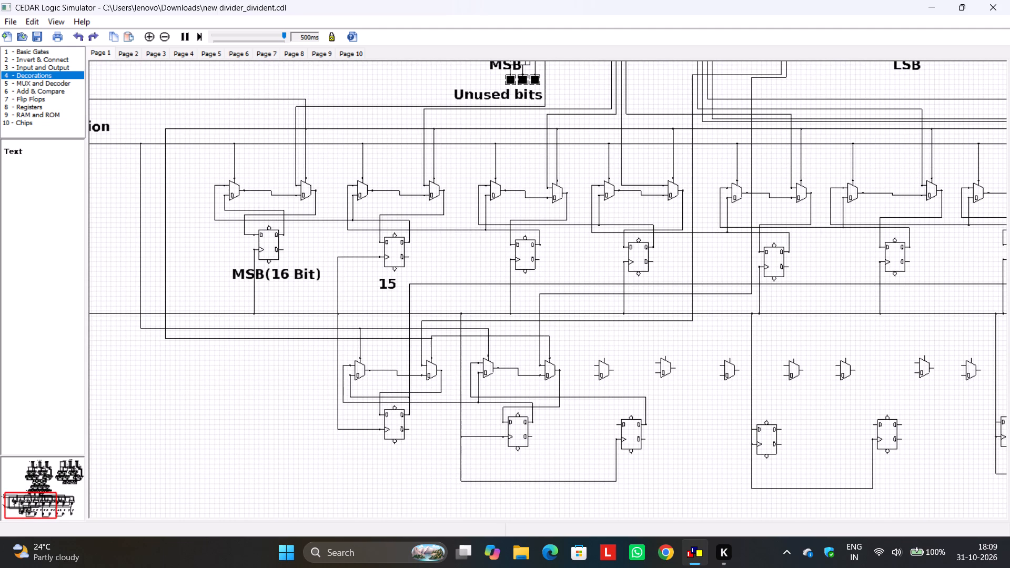
drag(593, 377, 595, 395)
Wire the fifth lower multiplexer's upper data input to the fourth lower flip-flop's Q output, routing it around the multiplexer and above the flip-flop.
drag(592, 363, 780, 429)
click(720, 427)
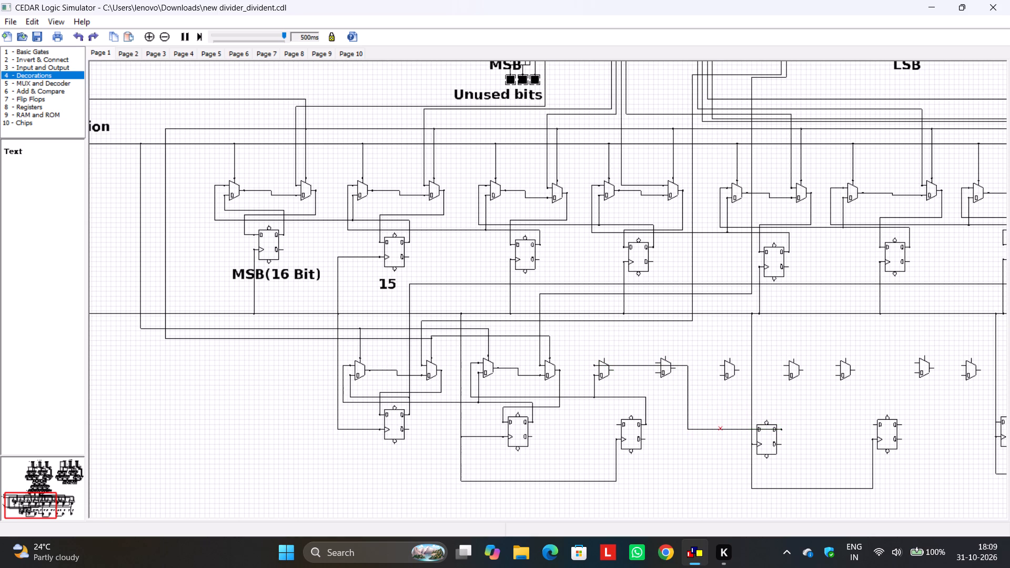
drag(720, 429, 721, 409)
drag(688, 393, 627, 391)
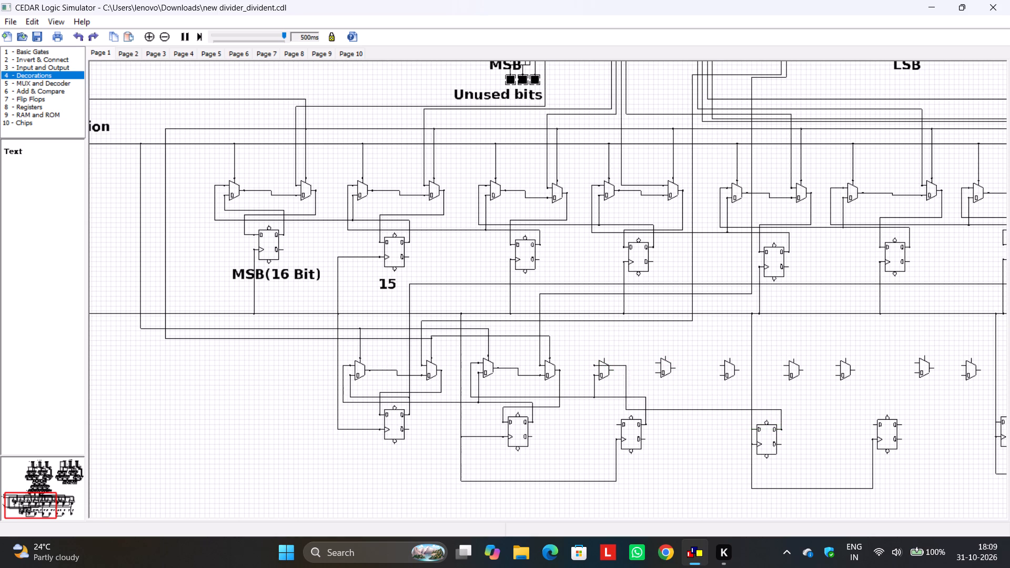
drag(627, 391, 584, 389)
click(632, 382)
Wire the fifth lower multiplexer's output to the sixth lower multiplexer's lower data input.
drag(613, 370, 654, 372)
Wire the sixth lower multiplexer's output to the third lower flip-flop's D input, routing it beneath the multiplexer and above the flip-flop.
drag(676, 366, 618, 422)
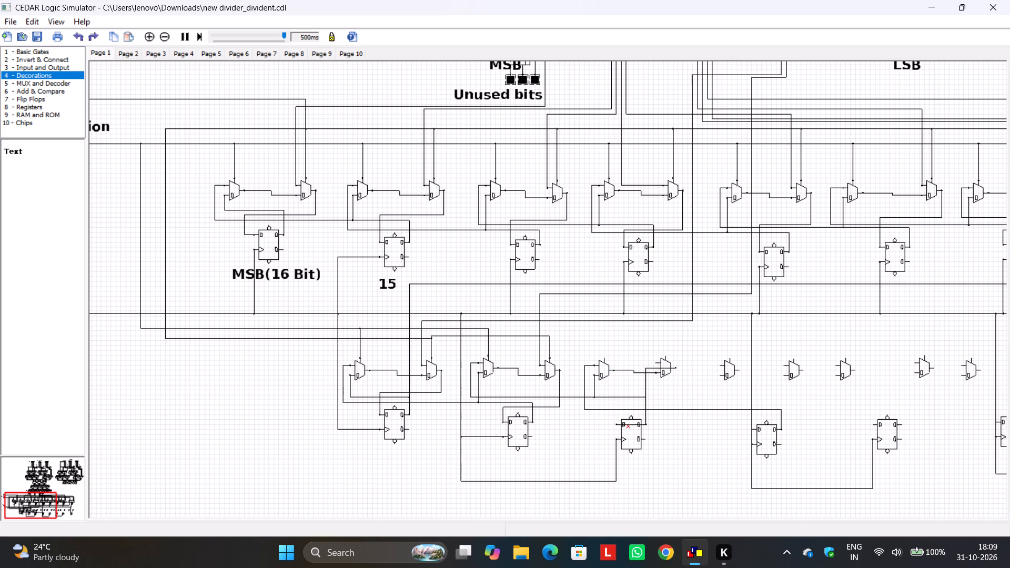
drag(633, 424, 633, 402)
drag(655, 367, 658, 402)
click(684, 397)
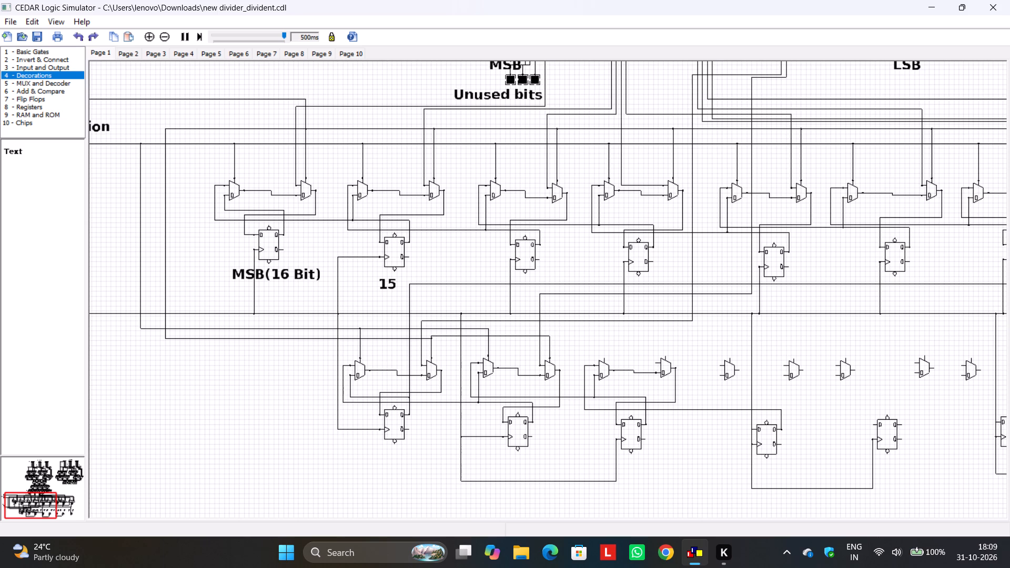
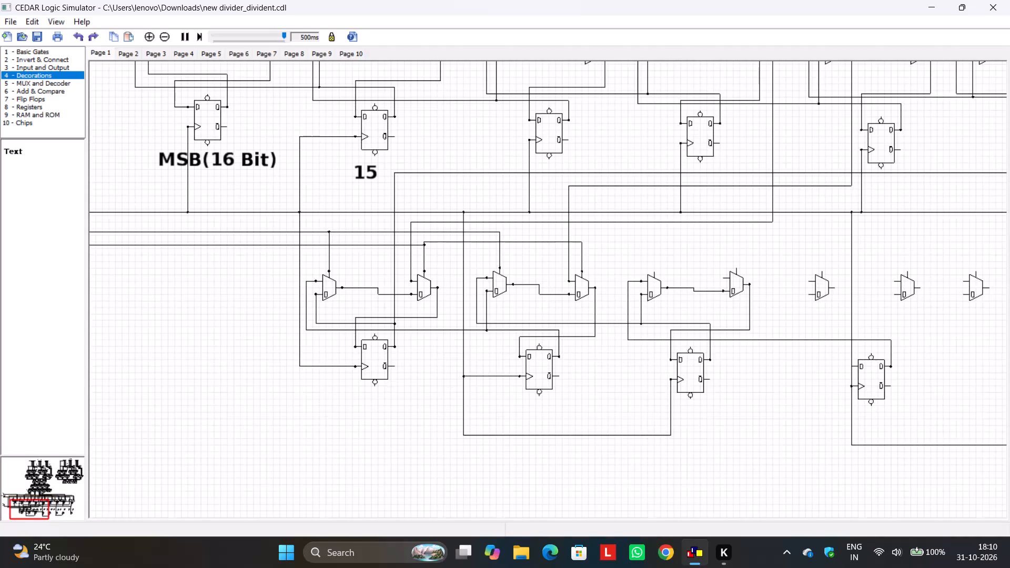
Wire the fifth lower multiplexer's select input to the third lower multiplexer's select line, raising the run level with the existing upper select line.
middle_drag(762, 388, 789, 359)
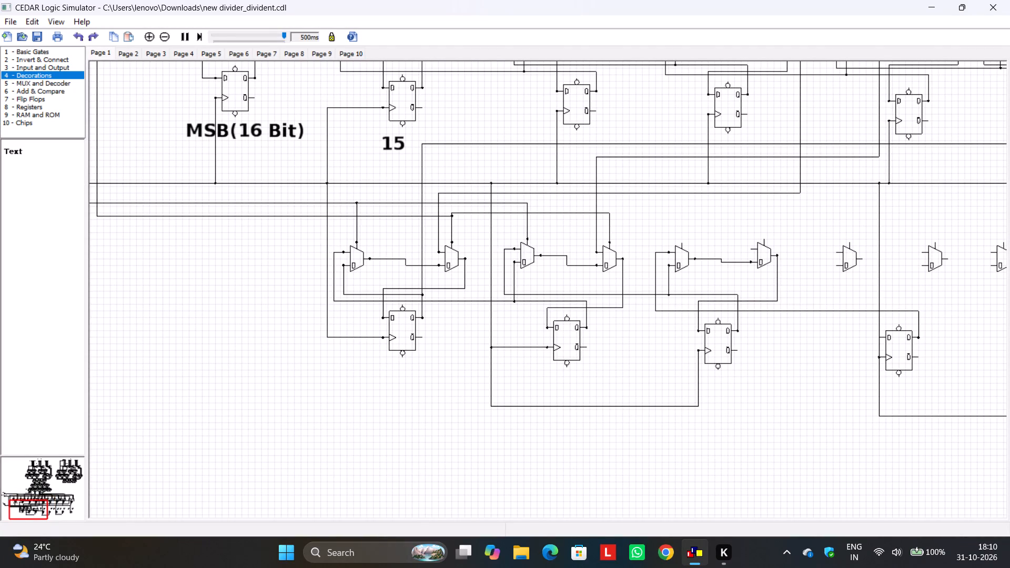
middle_drag(708, 221, 797, 311)
drag(771, 331, 675, 326)
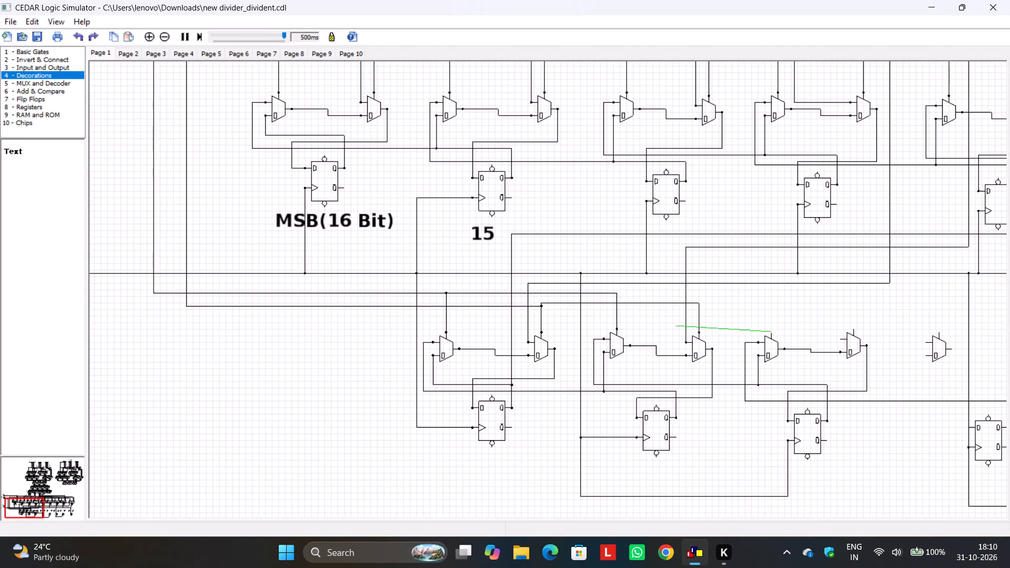
drag(675, 326, 617, 329)
drag(644, 331, 652, 293)
click(827, 310)
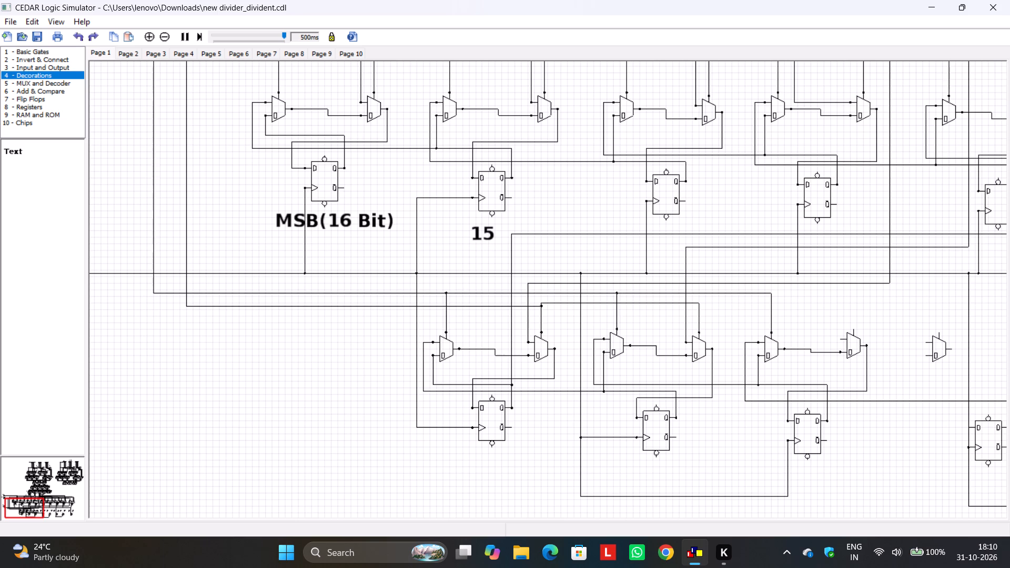
Wire the sixth lower multiplexer's select input to the fourth lower multiplexer's select line, raising the run level with that line.
drag(853, 329, 700, 332)
drag(700, 332, 699, 333)
drag(722, 328, 728, 303)
click(872, 308)
Wire the third sum output of the adder beside the LSB adder to the sixth lower multiplexer's upper data input, routing it above the clock line.
middle_drag(889, 309, 887, 319)
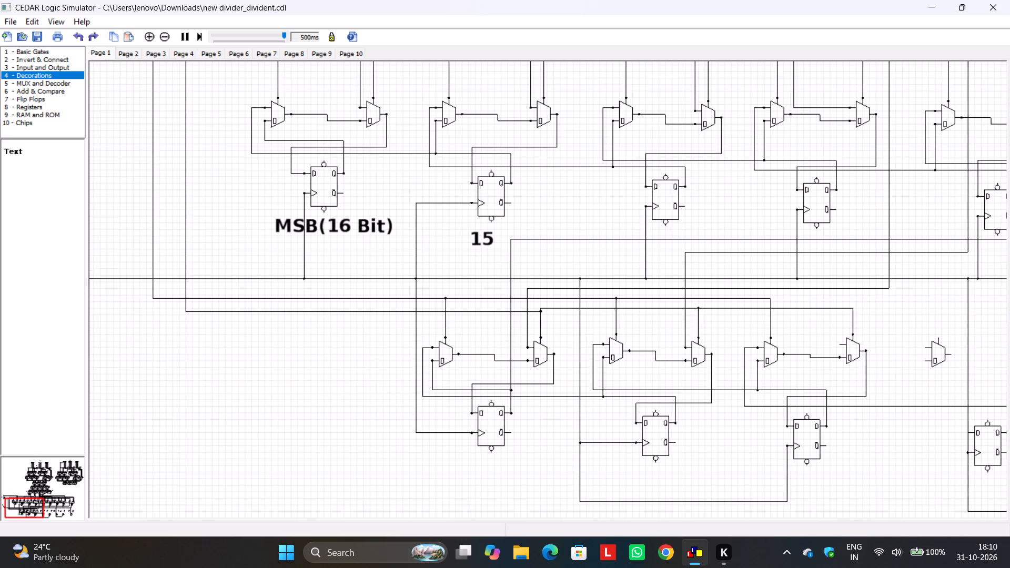
middle_drag(887, 319, 832, 428)
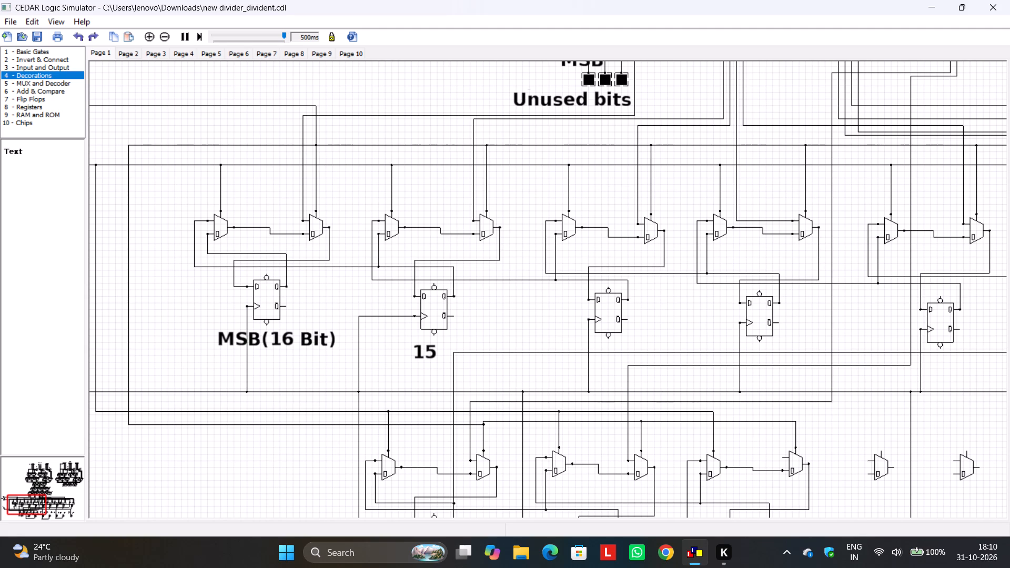
middle_drag(842, 433, 750, 469)
scroll(750, 469, up, 1)
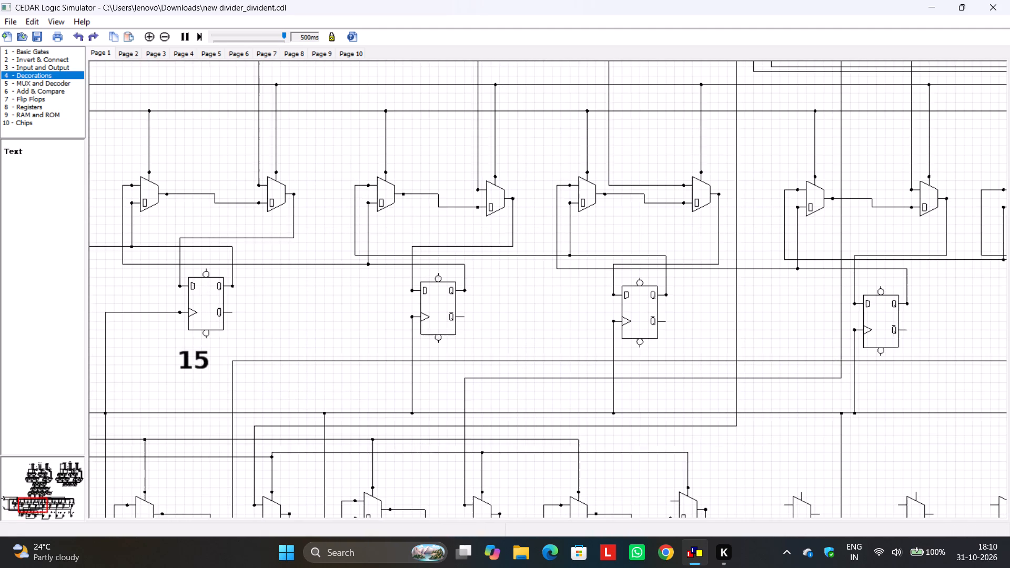
middle_drag(750, 469, 748, 440)
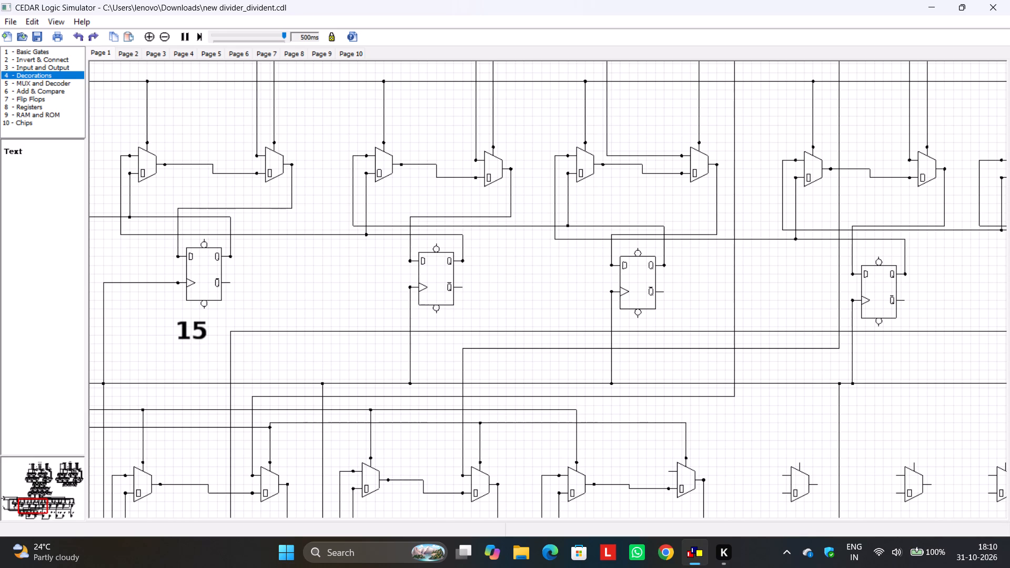
scroll(775, 166, down, 1)
middle_drag(775, 166, 766, 186)
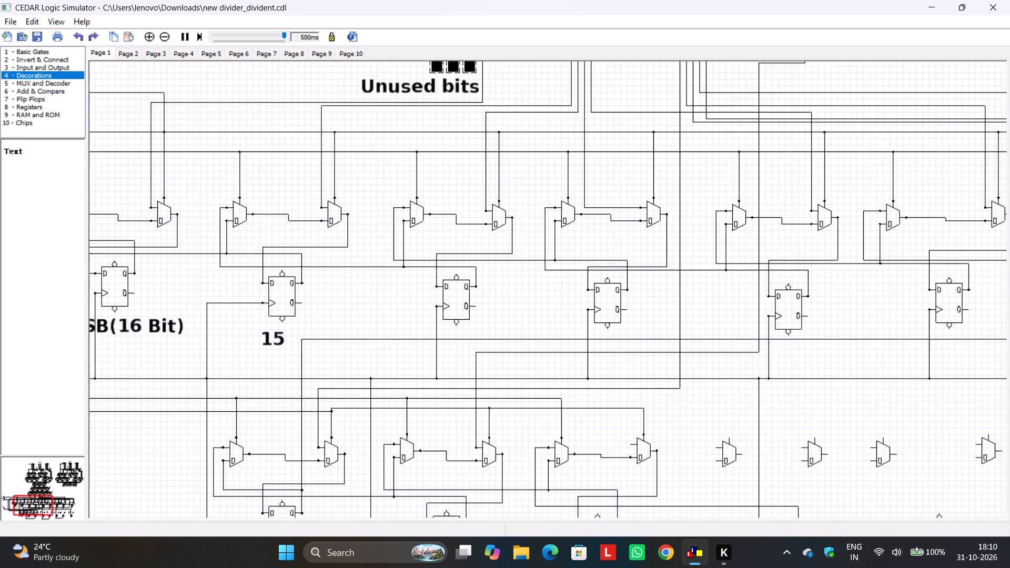
middle_drag(766, 186, 754, 222)
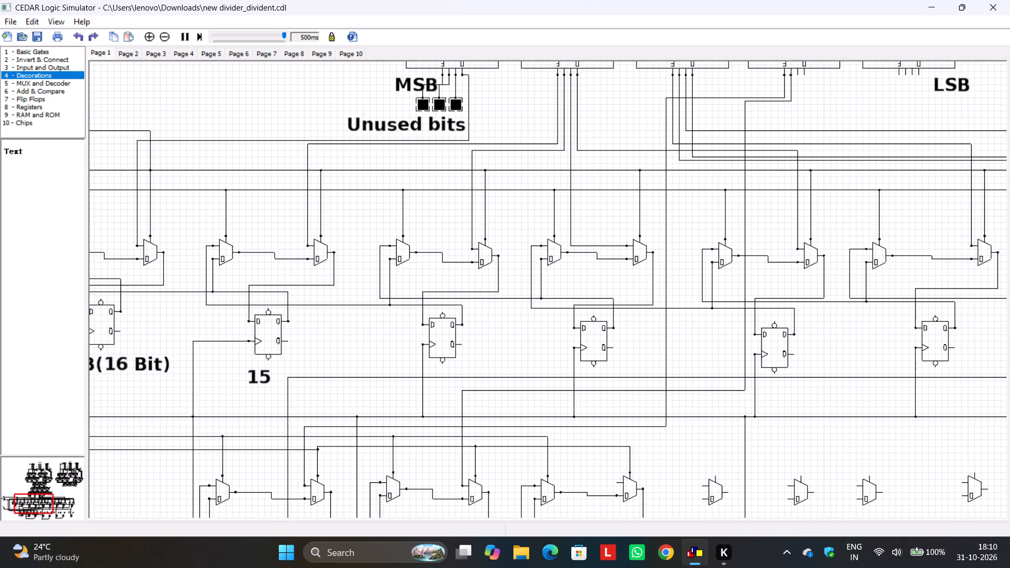
drag(798, 74, 679, 334)
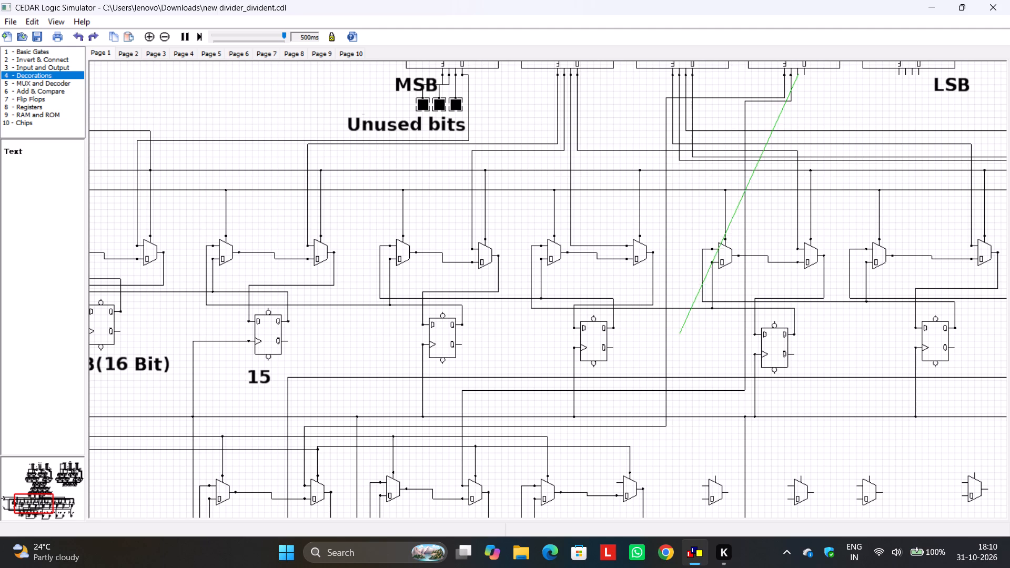
drag(679, 334, 615, 481)
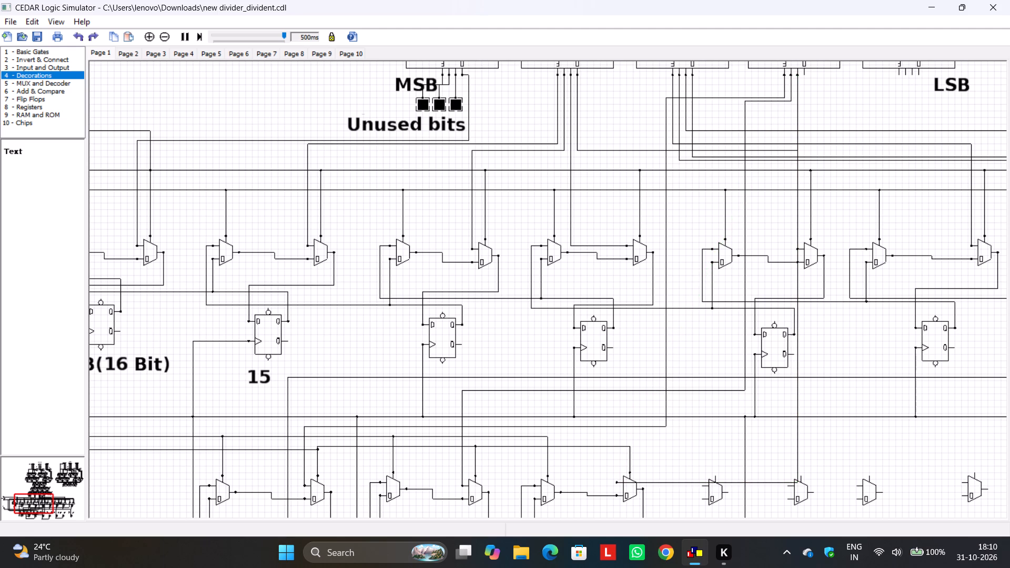
drag(660, 481, 671, 439)
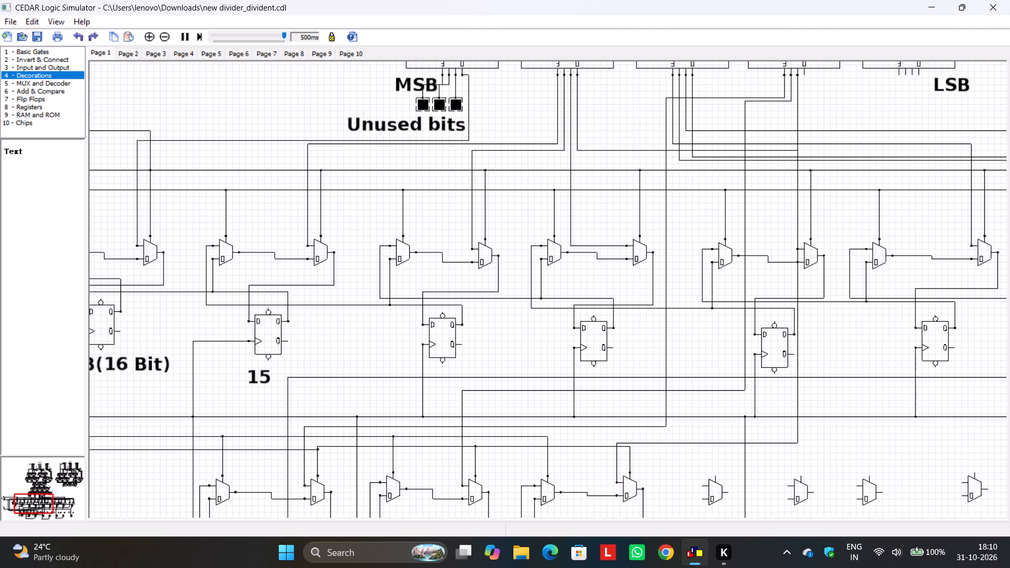
drag(671, 439, 684, 399)
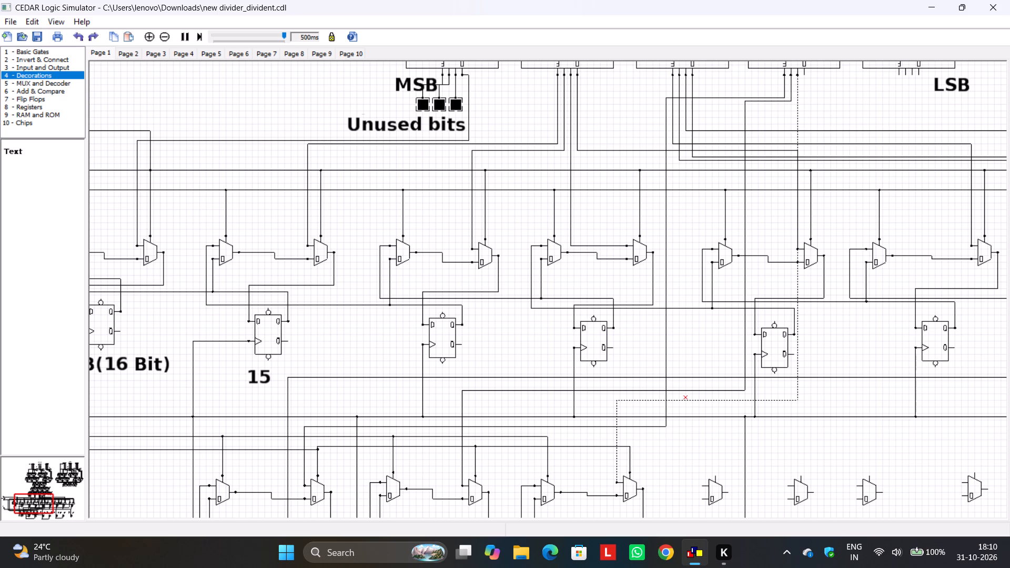
Reroute the new adder output wire's vertical run just beyond the middle adder's outputs, with its upper horizontal run below the adders.
middle_drag(858, 102, 854, 130)
drag(792, 140, 772, 151)
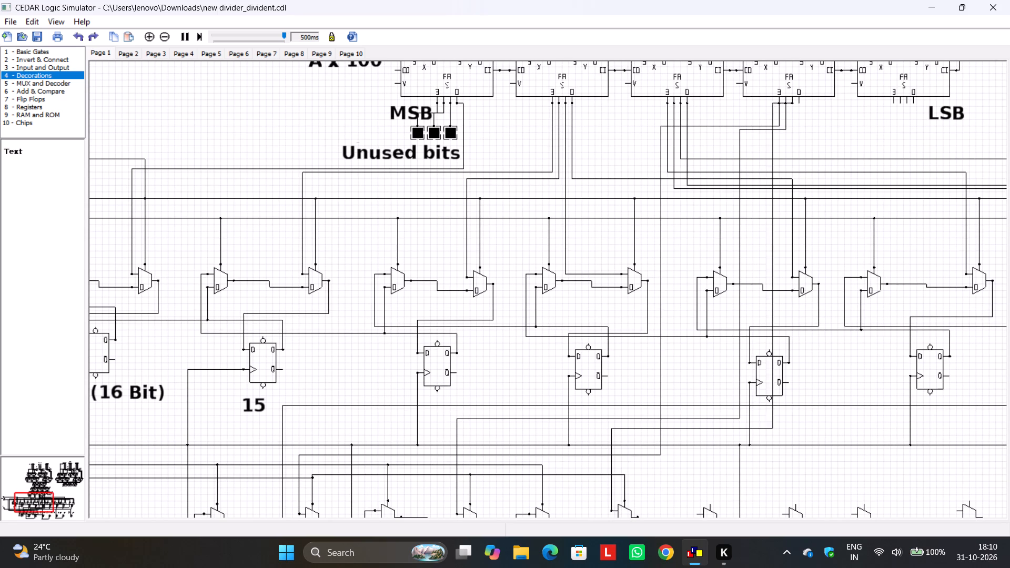
drag(772, 151, 688, 166)
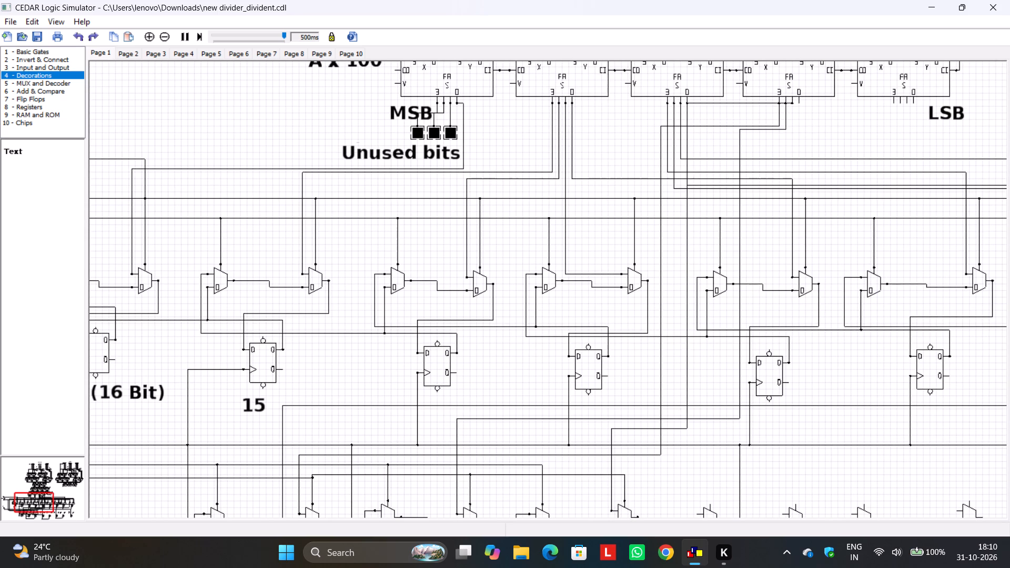
drag(688, 166, 693, 175)
drag(718, 102, 718, 119)
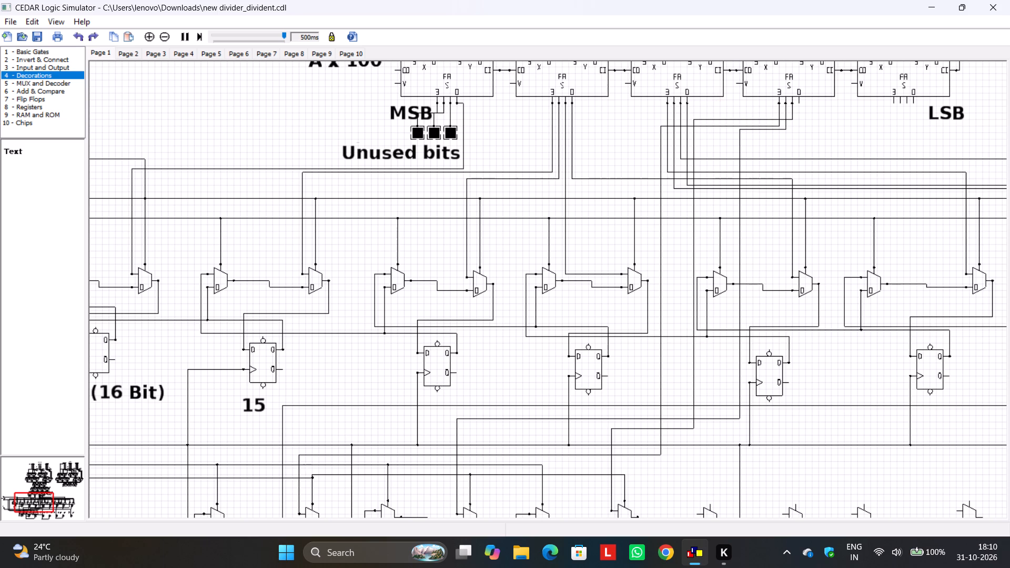
drag(718, 119, 718, 122)
click(827, 140)
Shift the clock branch slightly away from the fourth lower flip-flop and raise its run beneath the fourth and fifth flip-flops.
middle_drag(808, 421, 803, 327)
middle_drag(815, 378, 810, 376)
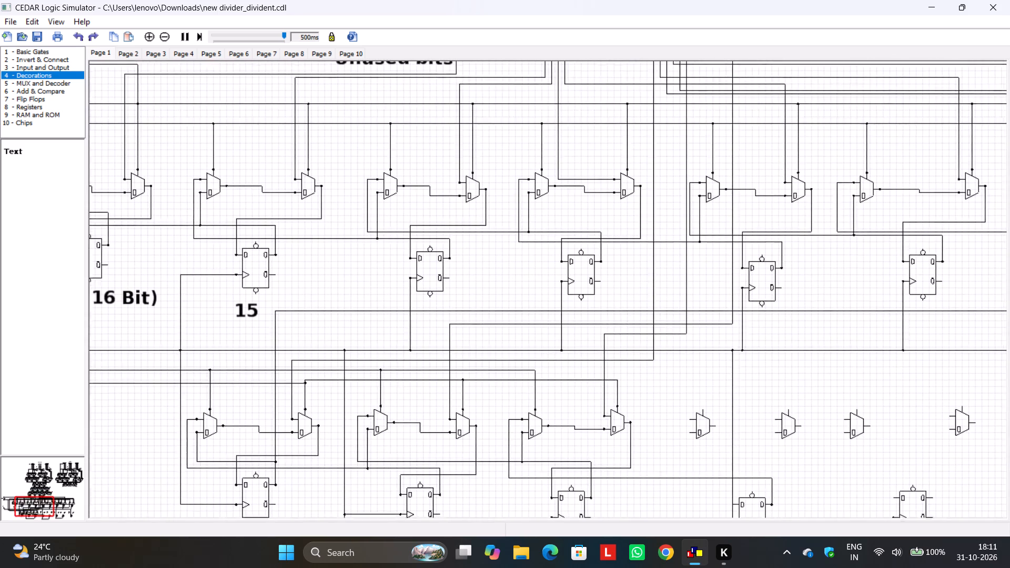
middle_drag(810, 376, 784, 296)
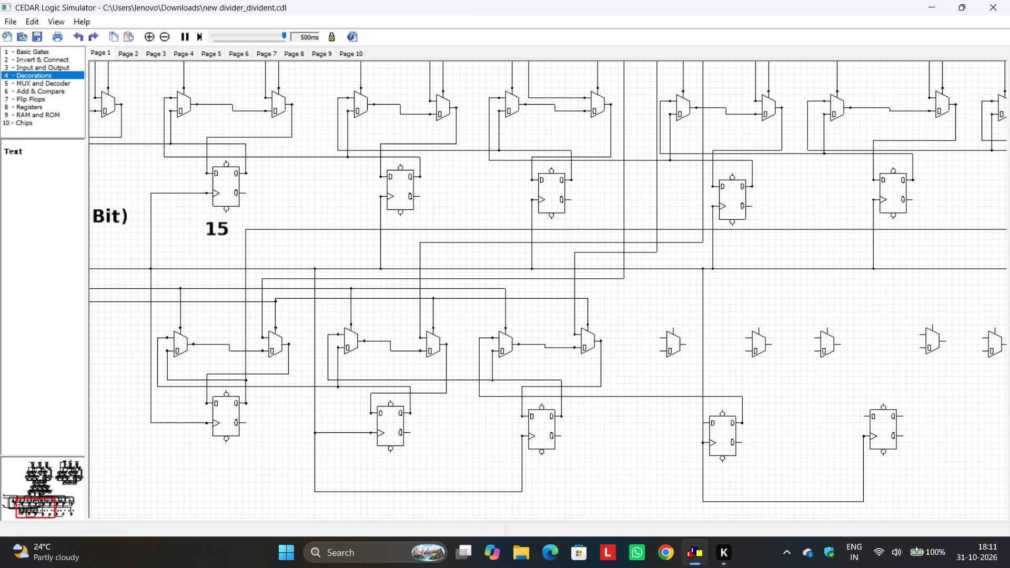
middle_drag(797, 295, 826, 296)
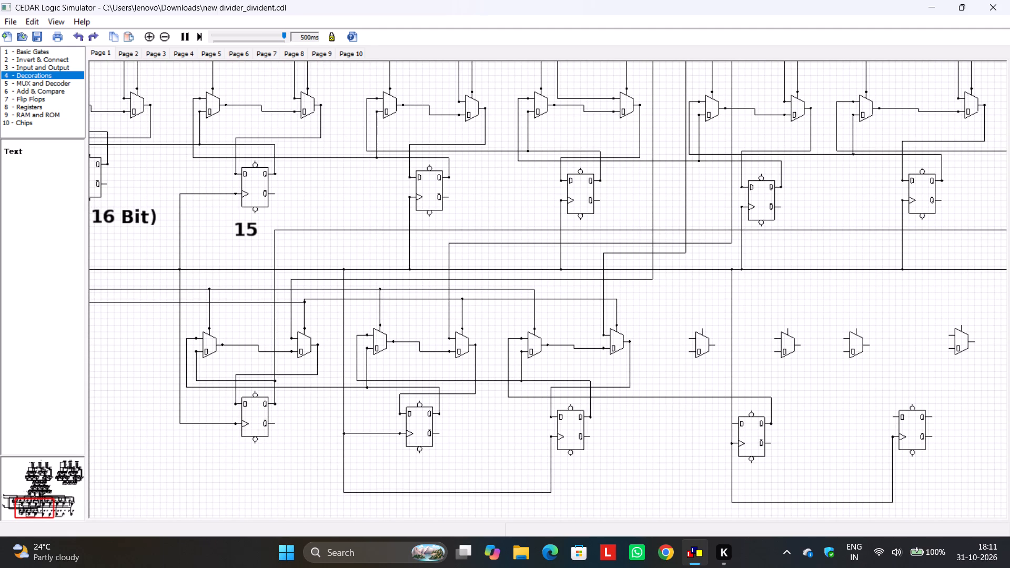
drag(732, 404, 718, 401)
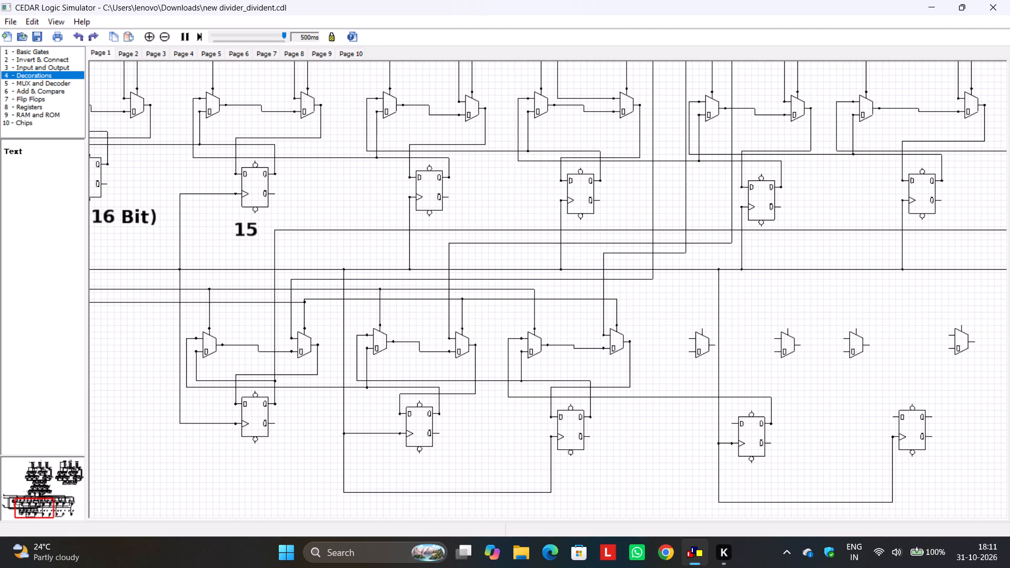
drag(718, 401, 723, 401)
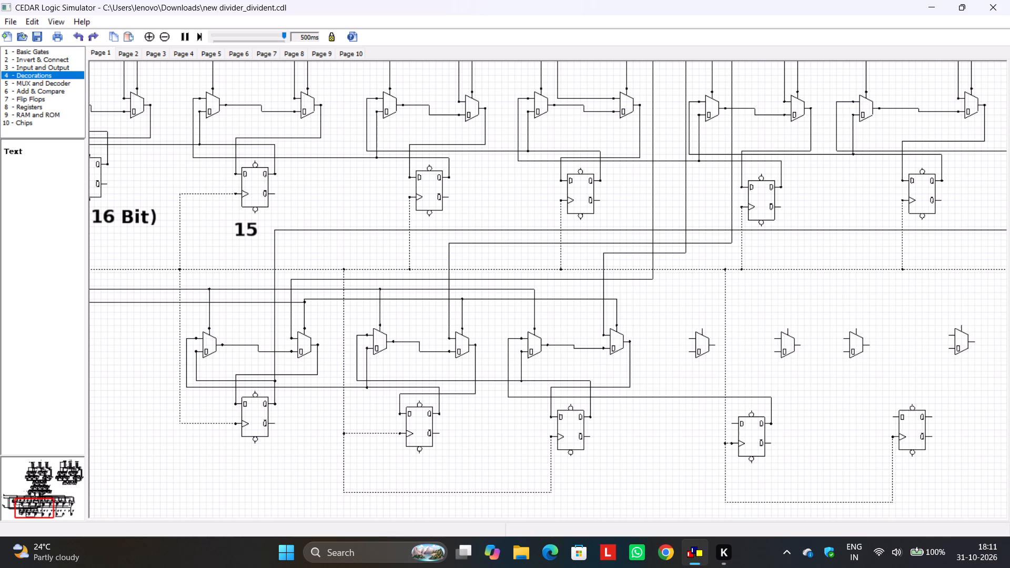
click(814, 449)
drag(821, 502, 816, 480)
click(826, 434)
Wire the seventh lower multiplexer's lower data input to the fourth lower flip-flop's Q output line.
middle_drag(804, 440, 853, 431)
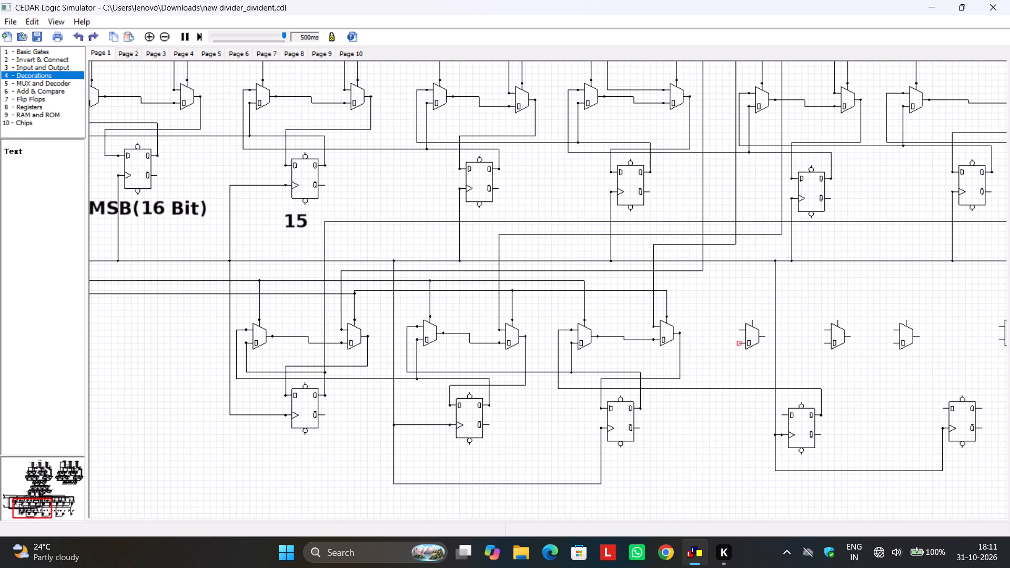
drag(739, 343, 737, 387)
Wire the seventh lower multiplexer's upper data input to the fifth lower flip-flop's Q output, routing it around the multiplexer and above the flip-flops.
drag(739, 327, 980, 410)
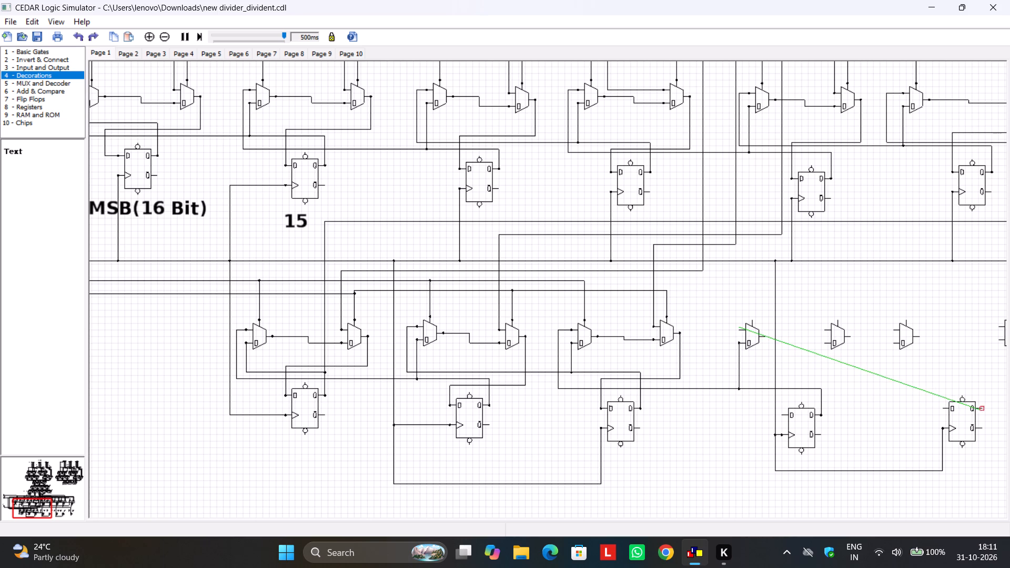
drag(980, 410, 984, 409)
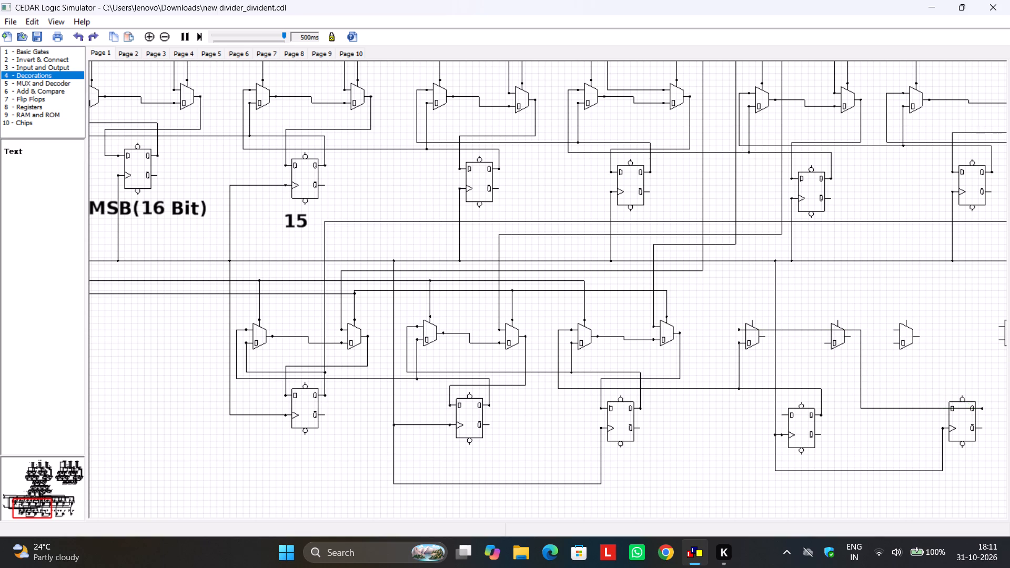
drag(885, 408, 888, 378)
drag(862, 357, 754, 348)
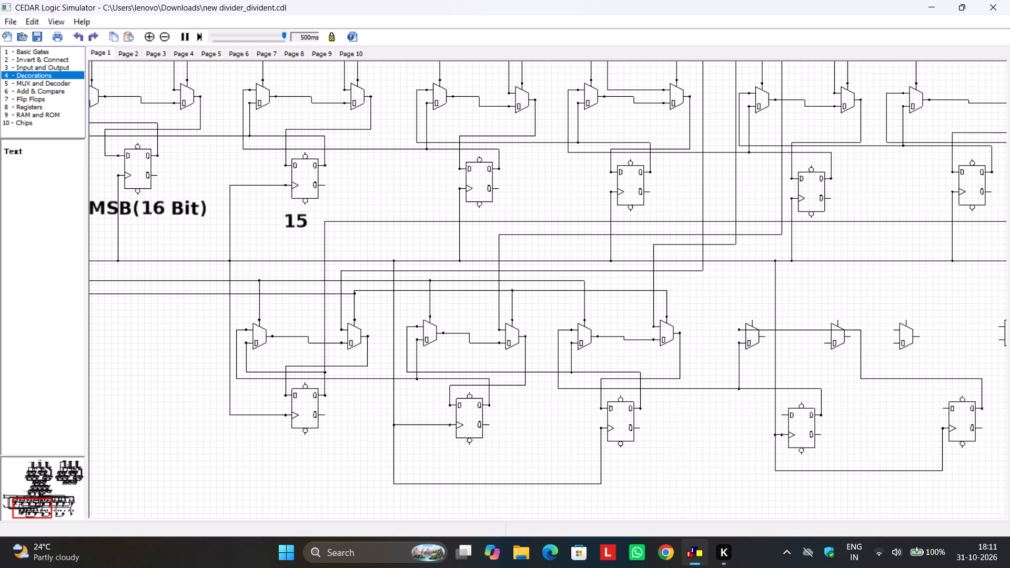
drag(862, 362, 851, 360)
drag(851, 360, 728, 350)
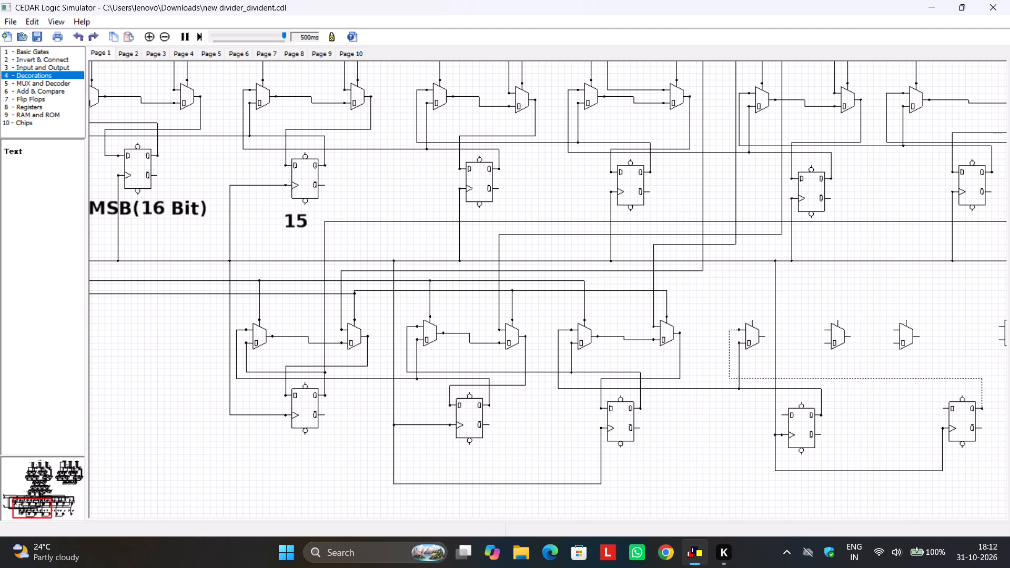
click(850, 351)
Wire the eighth lower multiplexer's output to the fourth lower flip-flop's D input, routing it down from the output and above the flip-flop.
scroll(868, 363, up, 1)
scroll(886, 368, down, 1)
middle_drag(863, 417, 910, 376)
click(907, 375)
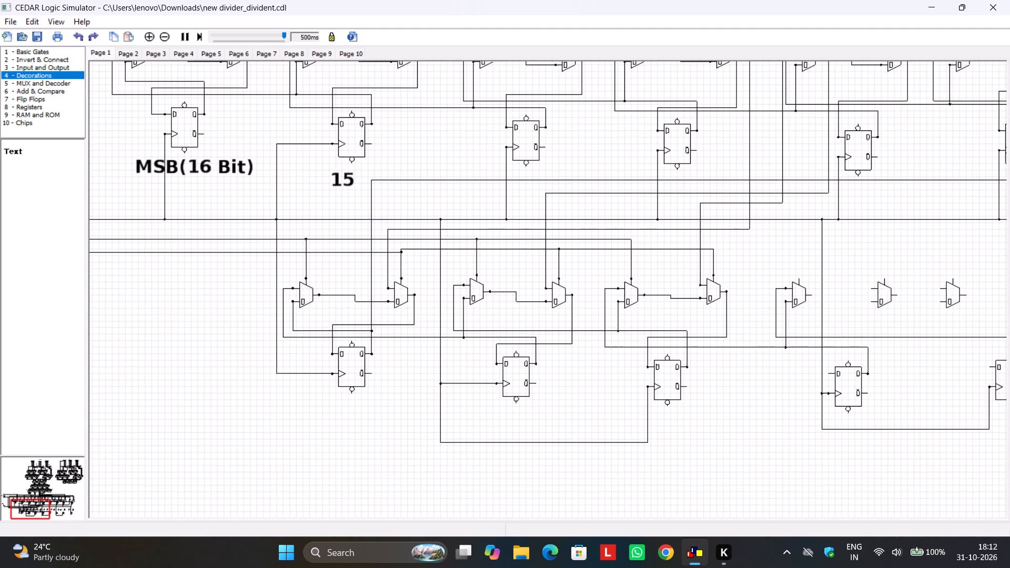
scroll(893, 369, up, 2)
middle_drag(925, 439, 490, 340)
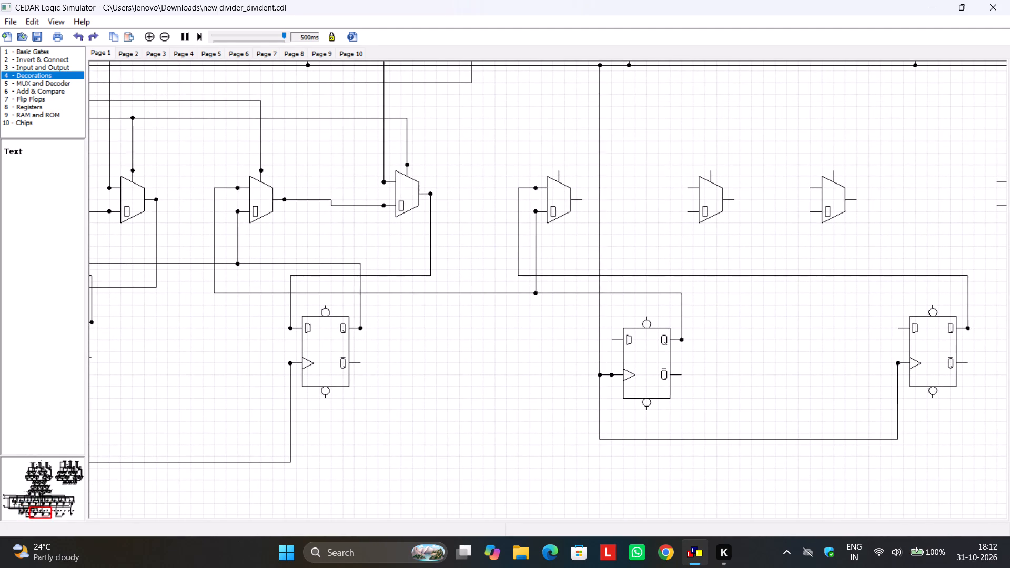
drag(614, 338, 734, 230)
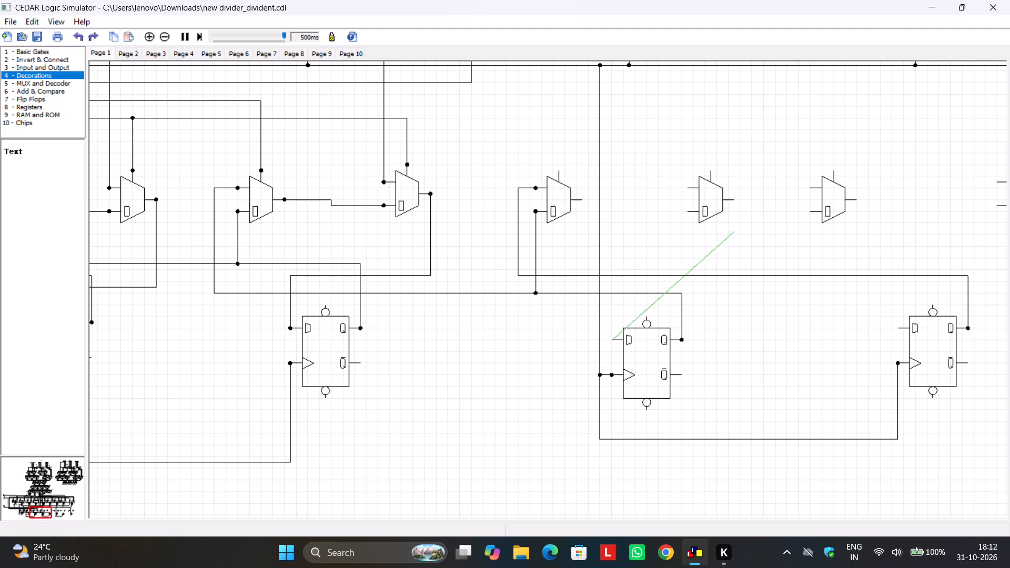
drag(734, 230, 732, 200)
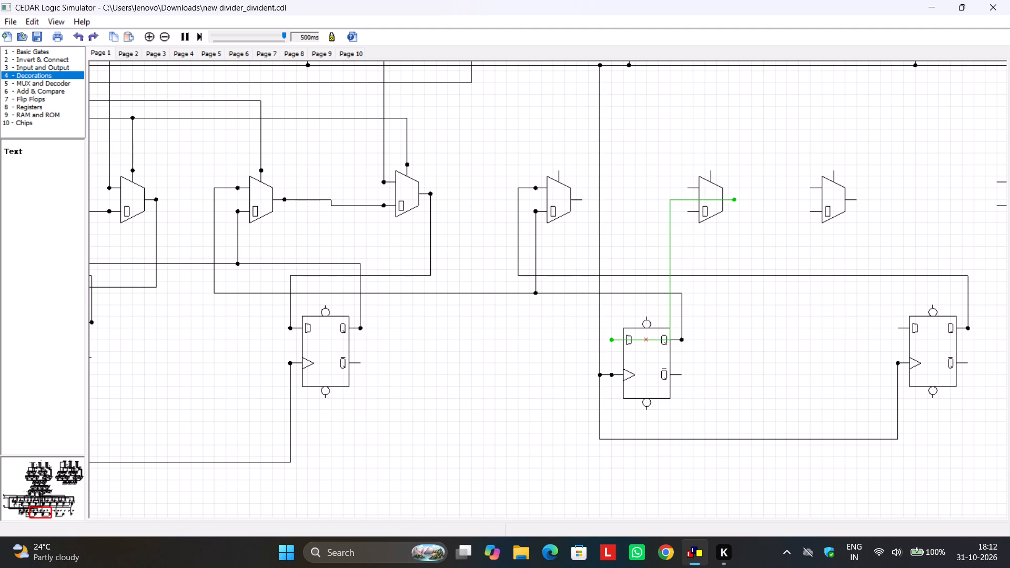
drag(646, 340, 652, 302)
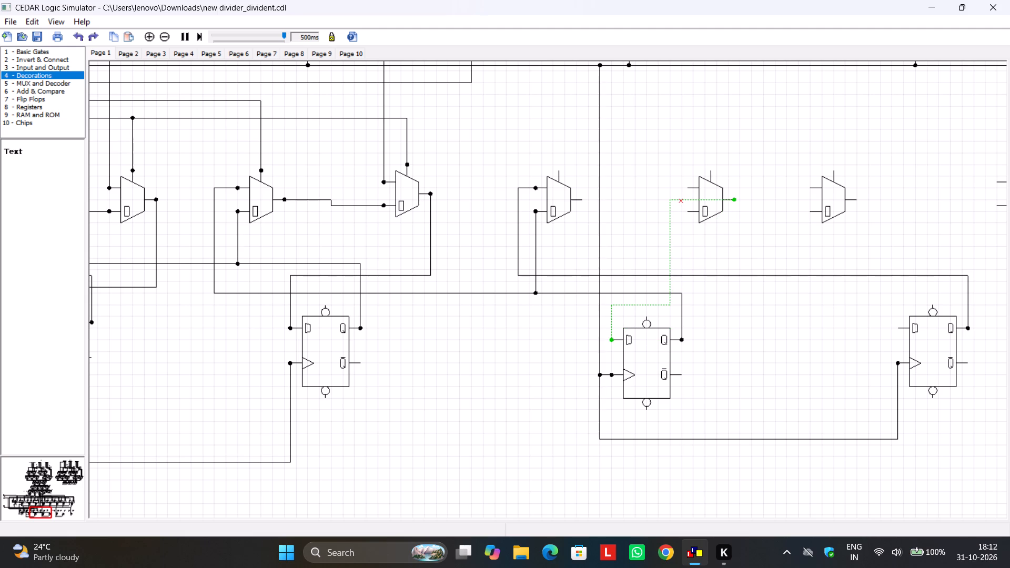
drag(681, 200, 687, 303)
drag(724, 324, 729, 331)
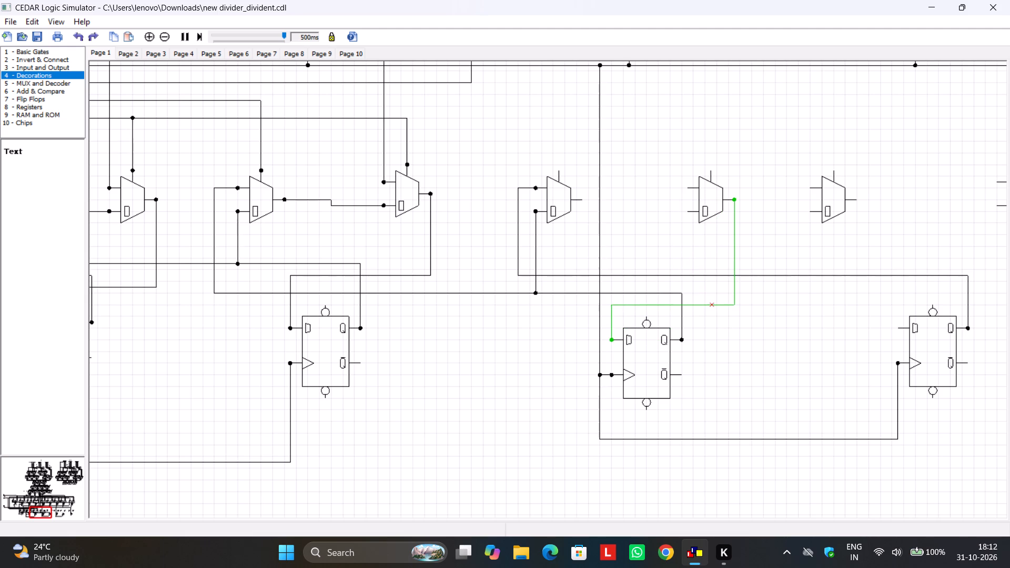
Wire the seventh lower multiplexer's output to the eighth lower multiplexer's lower data input.
drag(581, 199, 687, 212)
drag(687, 212, 687, 211)
Connect the seventh lower multiplexer's select input to the fifth's select line, aligning the new horizontal run with that line above the multiplexers.
middle_drag(660, 244, 863, 376)
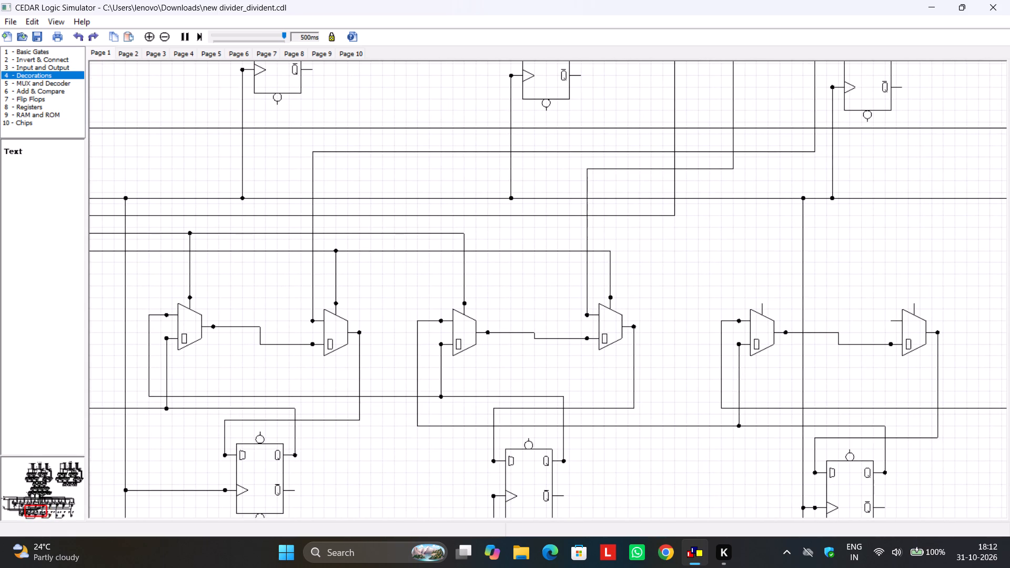
drag(763, 301, 464, 300)
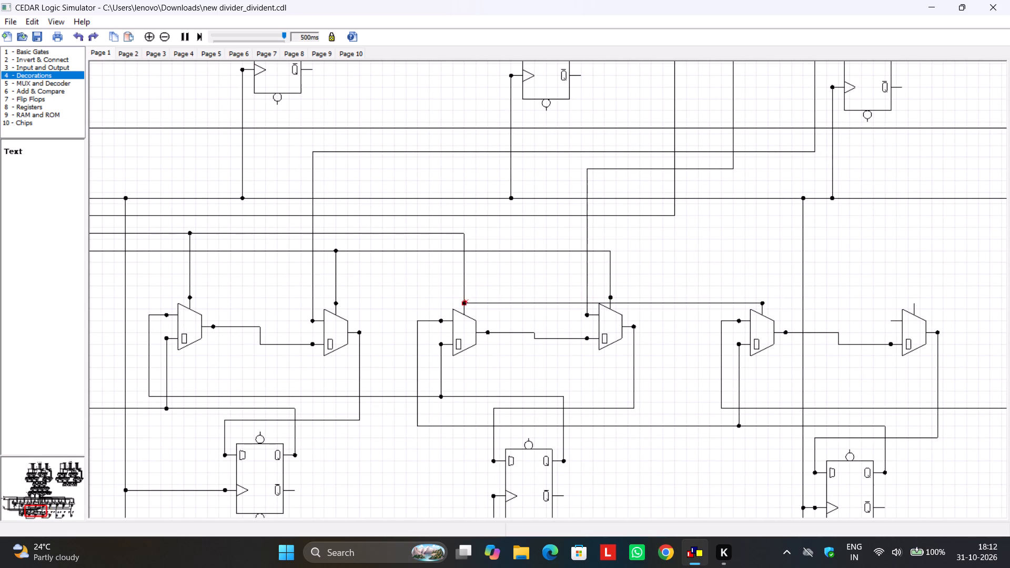
drag(524, 302, 554, 234)
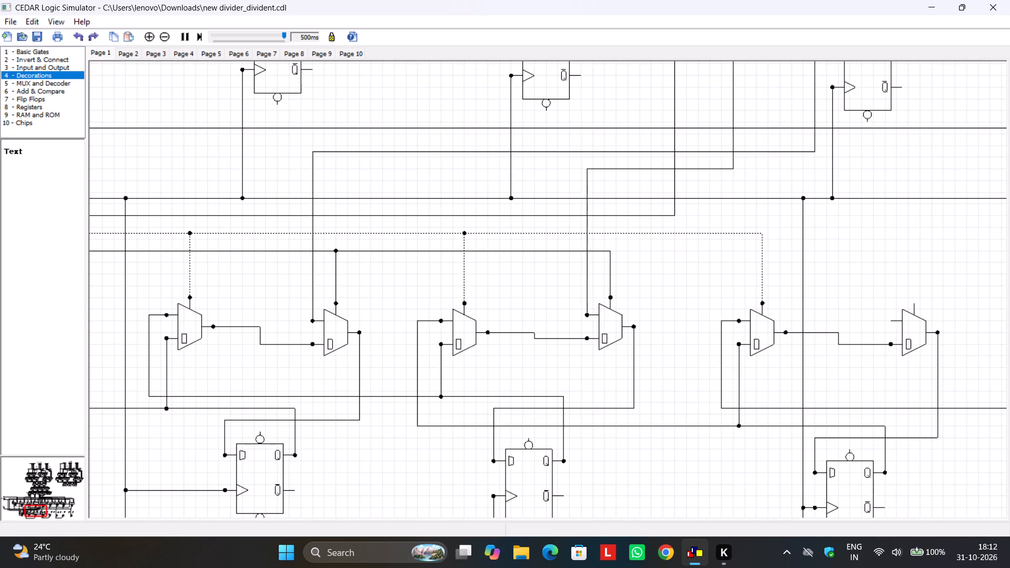
click(891, 256)
Connect the eighth lower multiplexer's select input to the sixth's select line, raising the new horizontal run level with that line.
drag(913, 303, 614, 297)
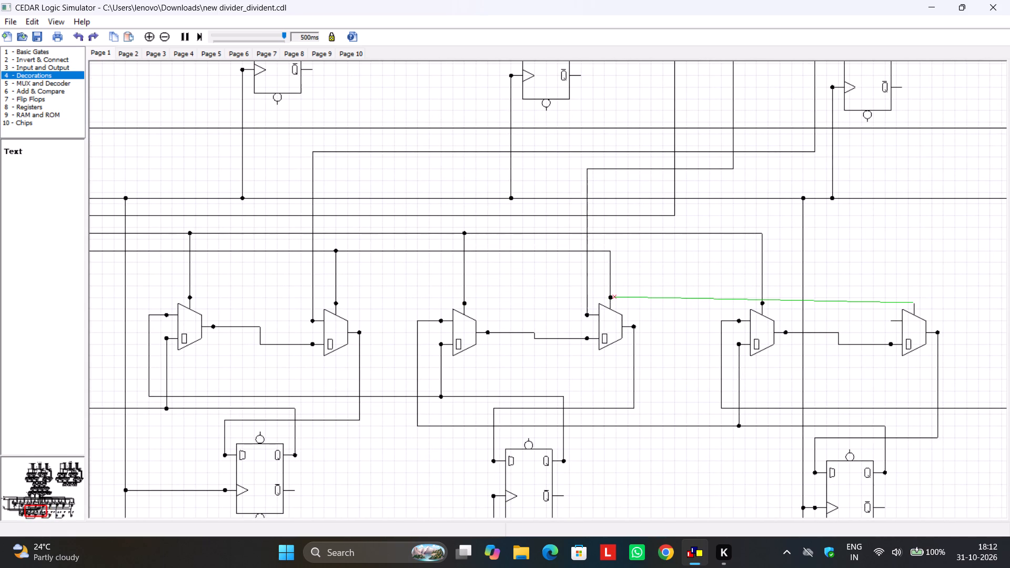
drag(614, 297, 613, 297)
drag(641, 302, 649, 252)
click(863, 231)
Wire the fourth adder's S0 output to the eighth lower multiplexer's upper data input, routing it past the upper multiplexer and above the lower select lines.
middle_drag(964, 225, 829, 293)
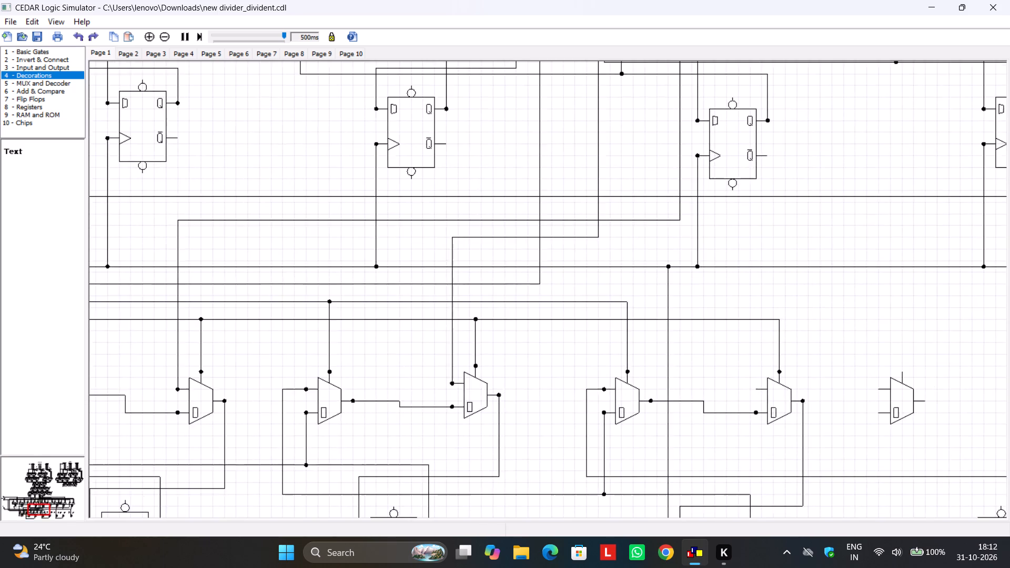
scroll(829, 295, down, 2)
middle_drag(716, 308, 717, 401)
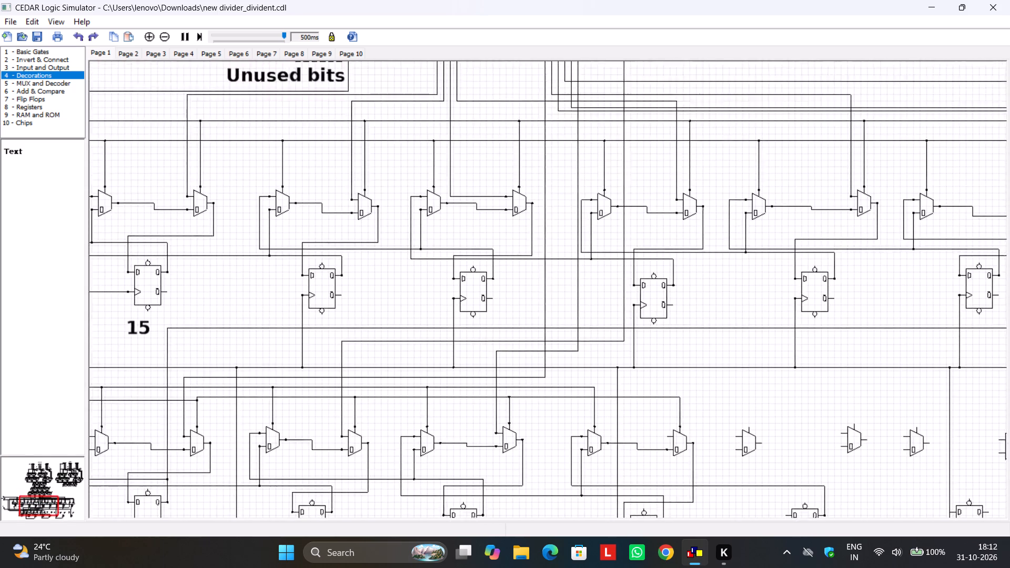
middle_drag(717, 401, 683, 450)
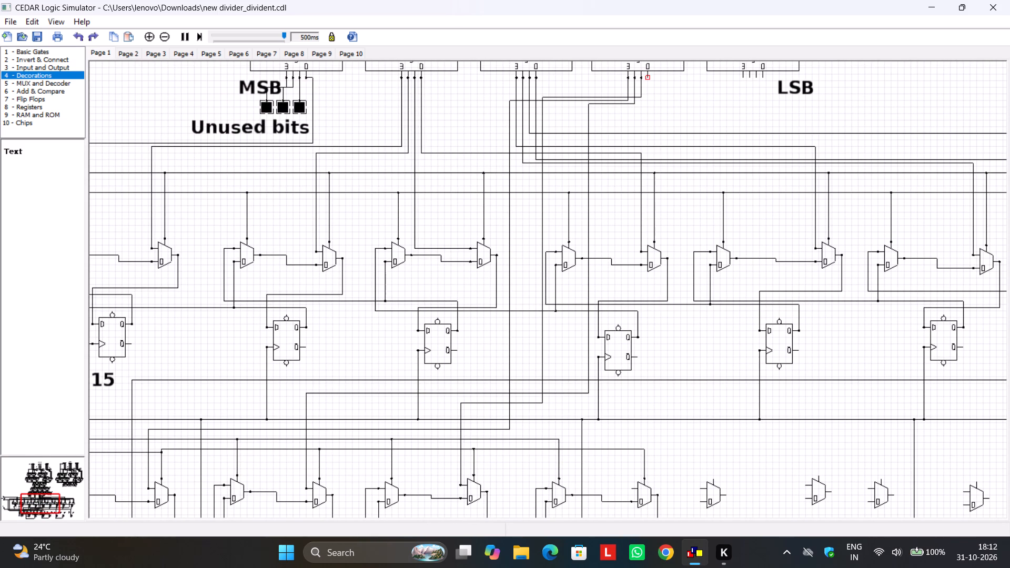
drag(648, 76, 633, 489)
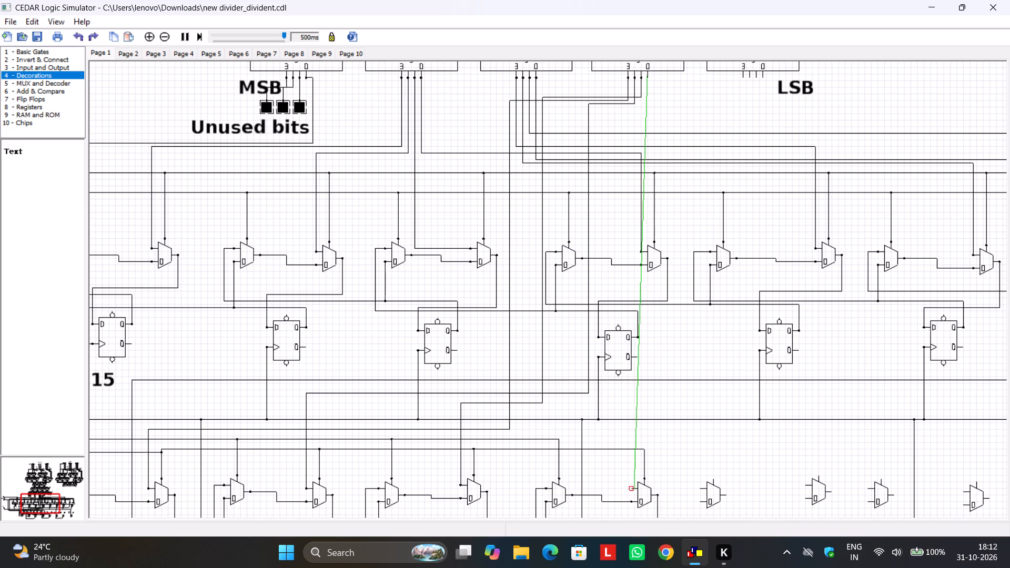
drag(633, 489, 630, 486)
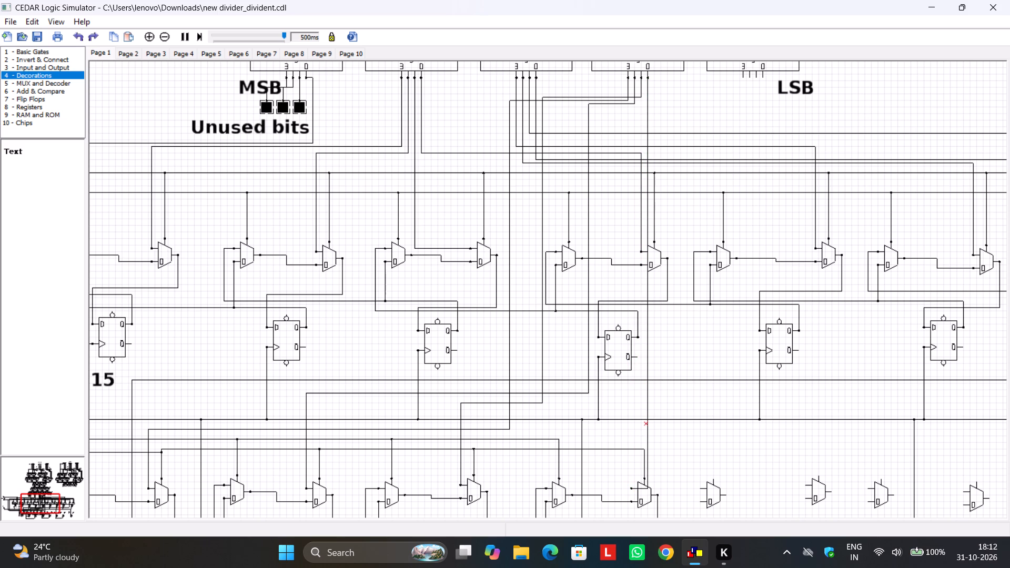
drag(648, 427, 631, 419)
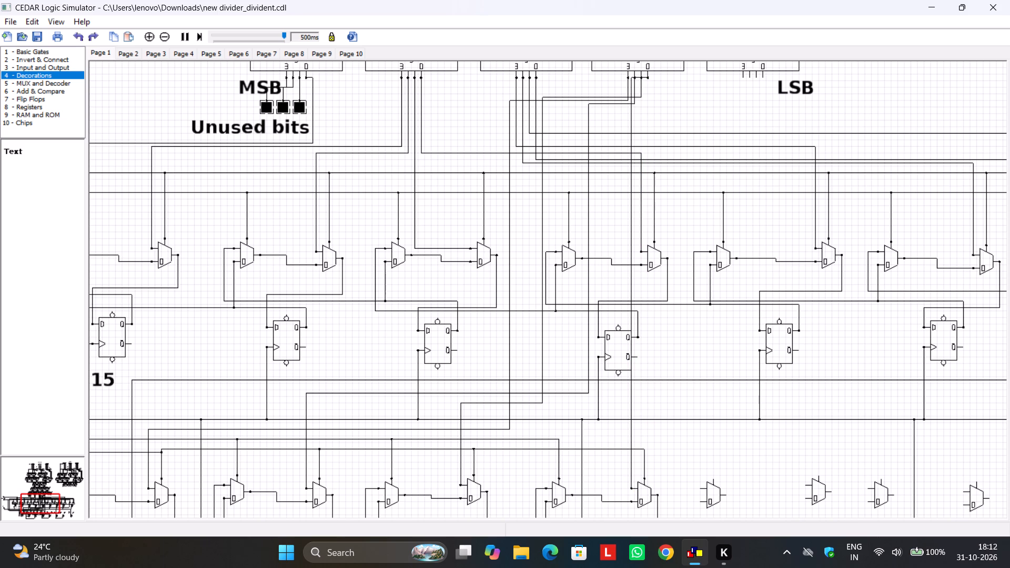
drag(631, 419, 670, 422)
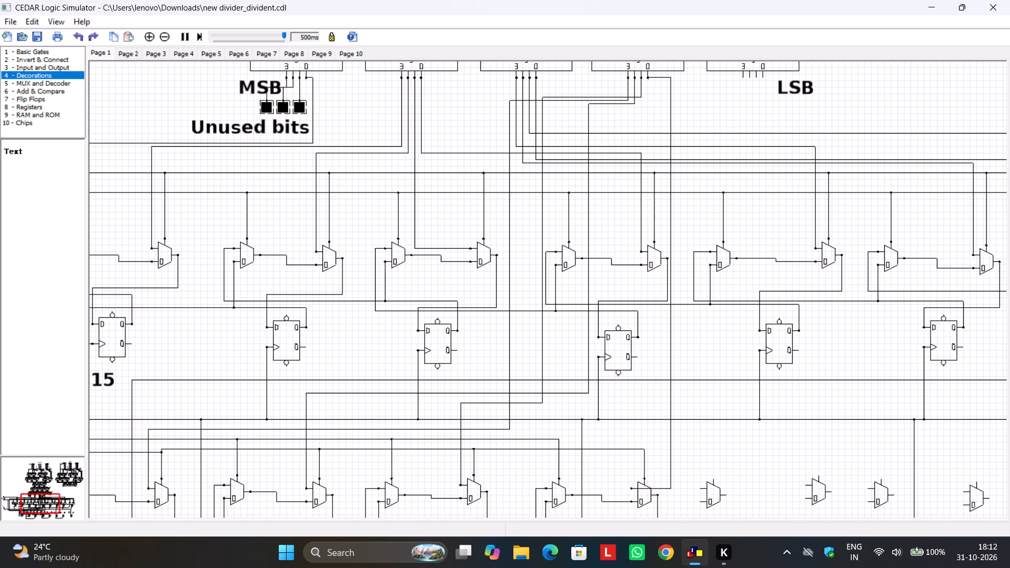
drag(670, 422, 670, 422)
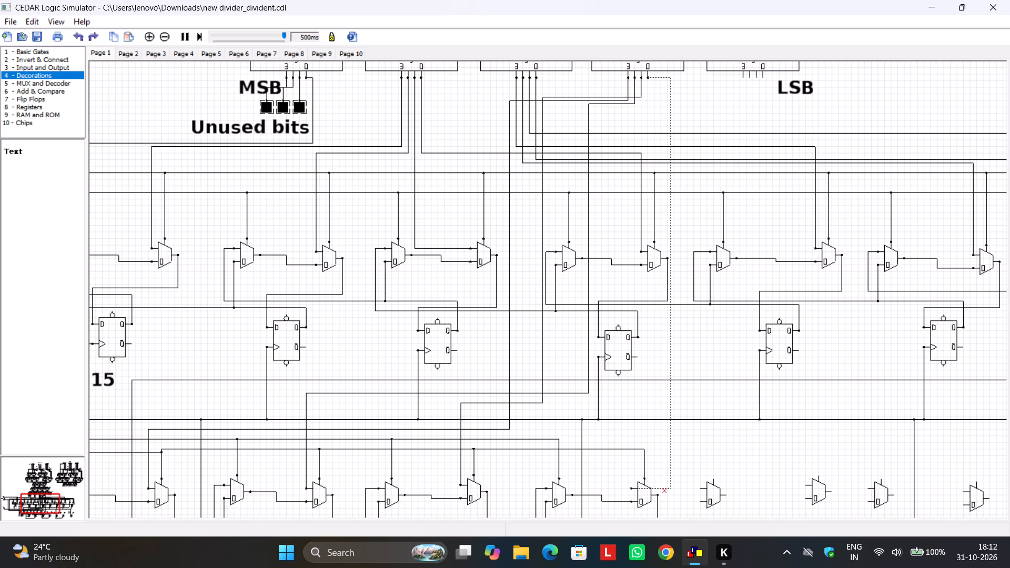
drag(664, 489, 665, 431)
middle_drag(696, 348, 704, 406)
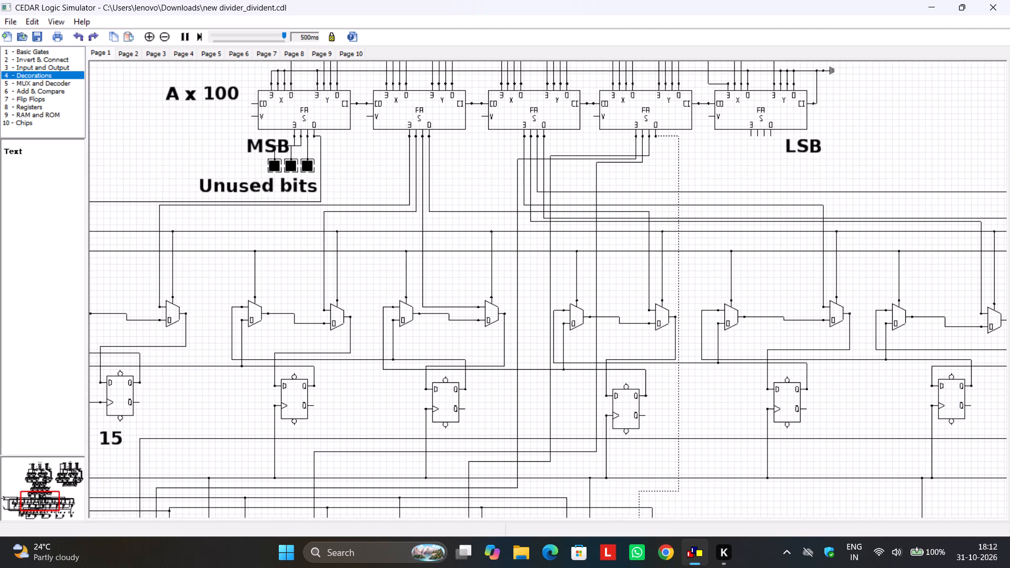
click(709, 175)
Wire the ninth lower multiplexer's lower data input to the fifth lower flip-flop's Q output line.
middle_drag(711, 405, 719, 259)
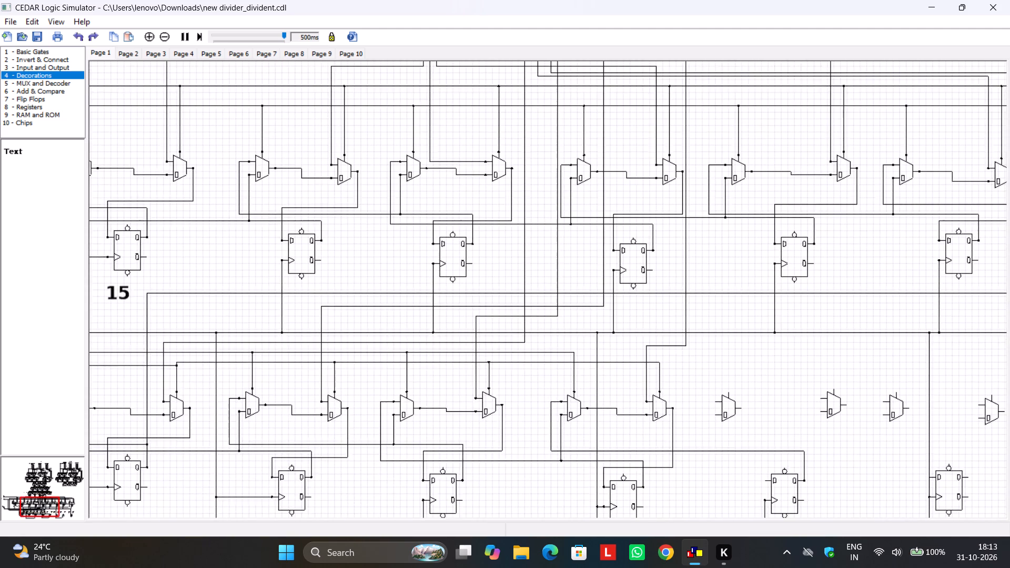
middle_drag(719, 259, 707, 247)
scroll(708, 266, down, 1)
middle_drag(718, 357, 700, 353)
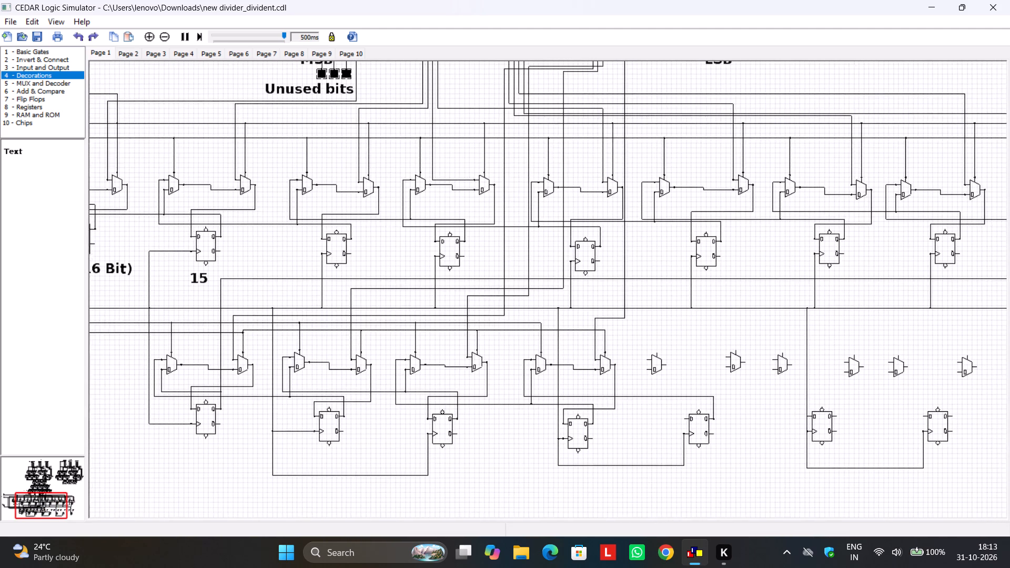
middle_drag(700, 353, 682, 360)
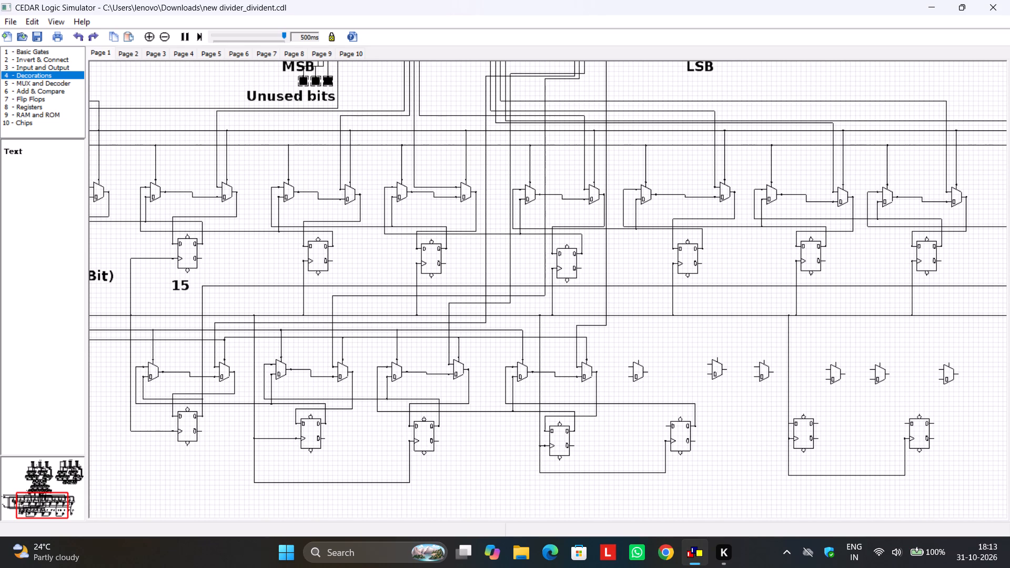
middle_drag(675, 374, 732, 331)
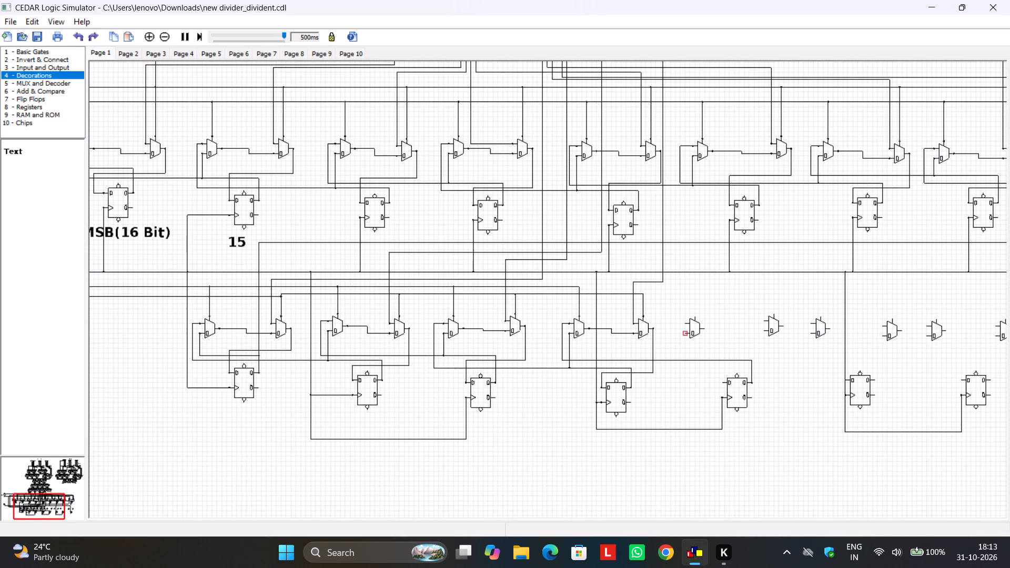
drag(686, 331, 682, 357)
Wire the ninth lower multiplexer's upper data input to the sixth lower flip-flop's Q output, routing it around the multiplexer and above the flip-flops.
drag(685, 322, 810, 301)
drag(810, 301, 876, 380)
drag(801, 379, 811, 350)
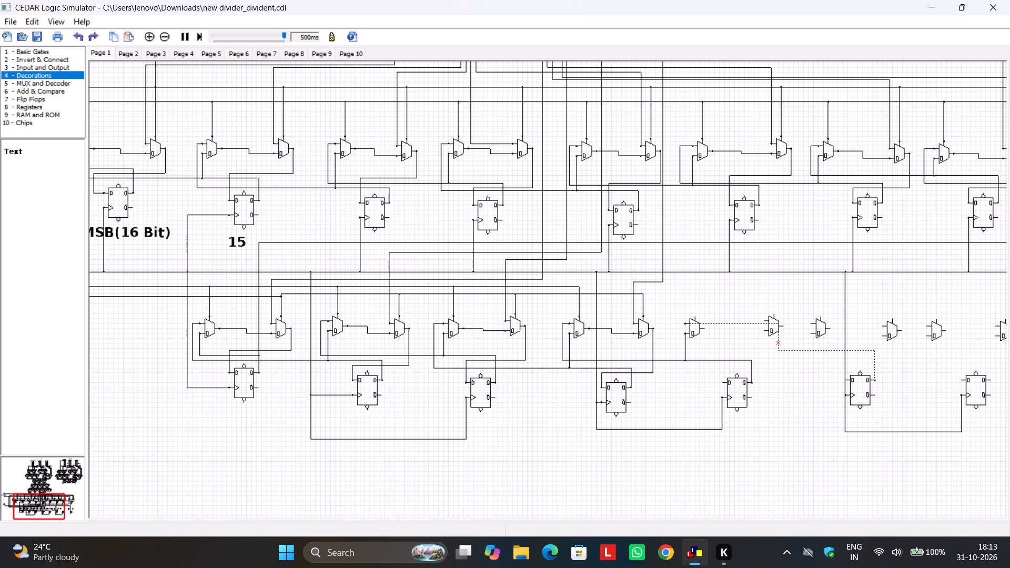
drag(777, 342, 673, 337)
click(739, 303)
Shift the vertical clock branch slightly away from the sixth lower flip-flop's inputs.
scroll(751, 361, up, 2)
middle_drag(809, 434, 590, 334)
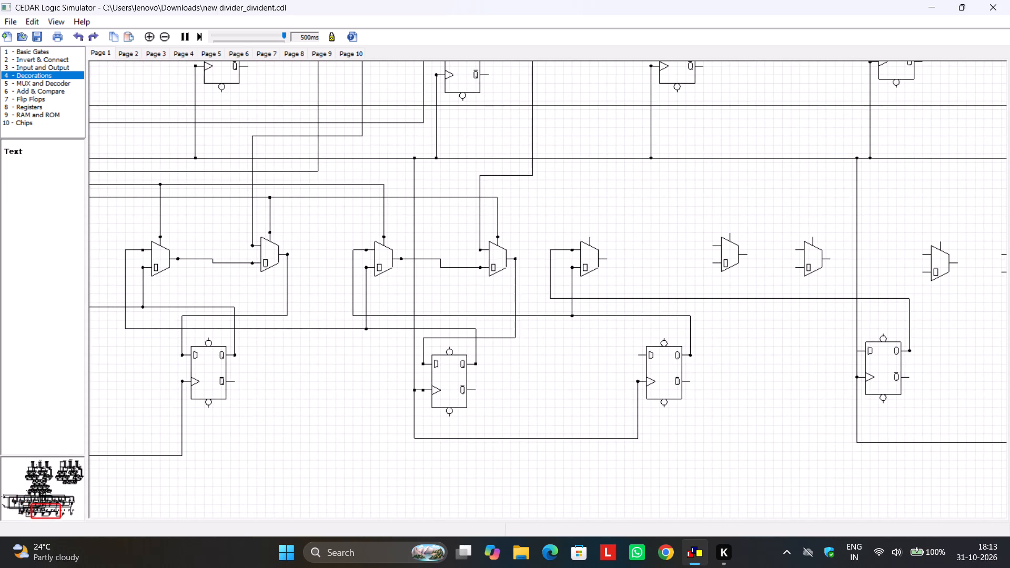
drag(856, 397, 830, 397)
drag(829, 396, 834, 398)
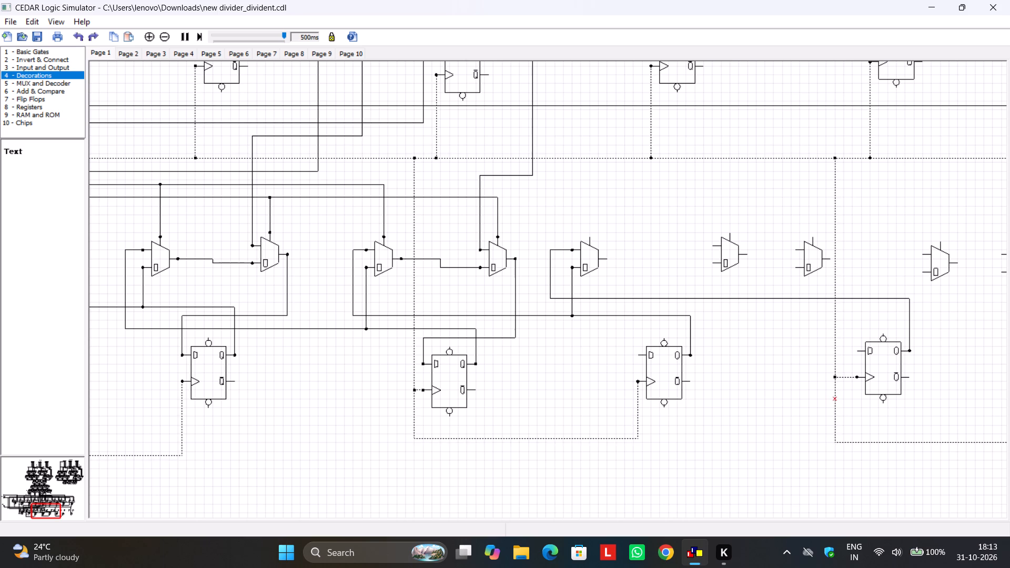
drag(834, 398, 842, 398)
click(815, 403)
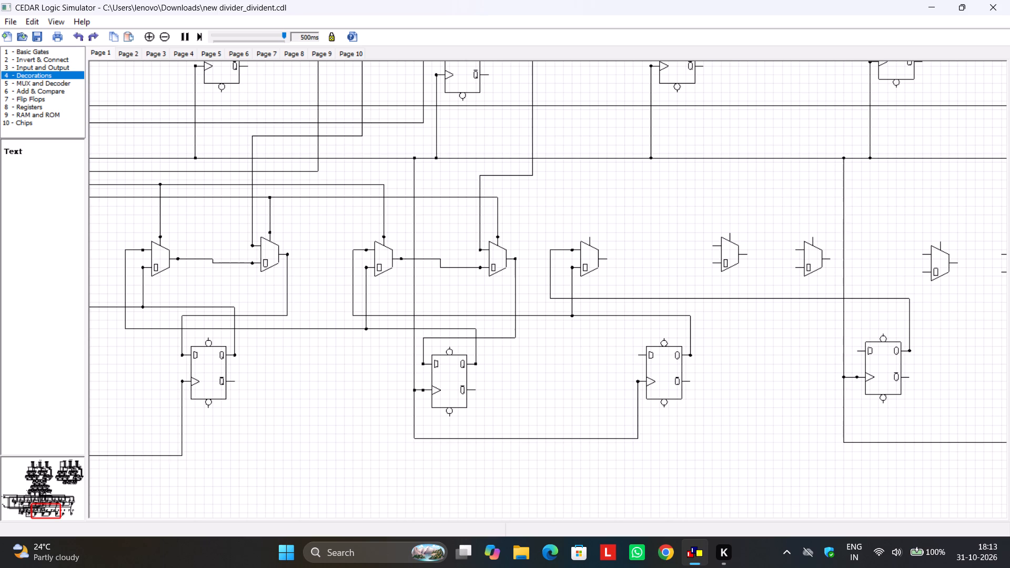
Wire the ninth lower multiplexer's output to the tenth lower multiplexer's lower data input.
middle_drag(935, 416, 927, 470)
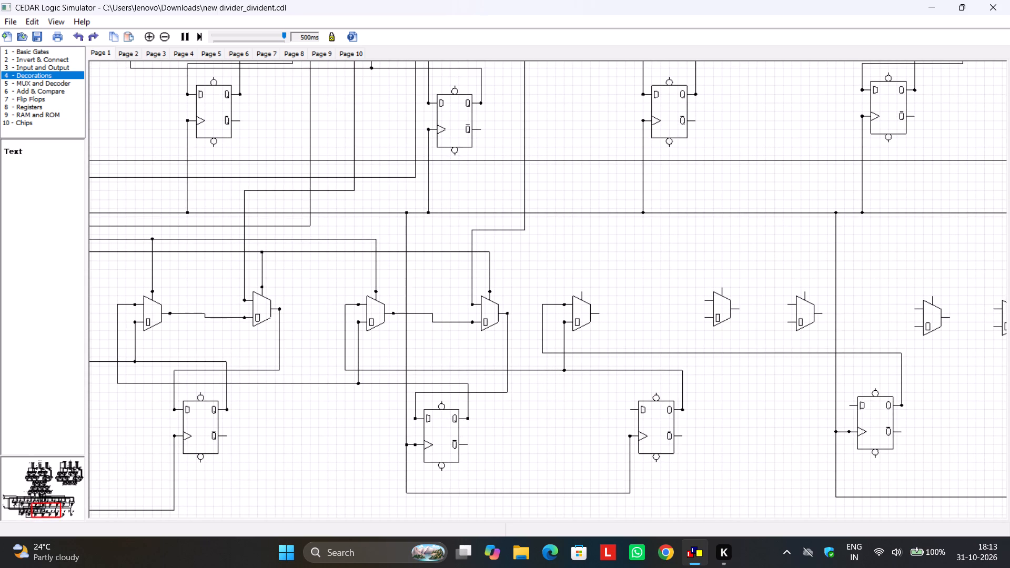
drag(598, 312, 705, 317)
Wire the tenth lower multiplexer's output to the fifth lower flip-flop's D input, routing it around the multiplexer and above the flip-flop.
drag(739, 308, 732, 342)
drag(732, 342, 631, 411)
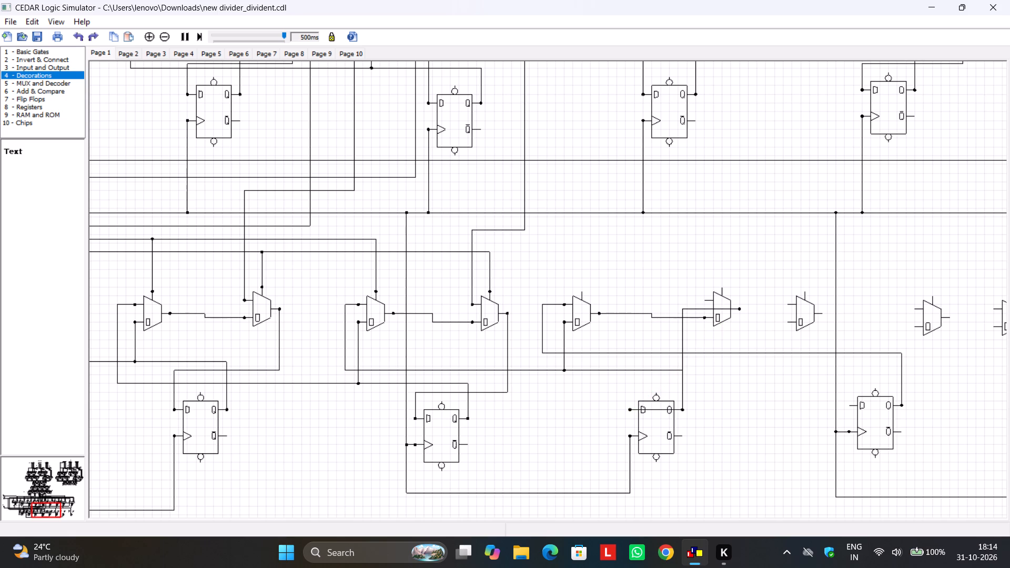
drag(660, 409, 659, 364)
drag(659, 364, 660, 360)
drag(696, 308, 696, 360)
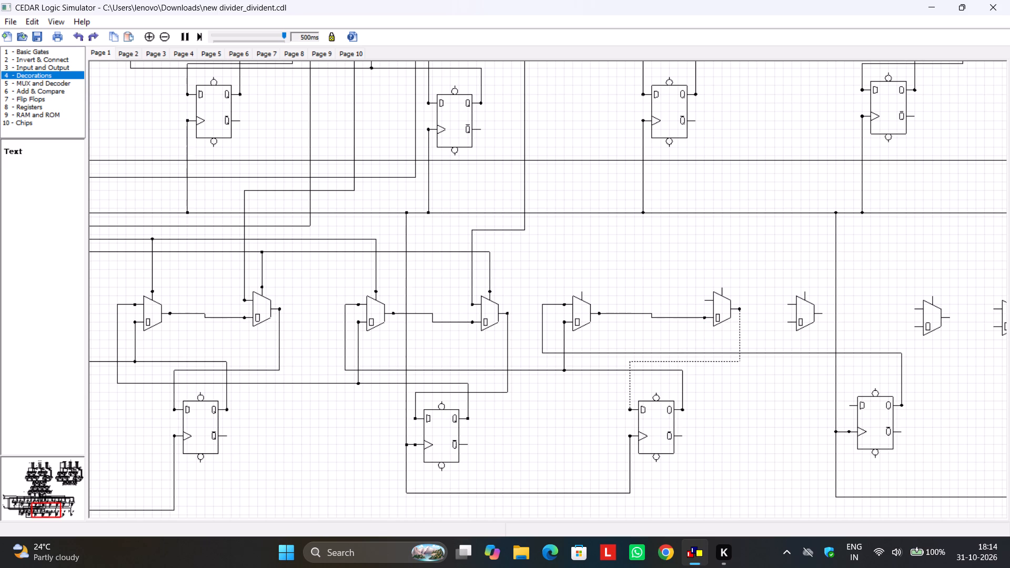
click(755, 270)
Wire the ninth lower multiplexer's select input to the seventh's select line, aligning the new segment with the upper shared select line.
middle_drag(641, 252, 825, 288)
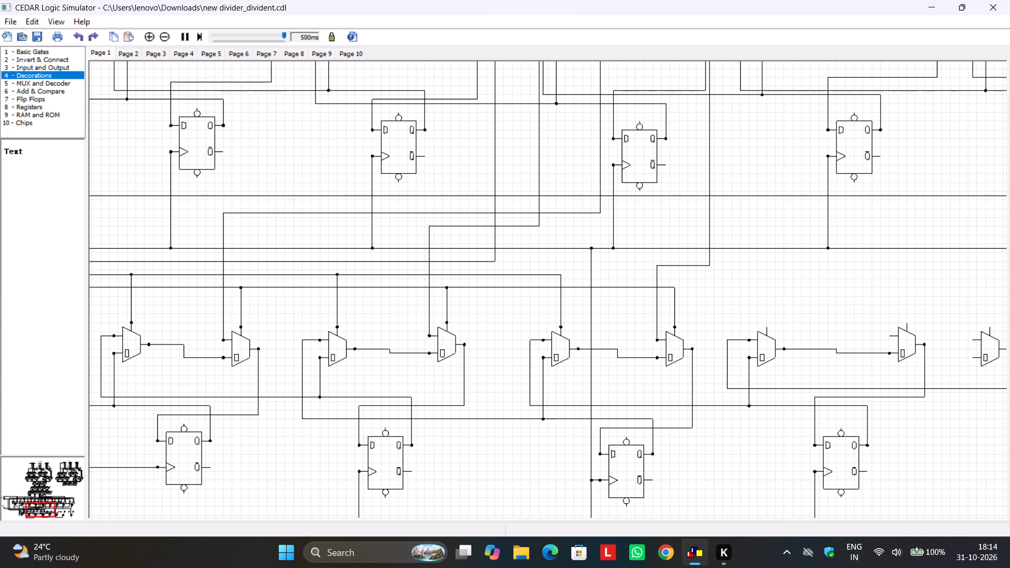
drag(765, 327, 565, 321)
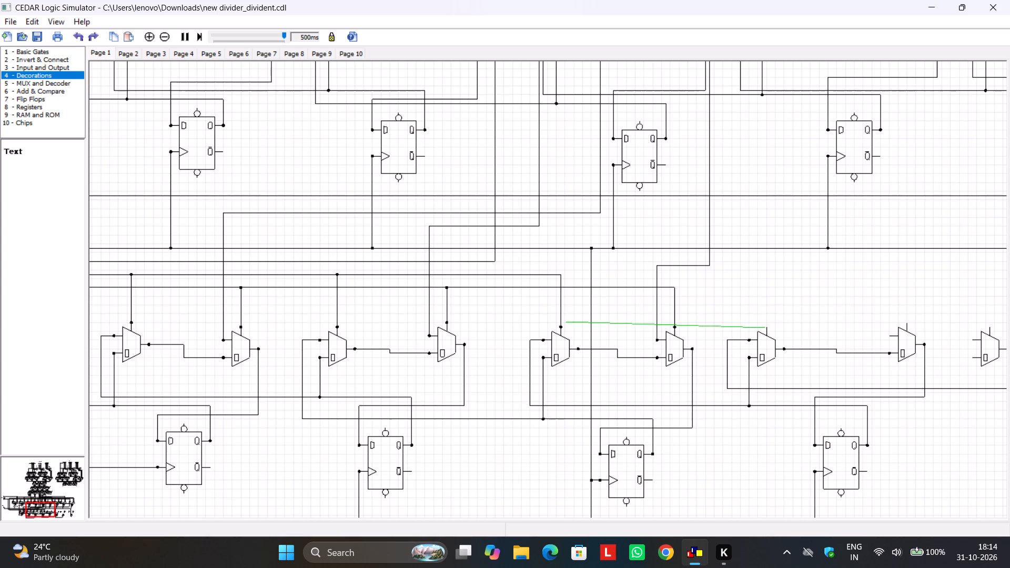
drag(565, 321, 561, 326)
drag(612, 326, 615, 294)
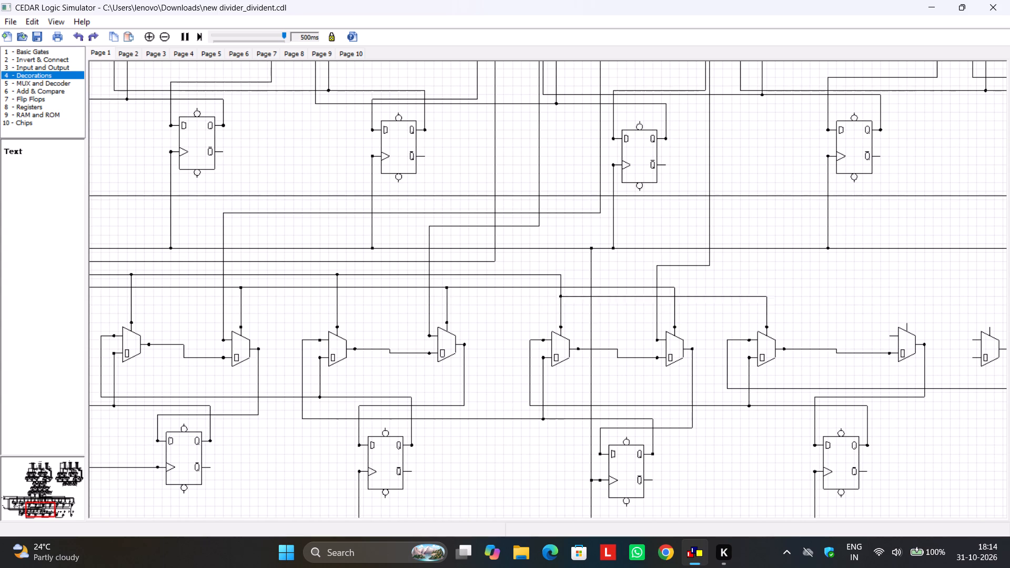
drag(615, 294, 621, 276)
click(857, 301)
Wire the tenth lower multiplexer's select input to the eighth's select line, aligning the new segment with the lower shared select line.
drag(906, 321, 675, 325)
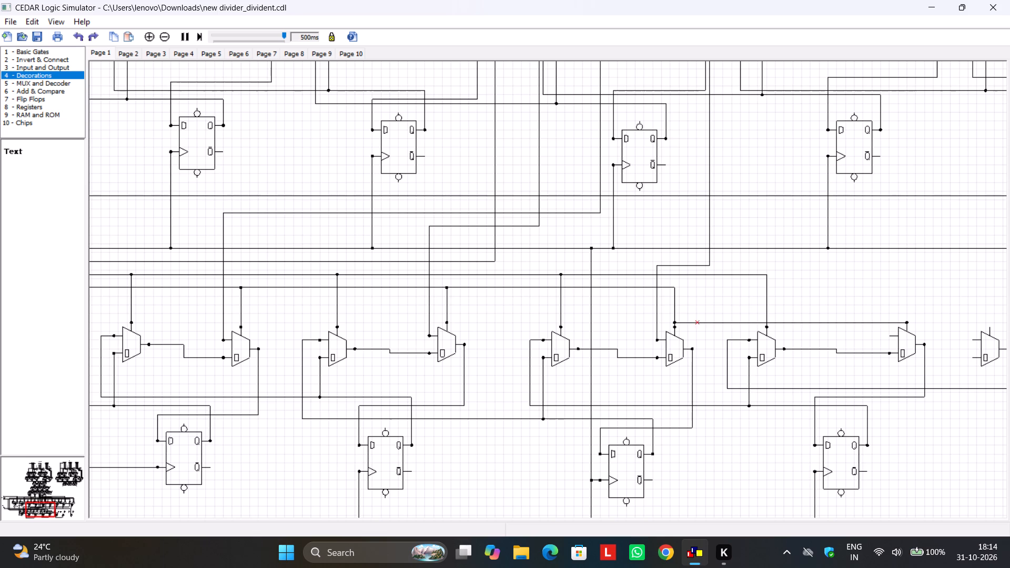
drag(697, 322, 705, 288)
click(814, 320)
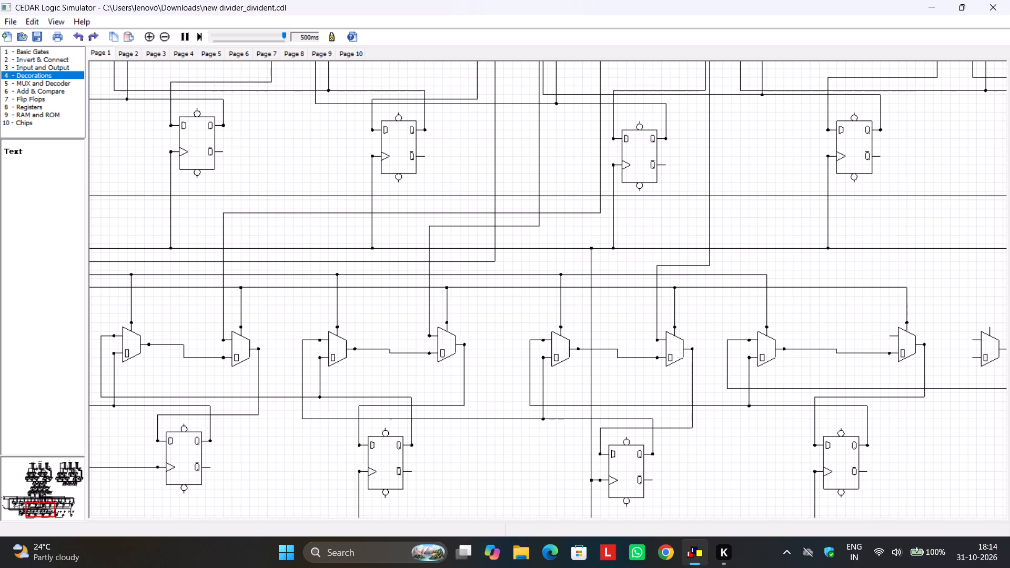
Wire the tenth lower multiplexer's upper data input to the next free adder output.
middle_drag(842, 326, 716, 338)
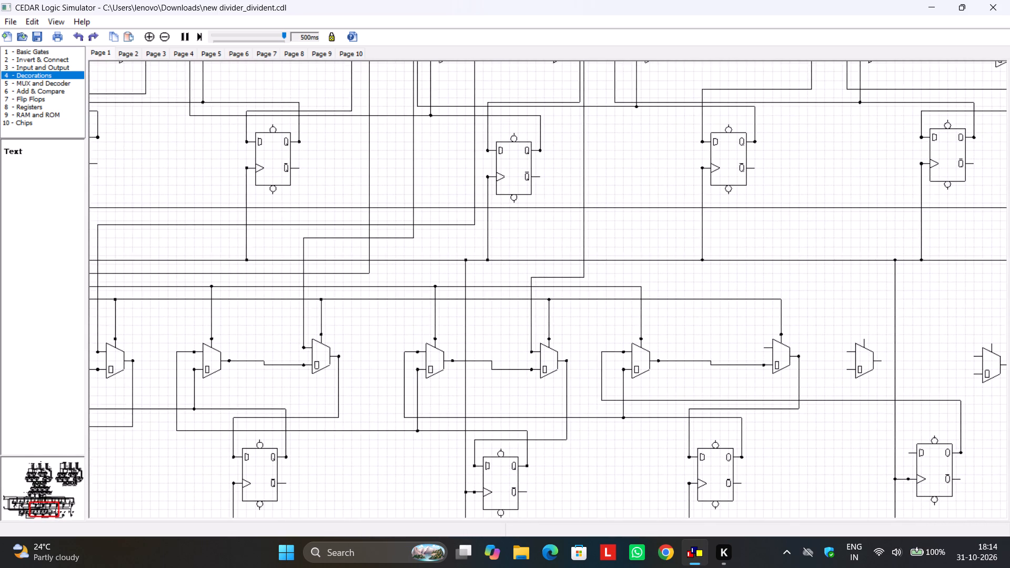
middle_drag(716, 338, 679, 446)
scroll(792, 394, down, 1)
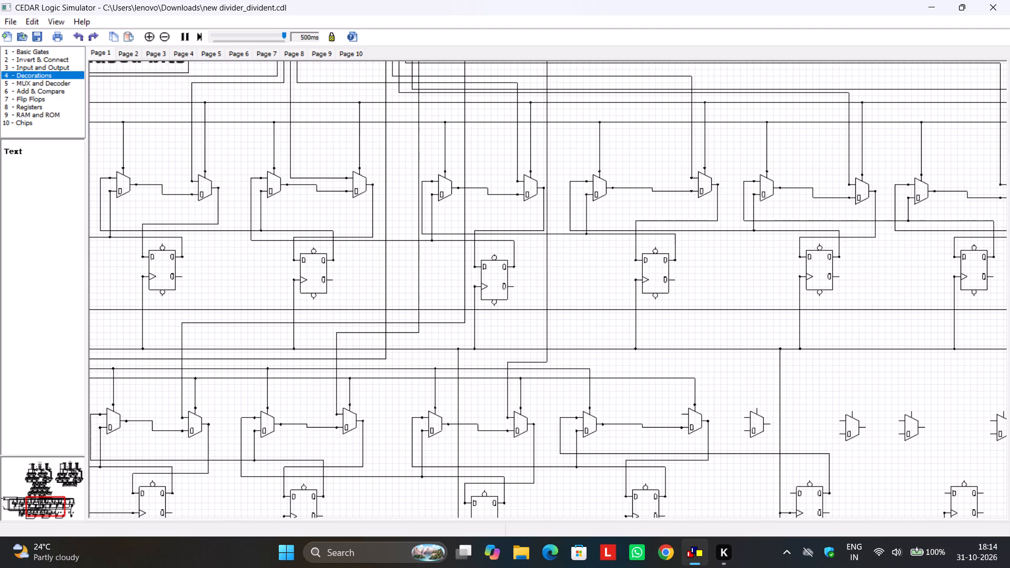
middle_drag(741, 374, 798, 469)
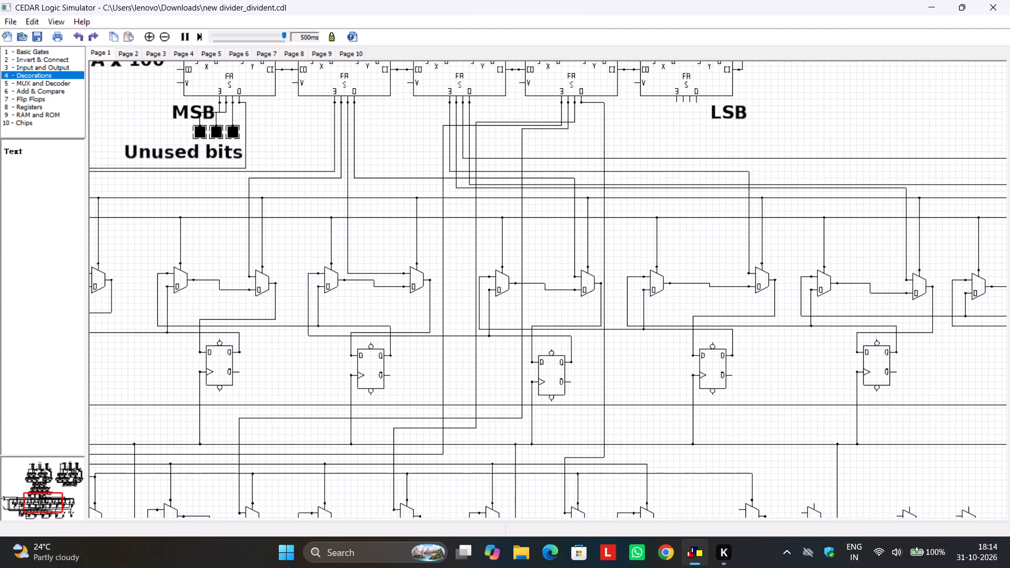
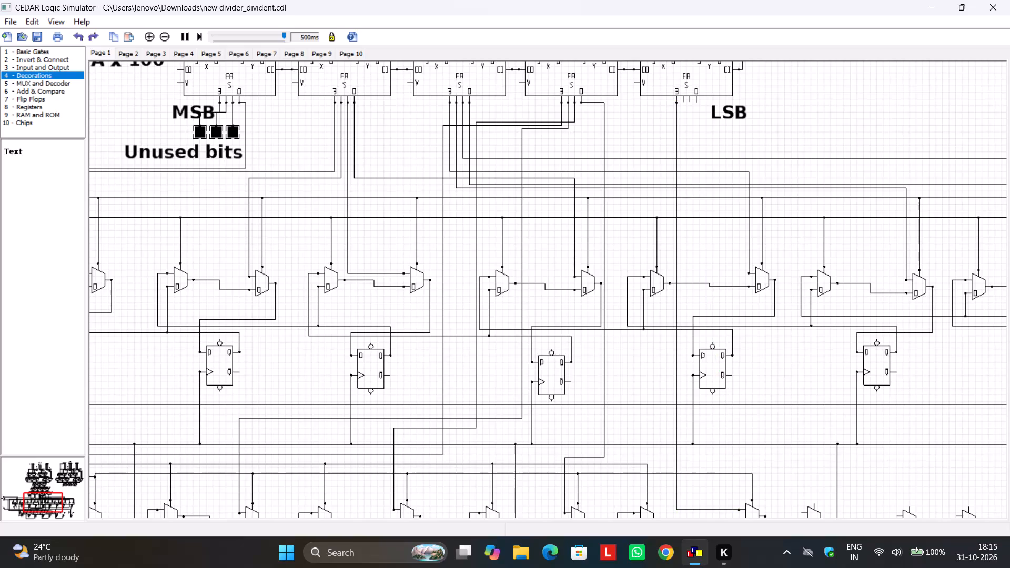
Review the lower row's multiplexer and flip-flop wiring against the upper row and adder outputs, including the overall circuit layout.
middle_drag(708, 259, 705, 258)
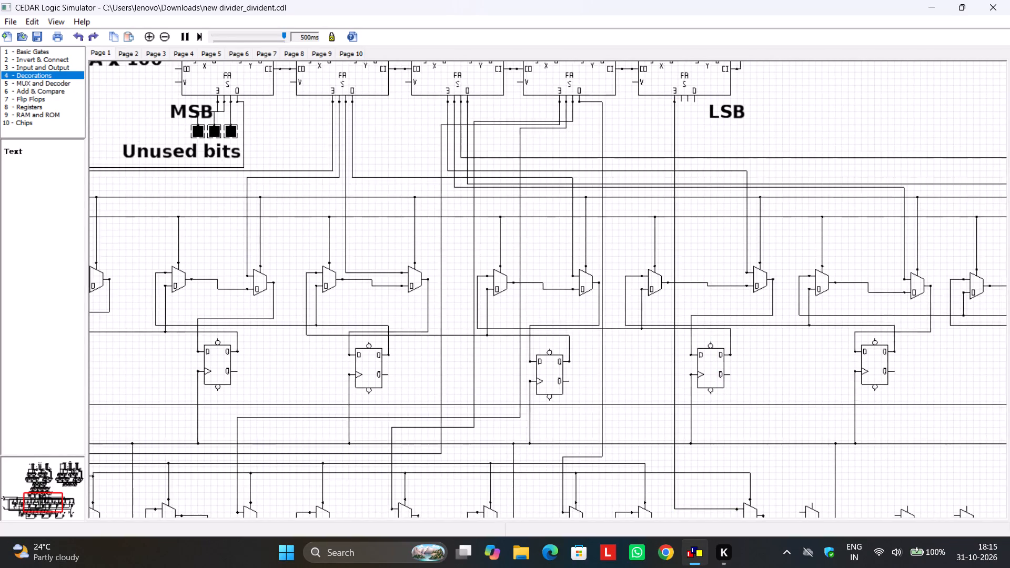
middle_drag(705, 258, 714, 100)
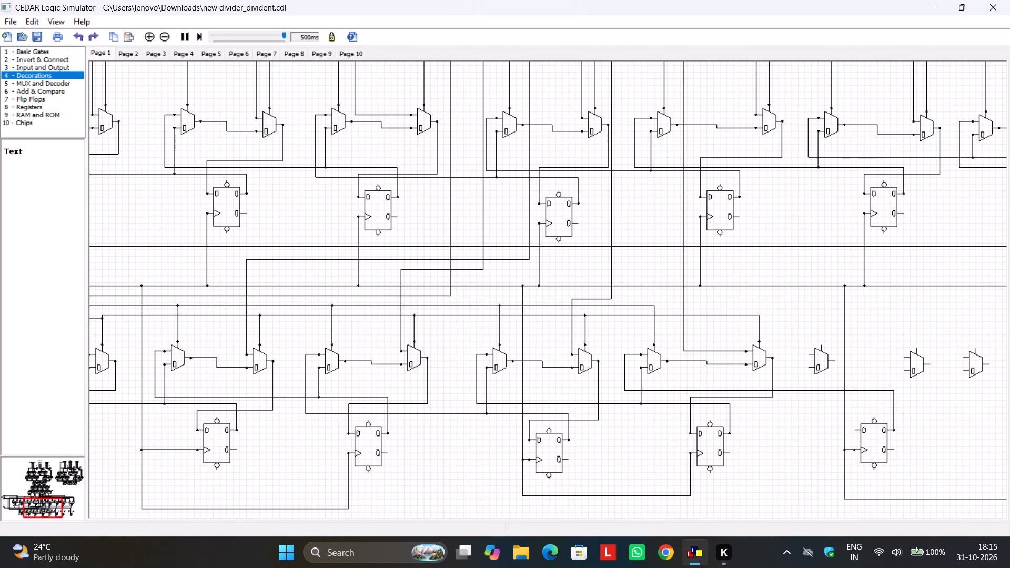
middle_drag(787, 321, 778, 339)
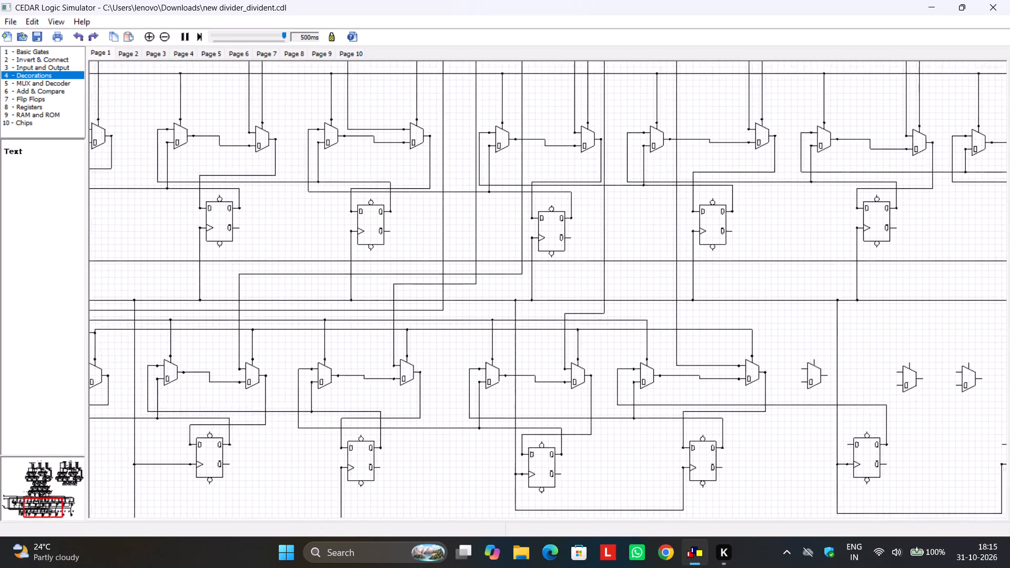
middle_drag(778, 339, 744, 437)
scroll(748, 420, down, 1)
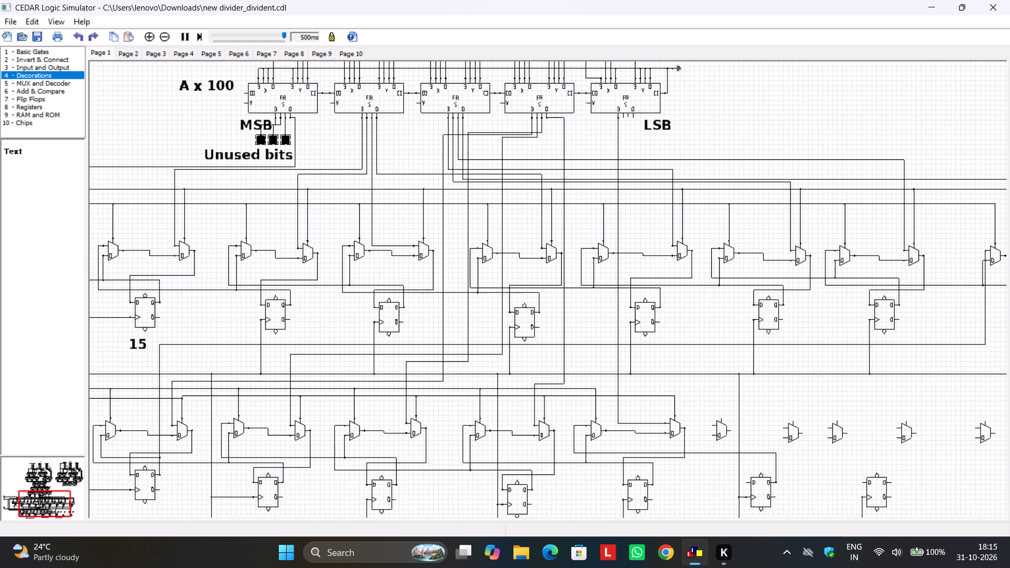
middle_drag(754, 425, 671, 361)
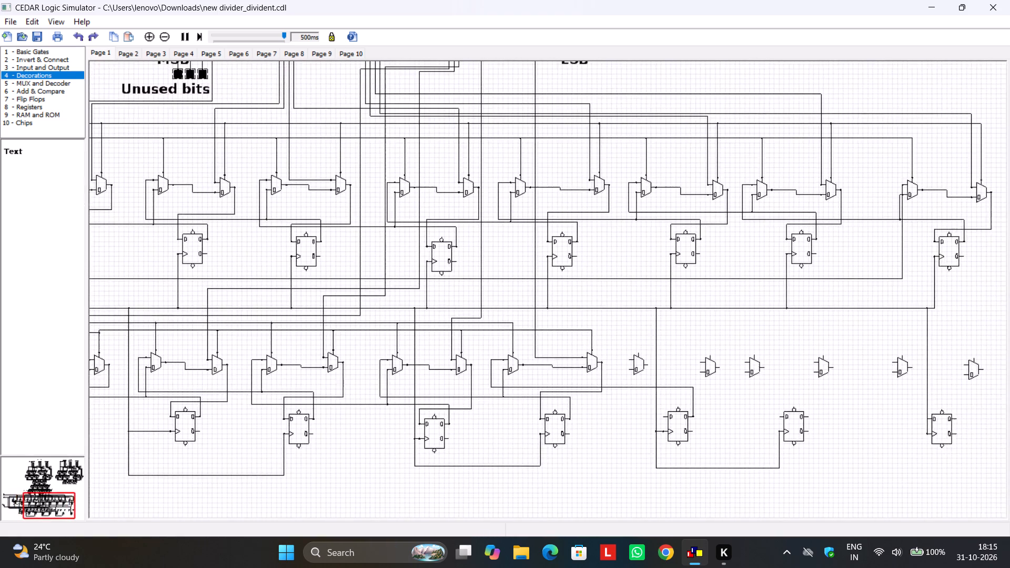
middle_drag(671, 361, 750, 357)
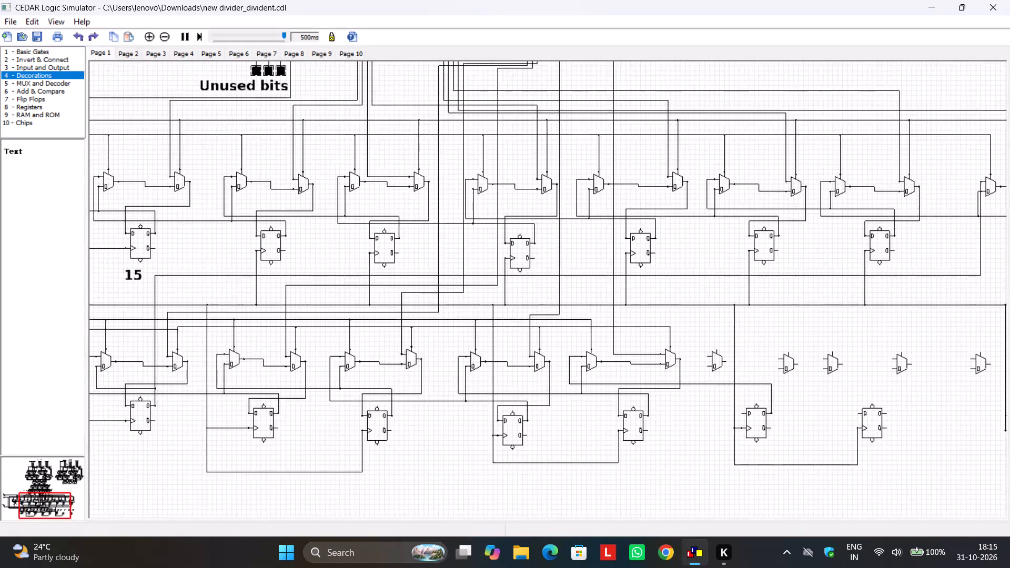
scroll(753, 357, down, 4)
middle_drag(767, 377, 800, 501)
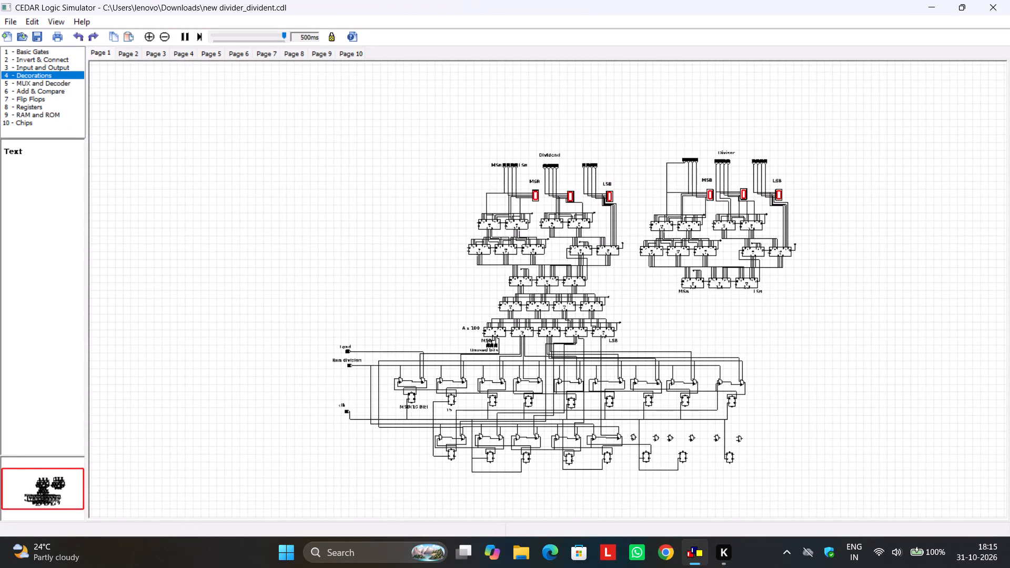
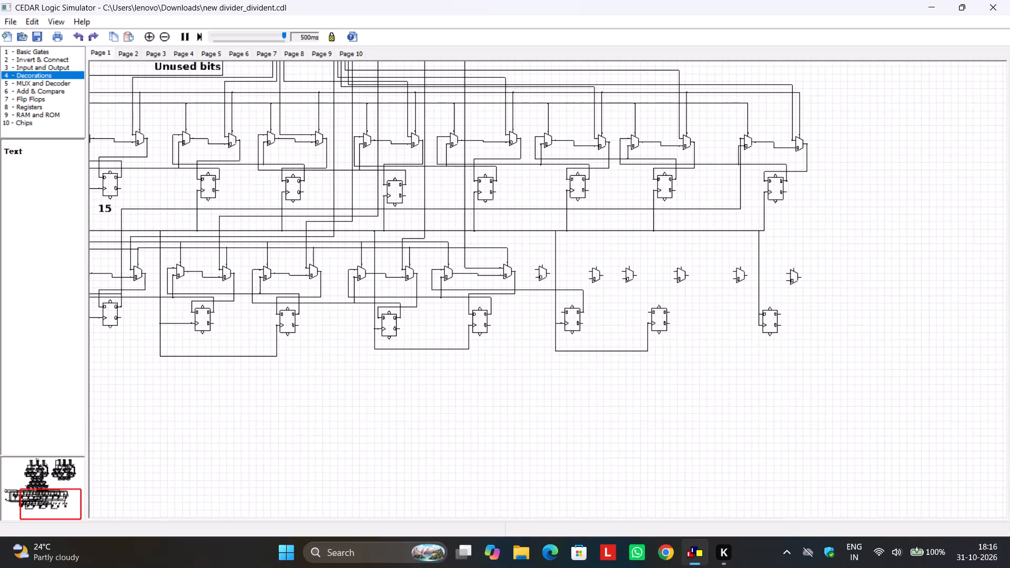
Wire the lower row's third-last multiplexer pair: first multiplexer's lower input to the third-last flip-flop's Q line, its output to the second's lower input.
middle_drag(617, 307, 690, 326)
scroll(617, 307, up, 1)
scroll(690, 322, up, 1)
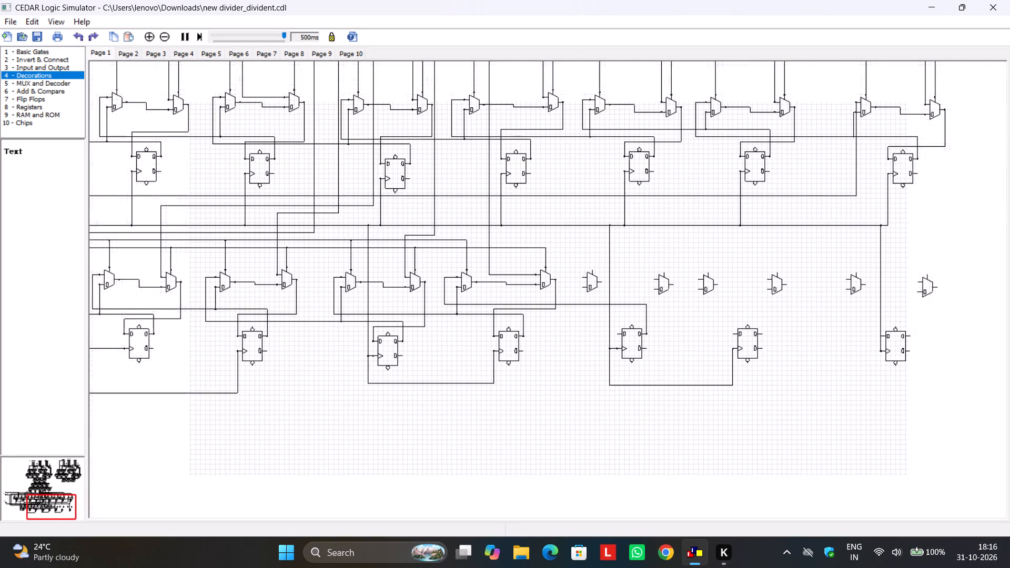
middle_drag(722, 322, 711, 341)
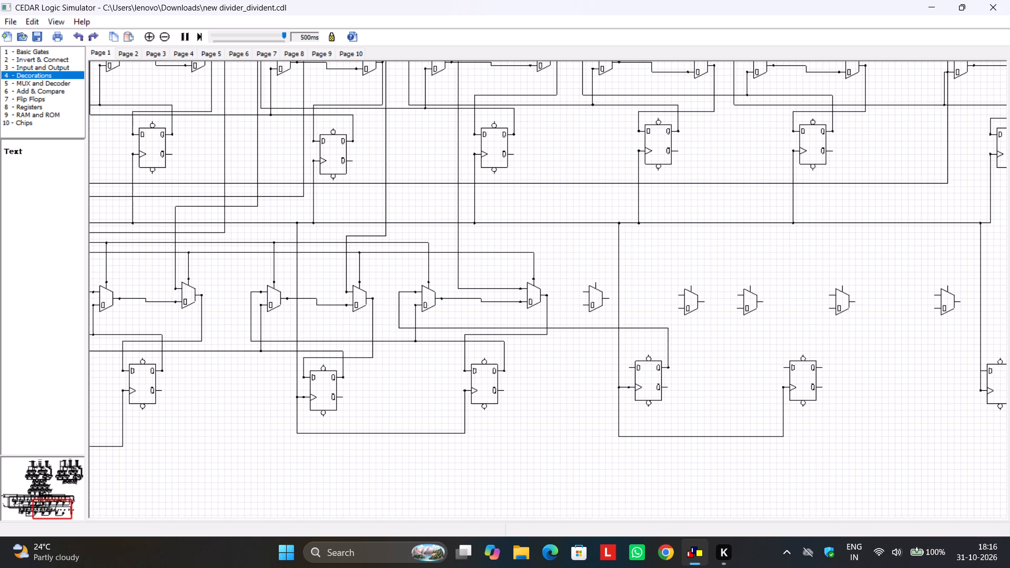
middle_drag(711, 374, 710, 410)
drag(581, 340, 581, 355)
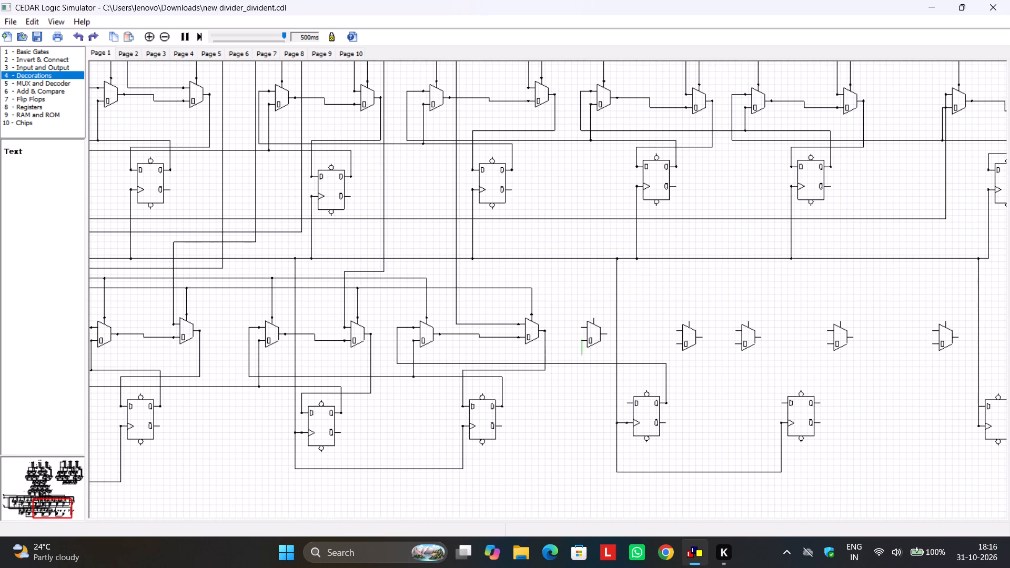
drag(581, 355, 583, 361)
drag(609, 336, 679, 346)
drag(679, 346, 678, 345)
Connect the pair's second multiplexer output to the D input of the third-last lower flip-flop, routing the wire around both components.
drag(703, 338, 627, 402)
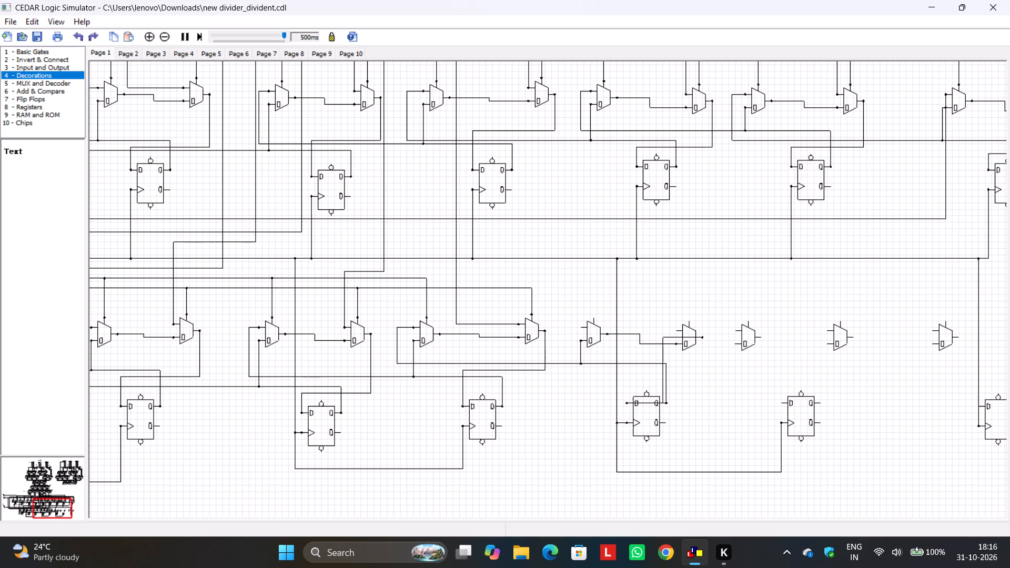
drag(646, 402, 645, 374)
drag(645, 374, 645, 373)
drag(677, 337, 675, 373)
click(687, 404)
Connect the pair's first multiplexer upper input to the second-last lower flip-flop's Q output, routing the wire beneath the multiplexers and around their outer side.
drag(581, 328, 821, 403)
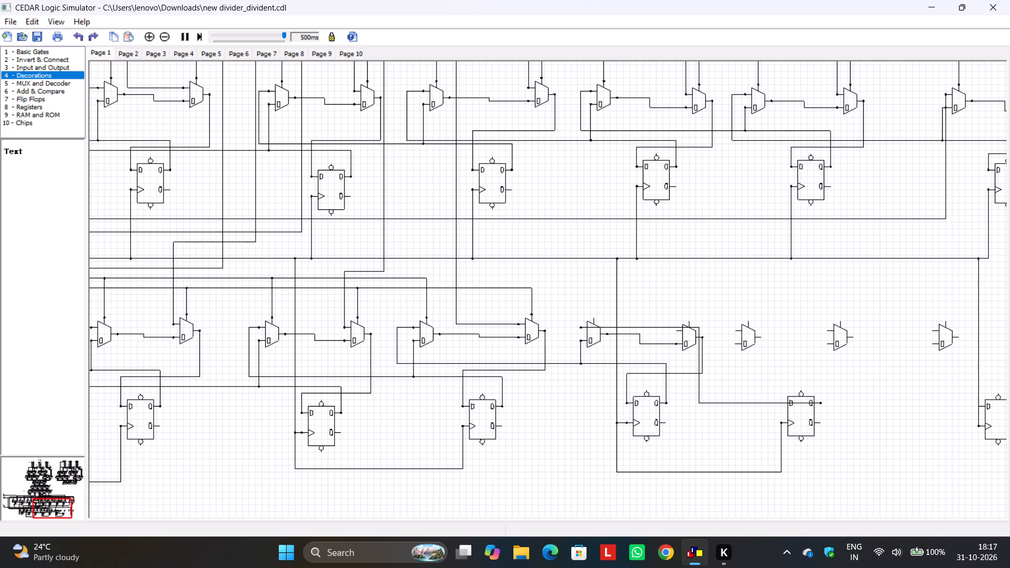
drag(750, 403, 755, 380)
drag(699, 357, 686, 359)
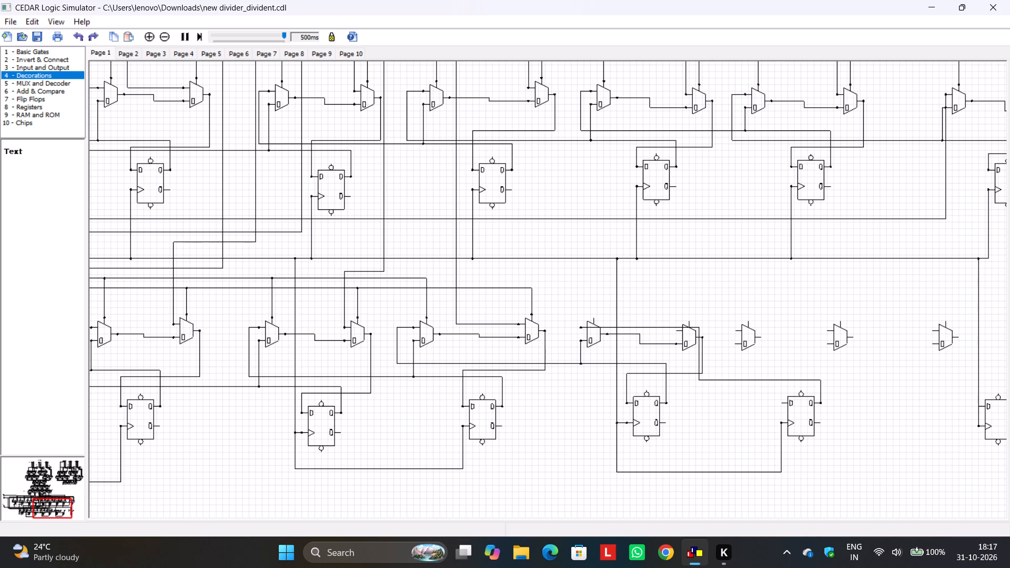
drag(686, 359, 685, 359)
drag(699, 361, 666, 361)
drag(699, 377, 688, 376)
drag(688, 376, 681, 375)
drag(699, 331, 656, 330)
drag(656, 330, 574, 328)
click(706, 428)
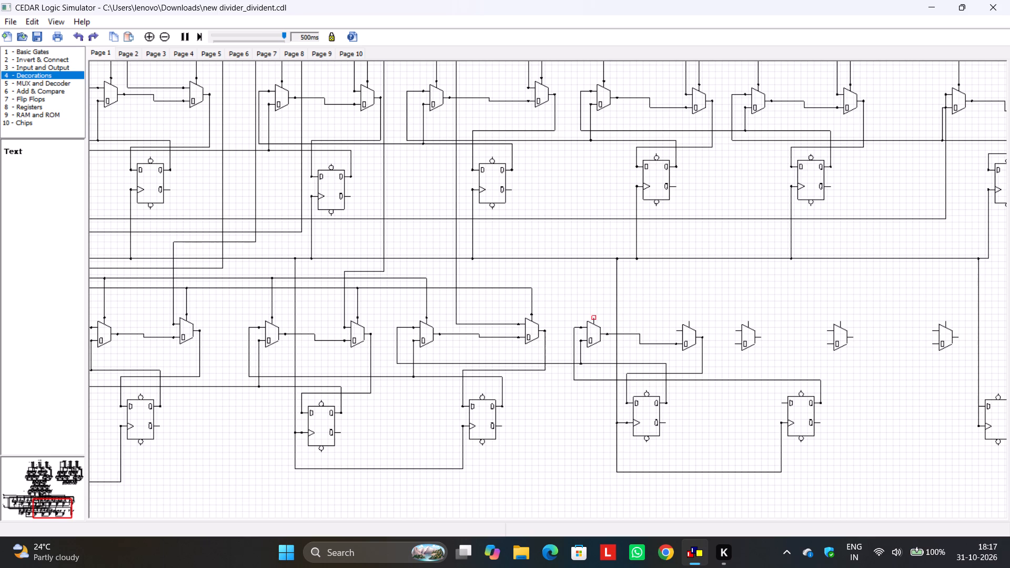
Extend the lower row's two select lines to the third-last pair, upper line to the first multiplexer and lower line to the second.
drag(593, 317, 585, 319)
drag(585, 319, 588, 316)
drag(594, 316, 425, 317)
drag(473, 317, 475, 278)
click(684, 293)
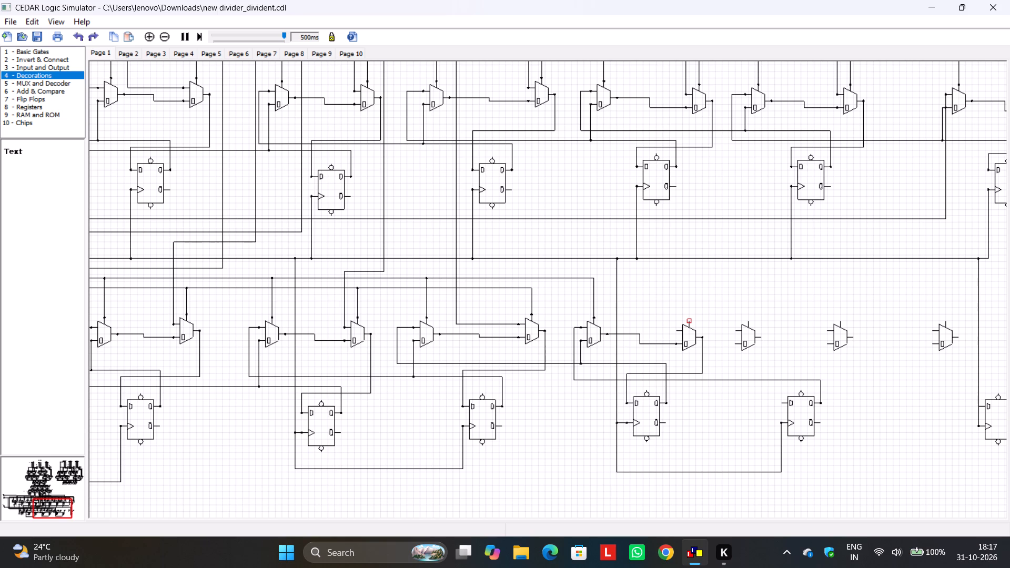
drag(690, 320, 529, 313)
drag(564, 320, 577, 287)
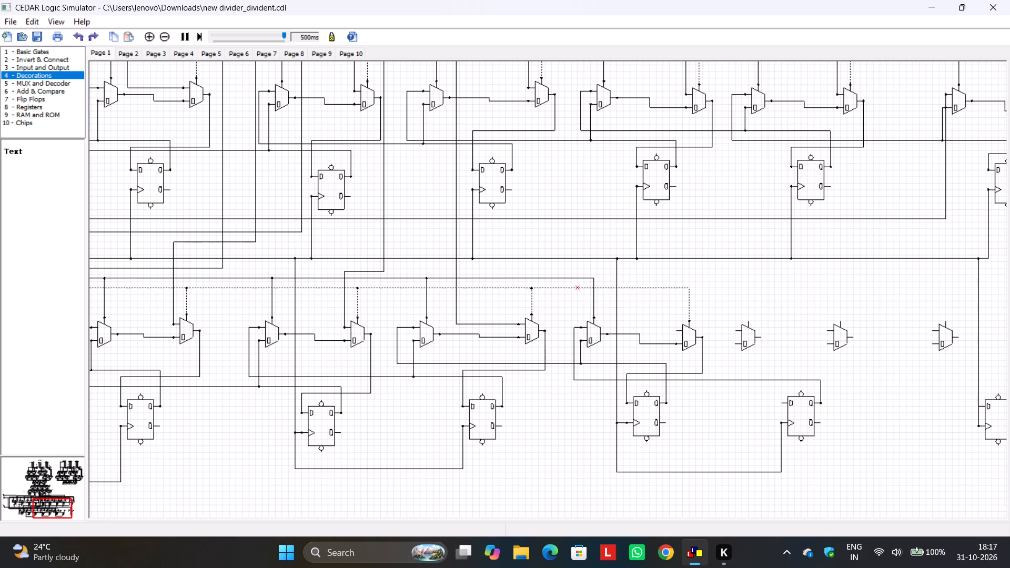
click(719, 290)
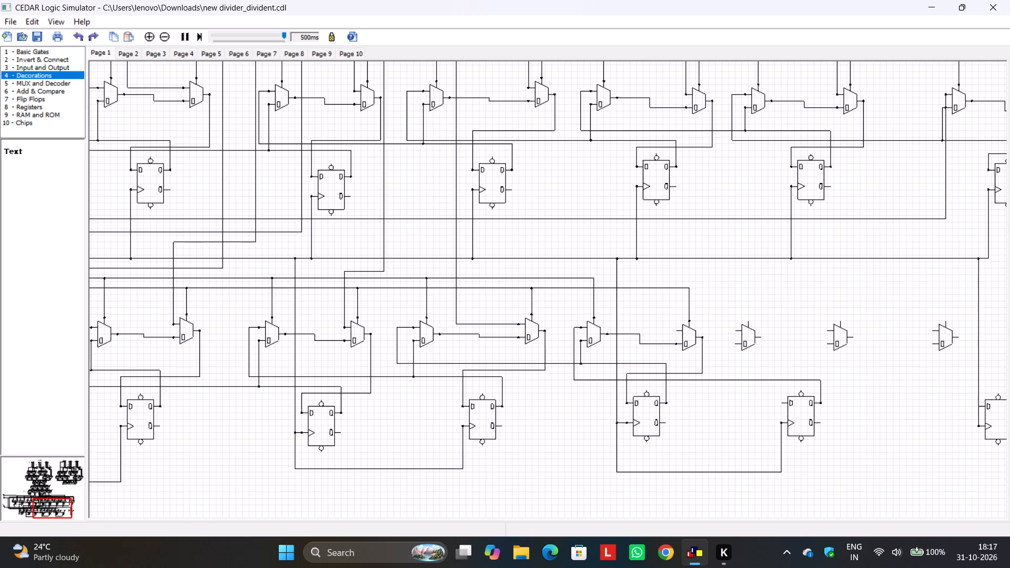
Connect the LSB adder's second sum output to the upper input of the pair's second multiplexer, routing the wire above the select lines.
middle_click(693, 317)
middle_drag(732, 290, 607, 402)
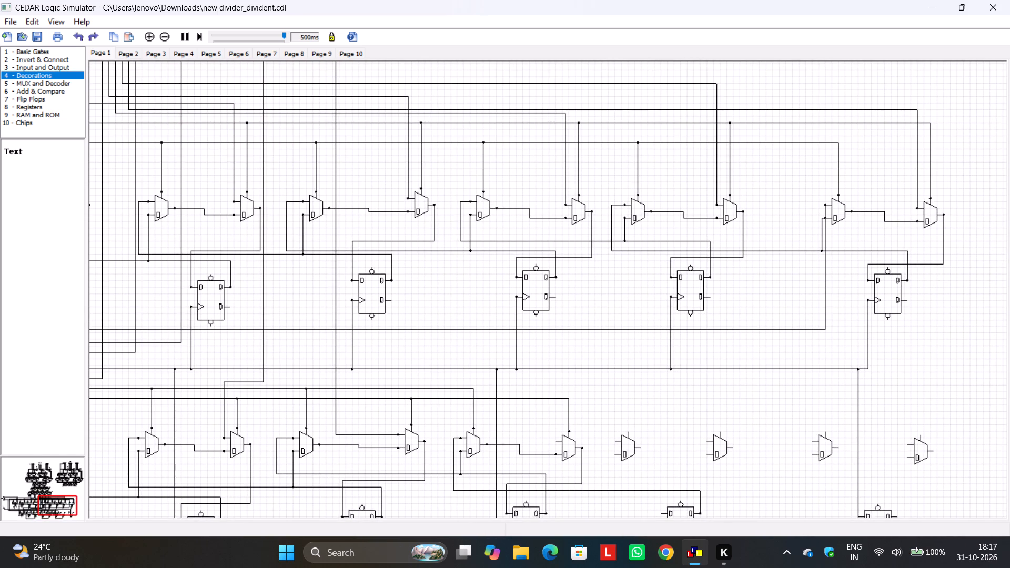
scroll(617, 399, down, 2)
scroll(607, 352, up, 1)
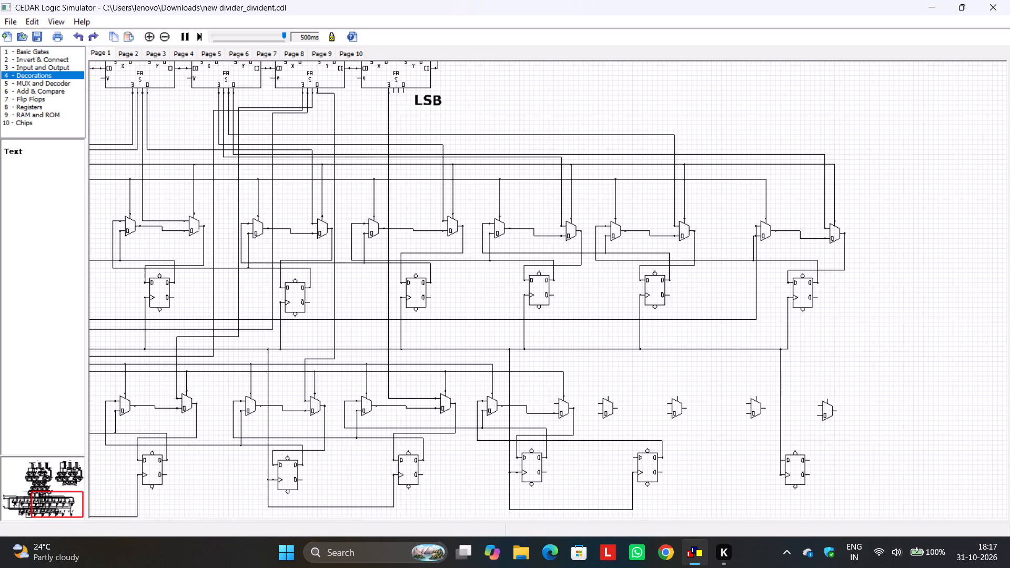
drag(393, 92, 482, 252)
drag(482, 252, 556, 404)
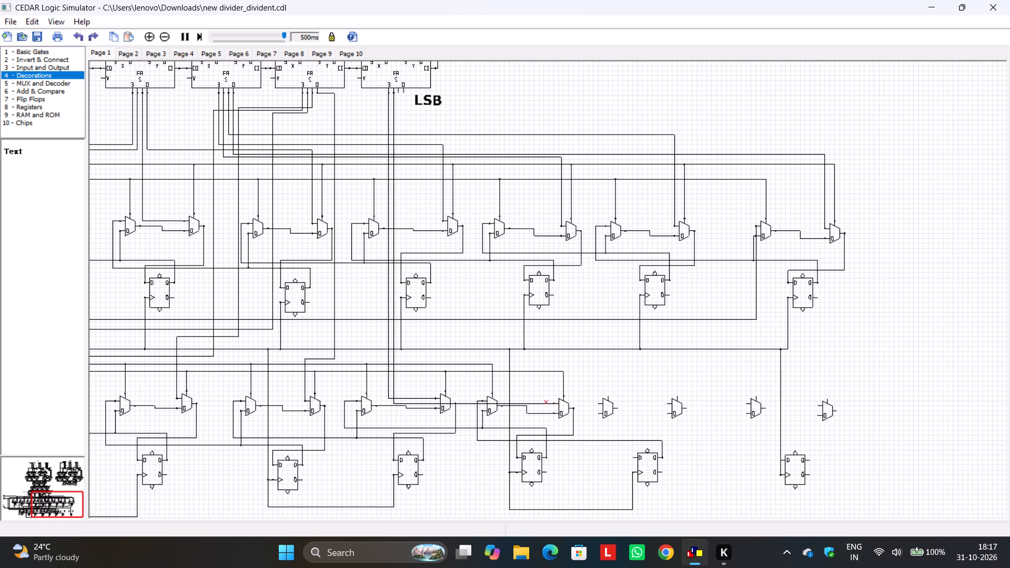
drag(546, 403, 546, 358)
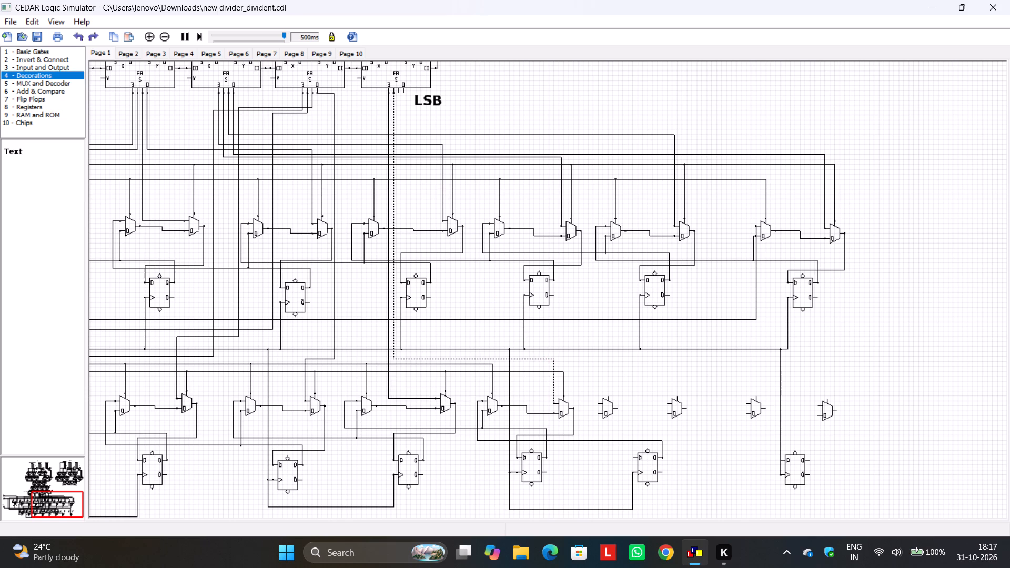
click(618, 84)
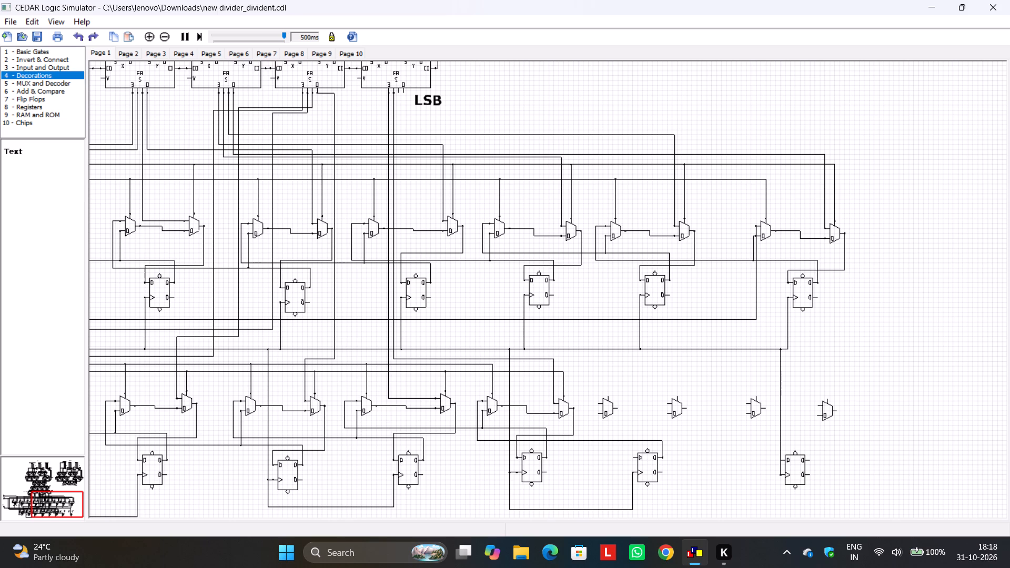
Wire the second-last lower multiplexer pair: first multiplexer's lower input to the second-last flip-flop's Q line, its output to the second's lower input.
scroll(608, 315, up, 1)
middle_drag(656, 454, 637, 324)
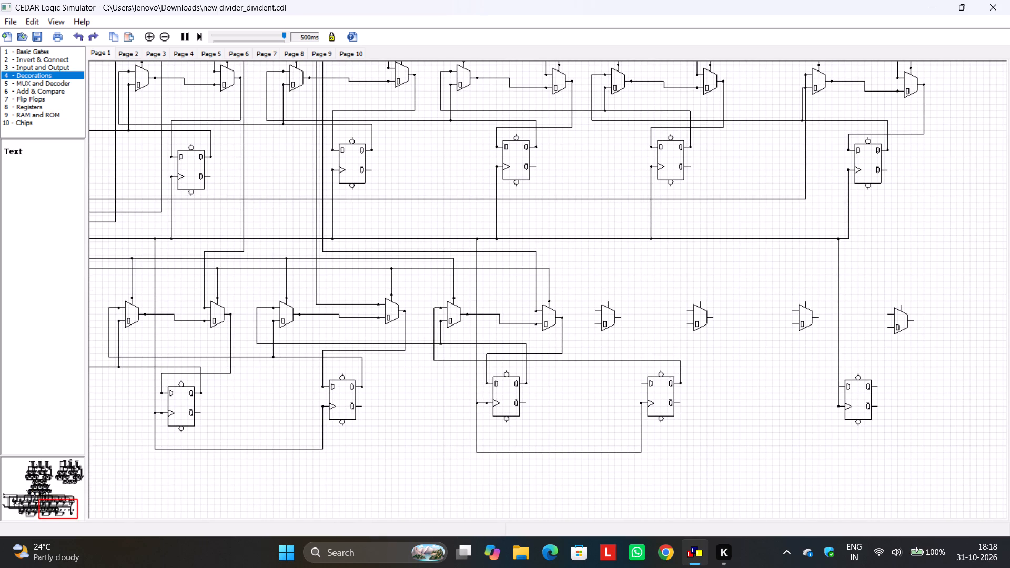
drag(593, 323, 598, 354)
drag(598, 354, 599, 359)
drag(622, 317, 690, 327)
Connect the second-last pair's first multiplexer upper input to the last lower flip-flop's Q output beneath the multiplexers, moving that flip-flop's clock wire slightly outward.
drag(597, 310, 603, 290)
drag(603, 290, 879, 385)
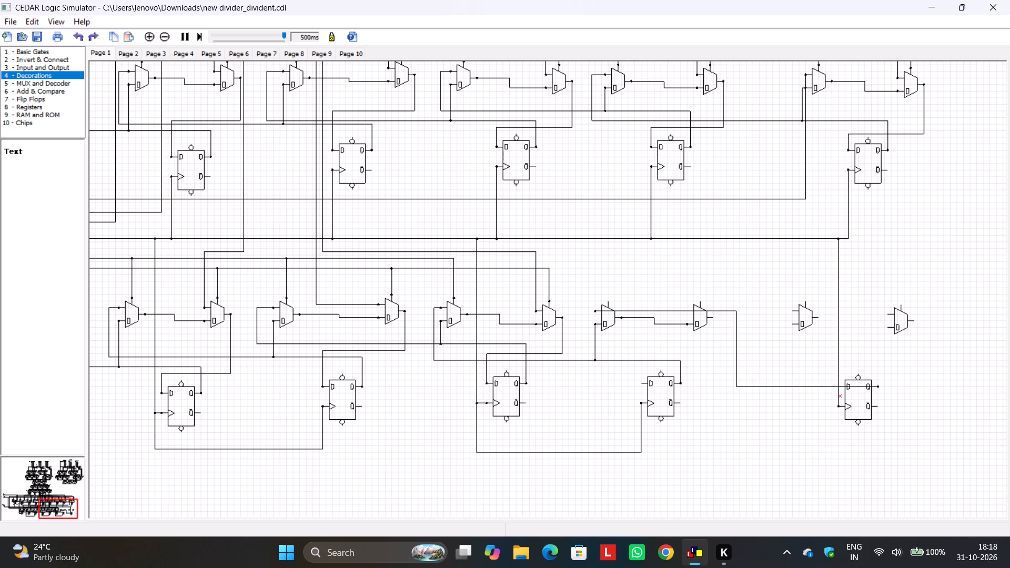
drag(839, 397, 831, 398)
click(734, 422)
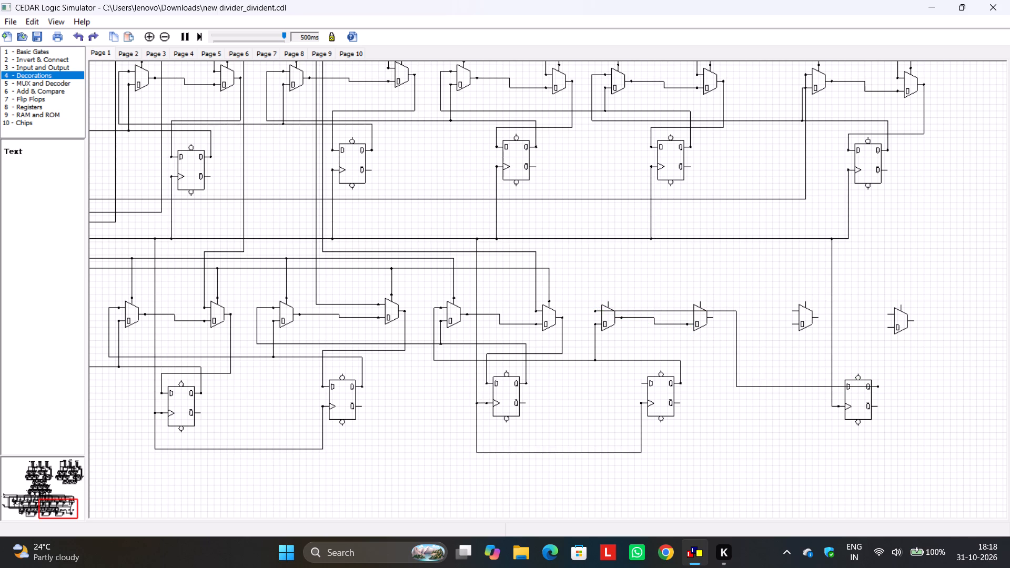
drag(751, 386, 753, 379)
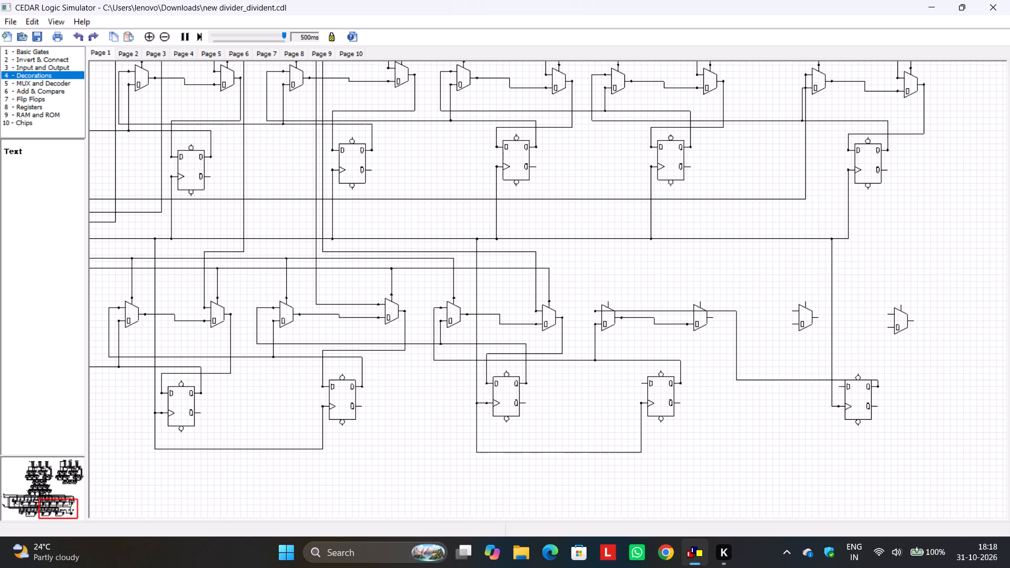
drag(753, 379, 759, 365)
drag(737, 347, 689, 341)
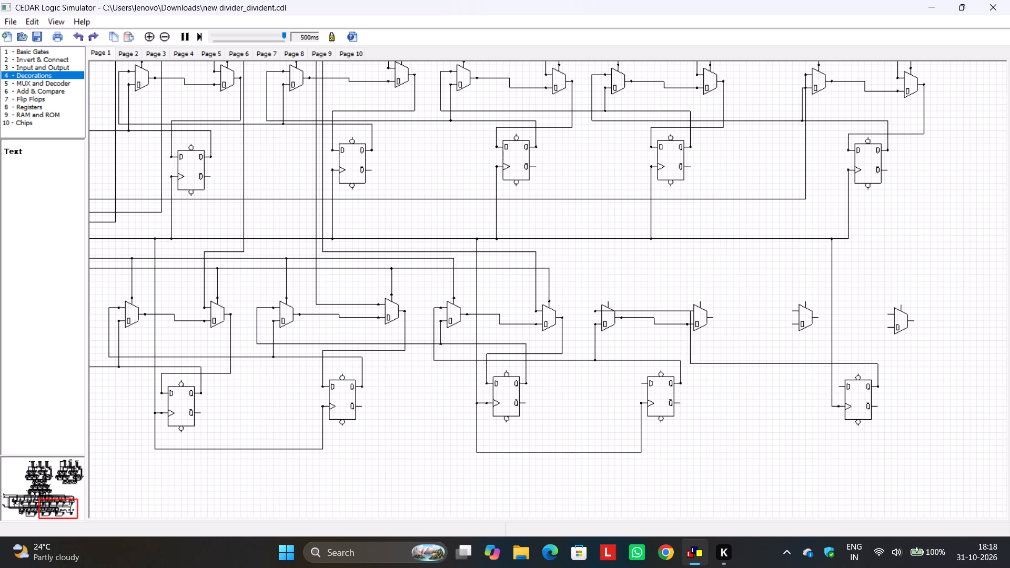
drag(689, 341, 586, 333)
click(672, 272)
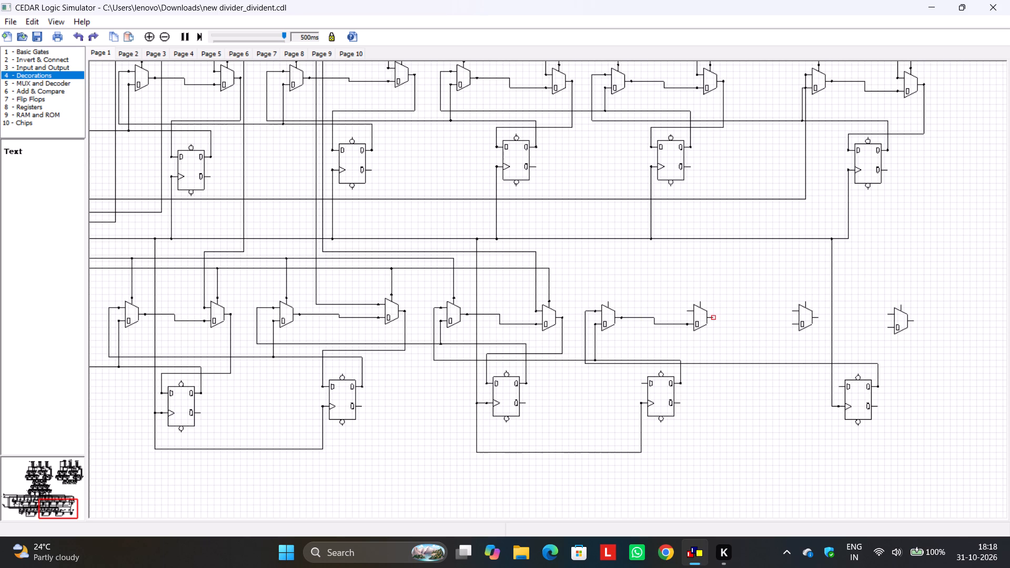
Connect the second-last pair's second multiplexer output to the second-last lower flip-flop's D input, routing the wire down and beneath the multiplexer.
drag(713, 318, 640, 384)
drag(659, 381, 663, 359)
drag(663, 359, 664, 354)
drag(701, 318, 704, 354)
click(738, 341)
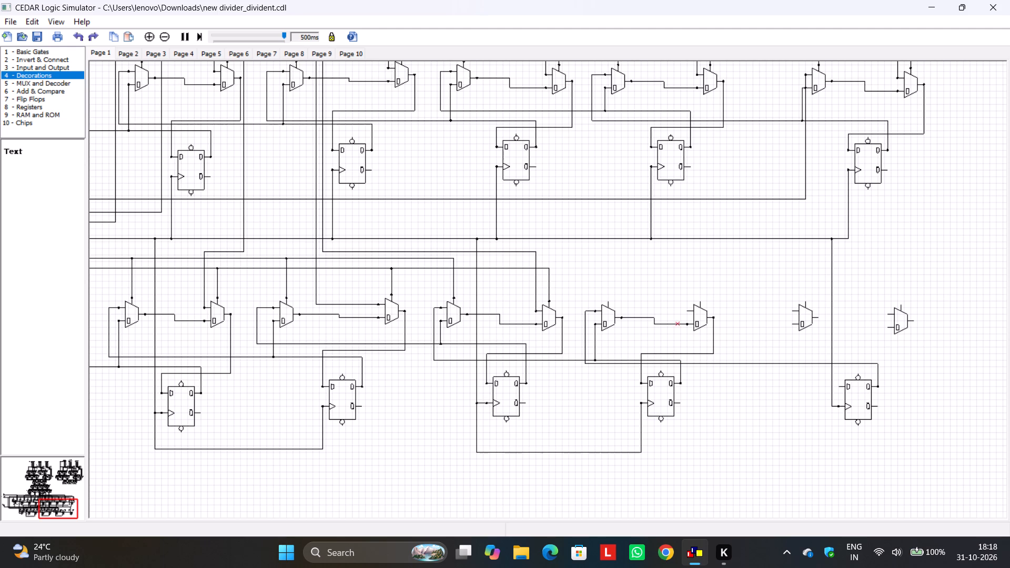
Extend the lower row's two select lines to the second-last pair, upper line to the first multiplexer and lower line to the second.
drag(608, 300, 529, 306)
drag(529, 306, 455, 300)
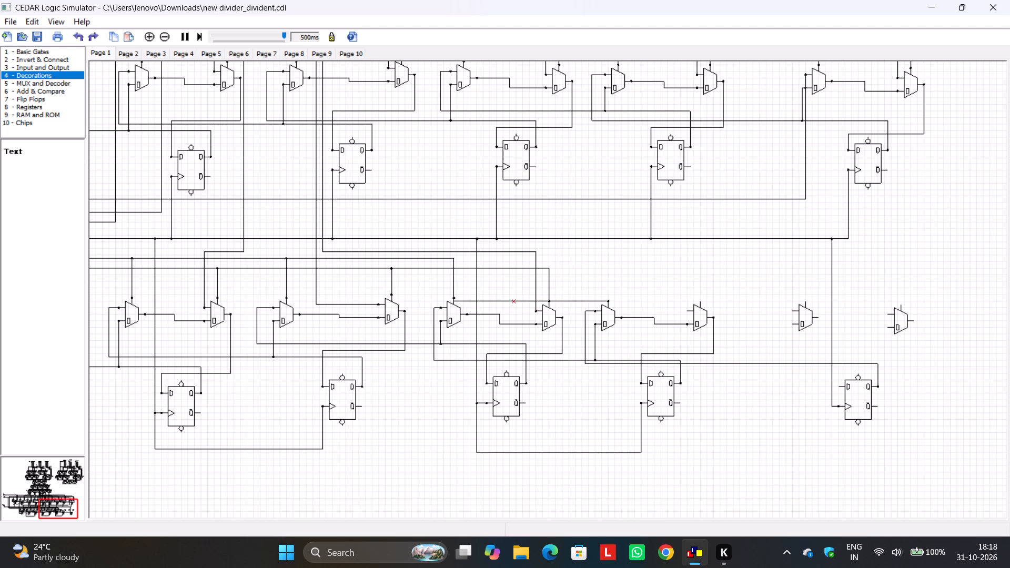
drag(514, 301, 513, 258)
click(666, 260)
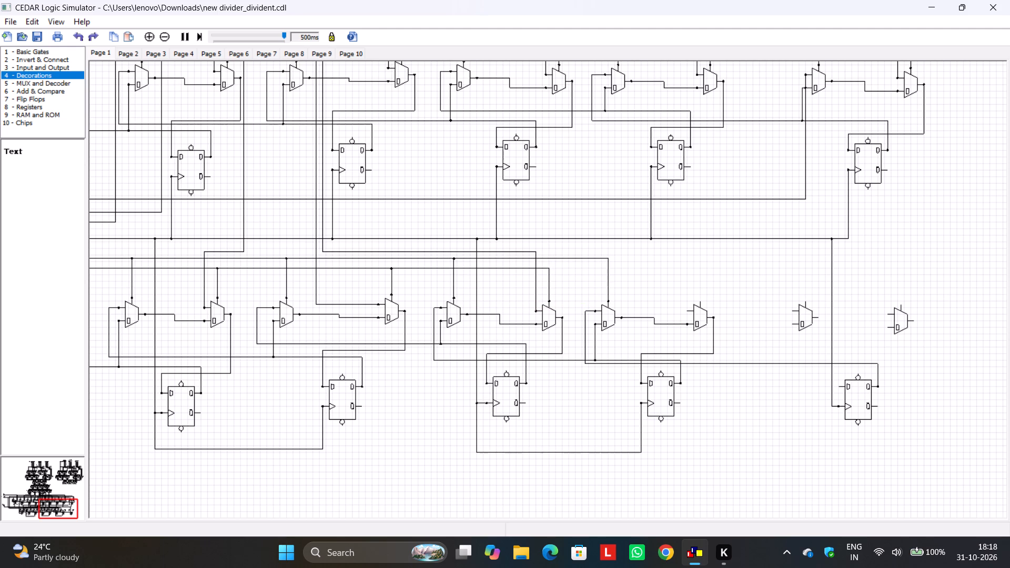
drag(699, 301, 548, 301)
drag(634, 300, 645, 269)
click(756, 265)
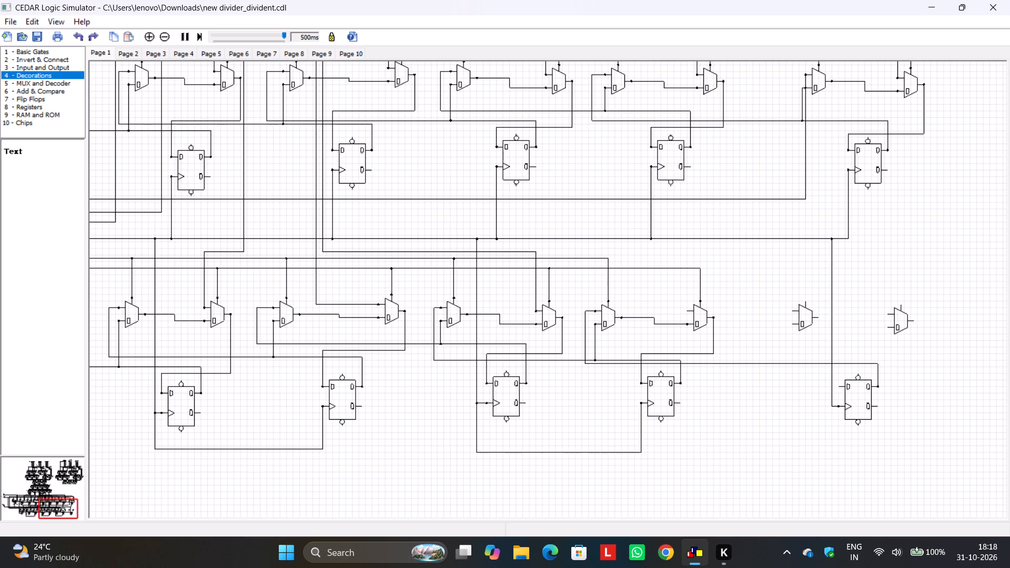
Connect the LSB adder's third sum output to the upper input of the pair's second multiplexer, routing the wire above the select lines.
middle_drag(734, 283, 718, 441)
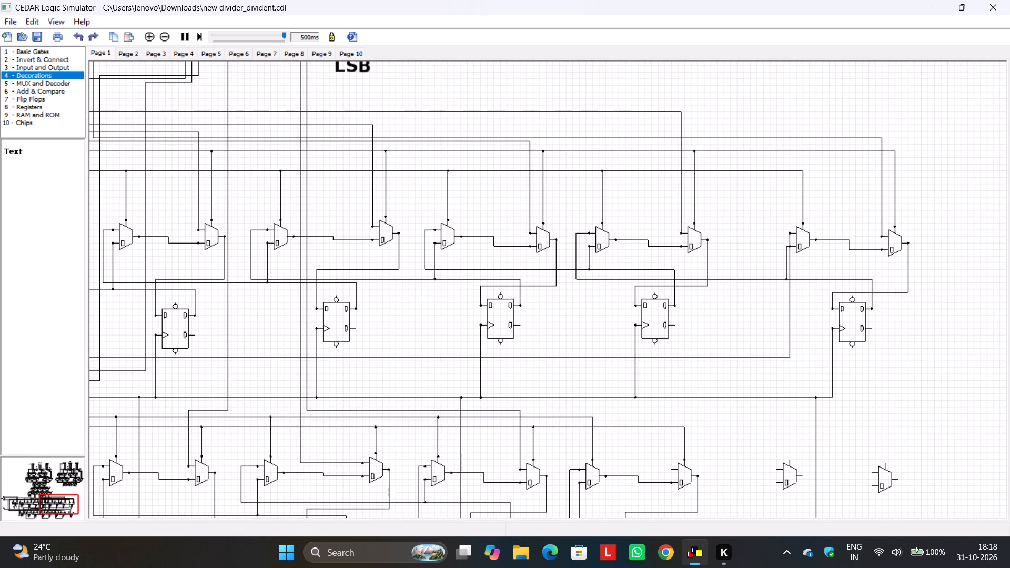
scroll(718, 421, down, 1)
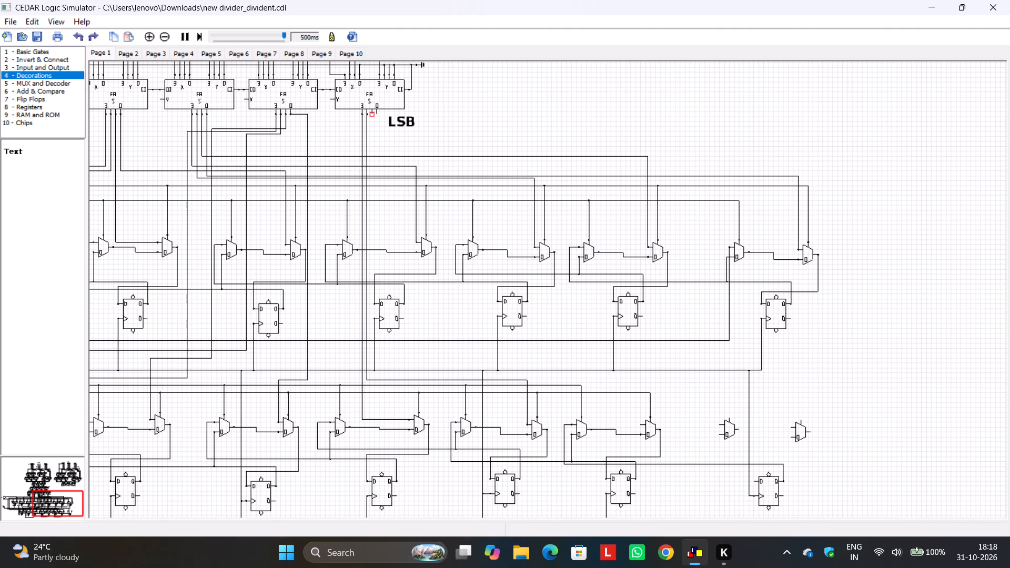
drag(371, 114, 640, 425)
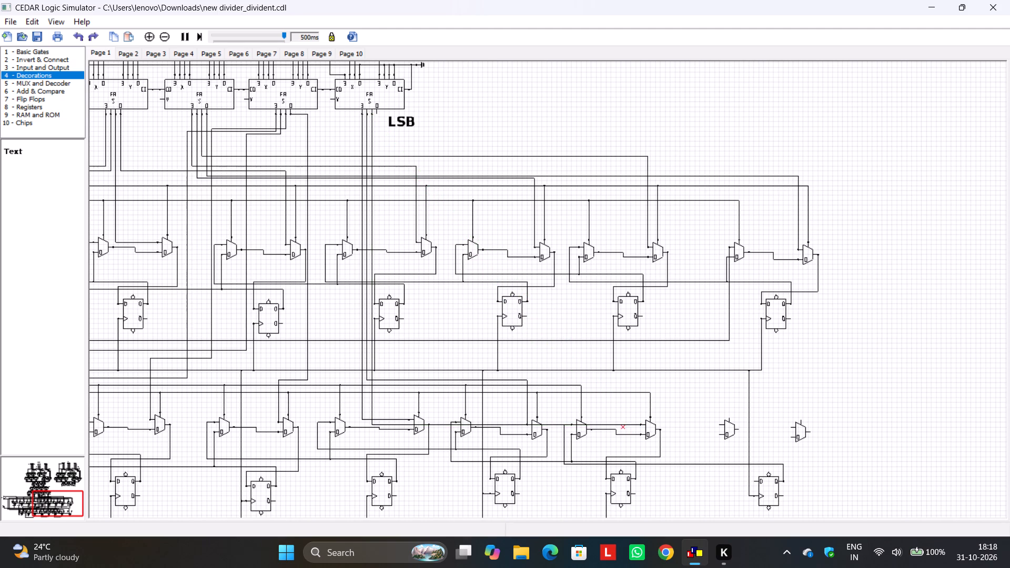
drag(623, 423, 632, 394)
drag(628, 424, 627, 377)
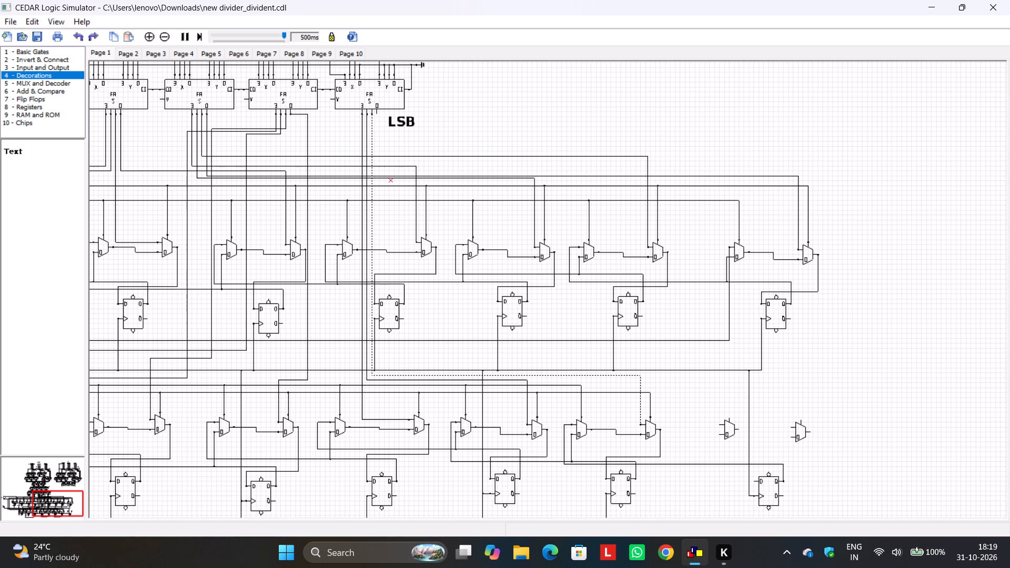
click(538, 131)
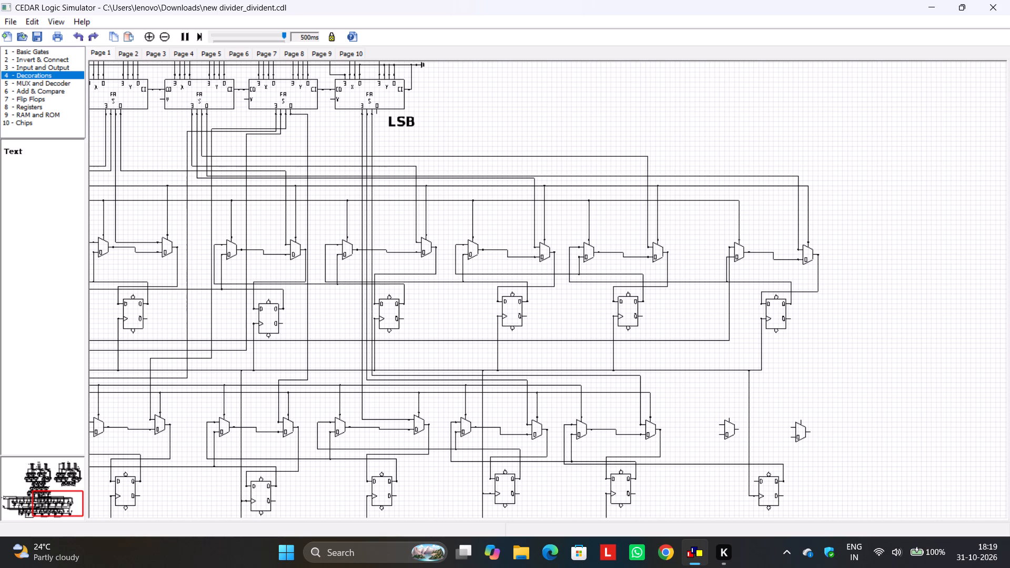
Wire the last lower multiplexer pair: first multiplexer's lower input to the last flip-flop's Q line, its output to the second's lower input.
middle_drag(680, 444, 621, 383)
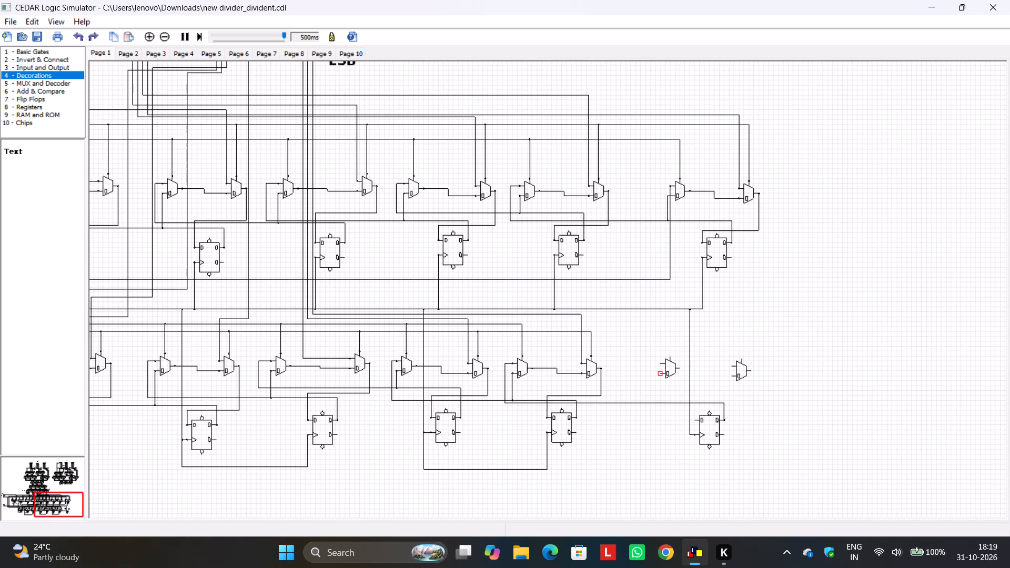
drag(660, 373, 661, 402)
drag(680, 368, 734, 377)
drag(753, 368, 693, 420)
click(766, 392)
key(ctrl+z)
Connect the last lower flip-flop's D input to the last pair's second multiplexer output, routing the wire above the flip-flop and beneath the multiplexer.
drag(694, 420, 753, 370)
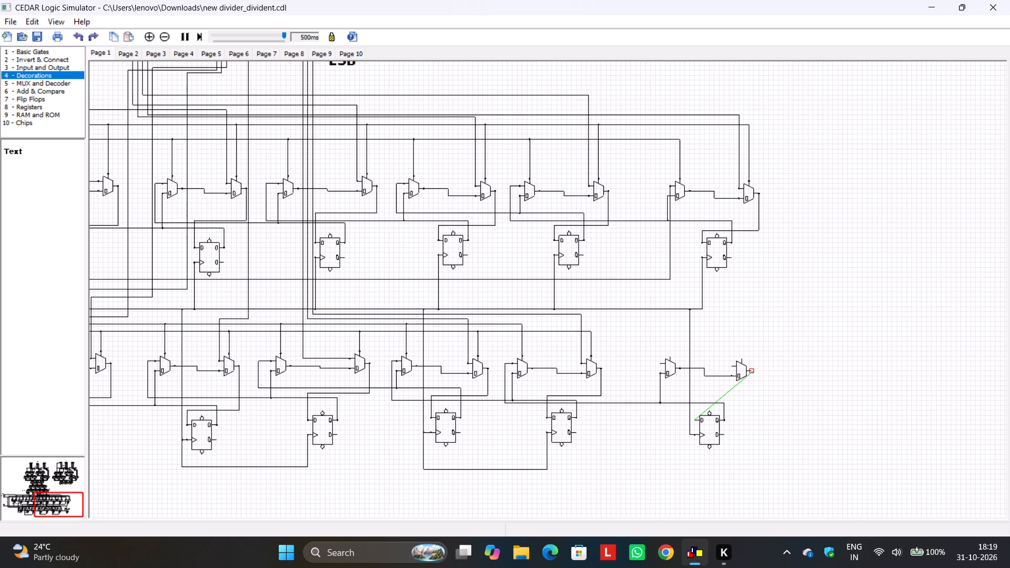
drag(753, 370, 753, 370)
drag(711, 418, 713, 403)
drag(713, 419, 710, 407)
drag(706, 419, 714, 394)
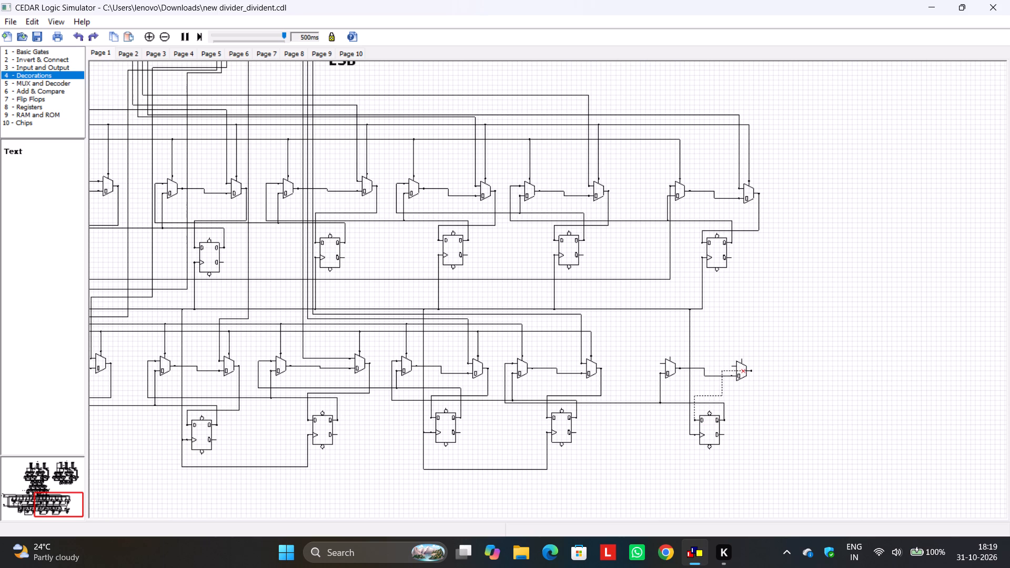
drag(744, 370, 743, 395)
click(773, 402)
Extend the lower row's two select lines to the last pair, upper line to the first multiplexer and lower line to the second.
drag(669, 356, 521, 354)
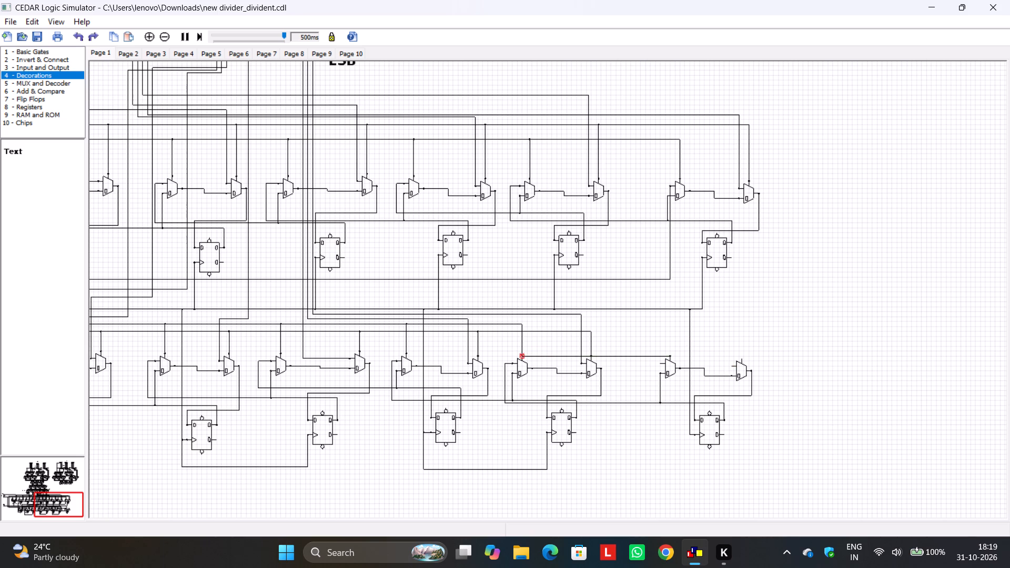
drag(610, 356, 628, 322)
click(723, 330)
drag(740, 356, 590, 357)
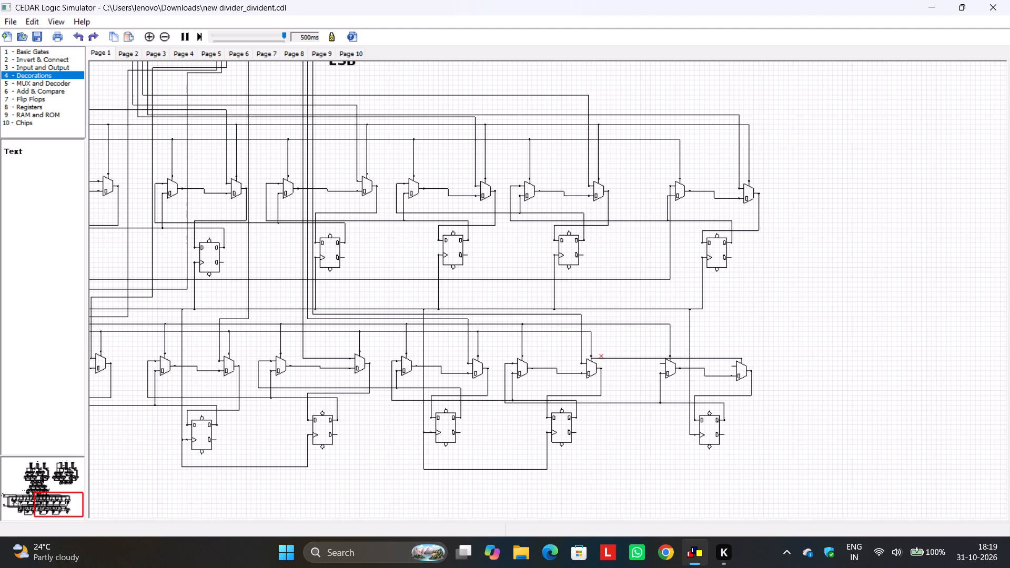
drag(627, 357, 631, 333)
drag(631, 333, 632, 330)
click(811, 318)
Connect the LSB adder's fourth sum output to the upper input of the last pair's second multiplexer, routing the wire just below the select lines.
middle_drag(788, 327, 797, 384)
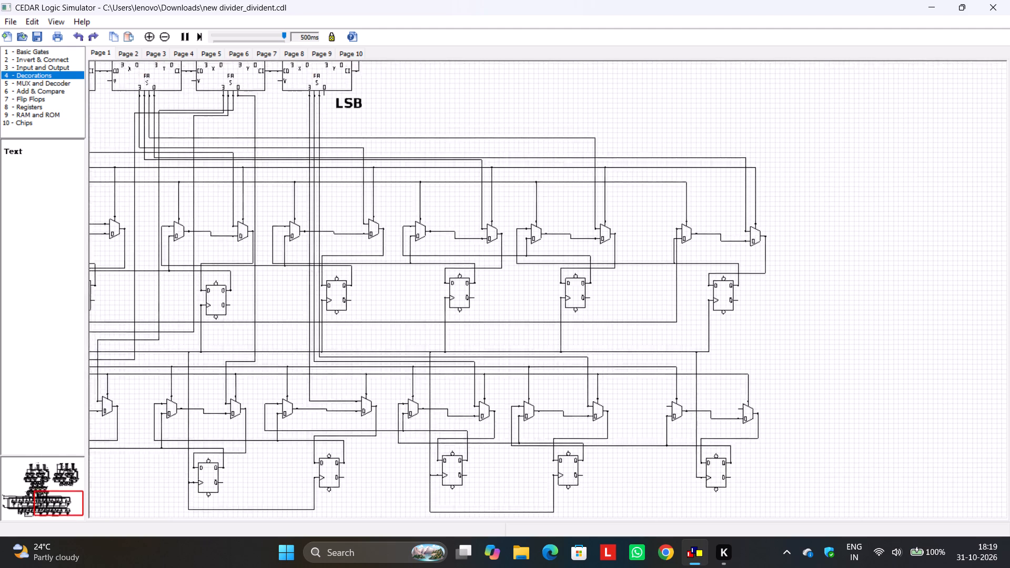
middle_drag(797, 384, 816, 457)
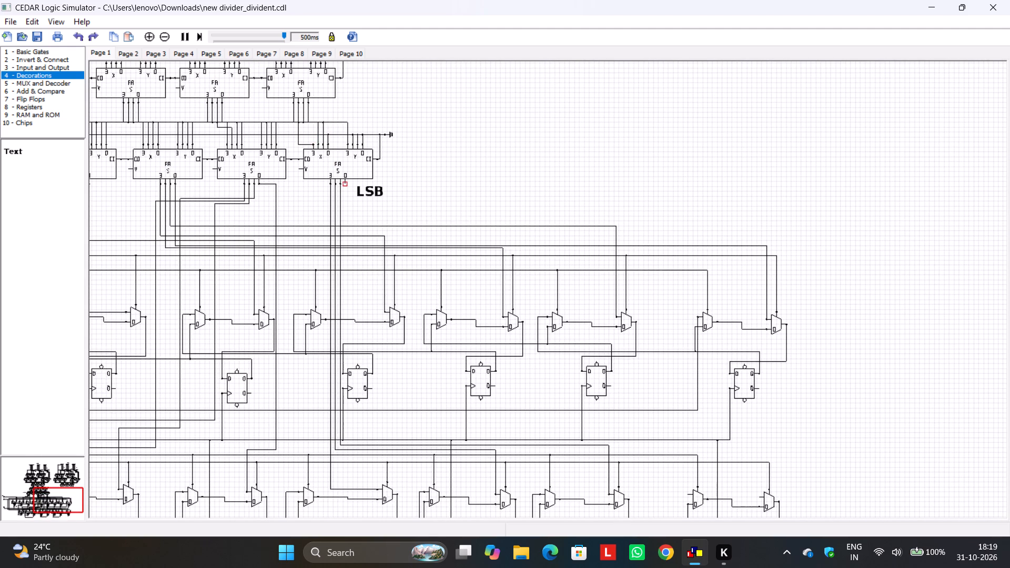
drag(346, 182, 755, 493)
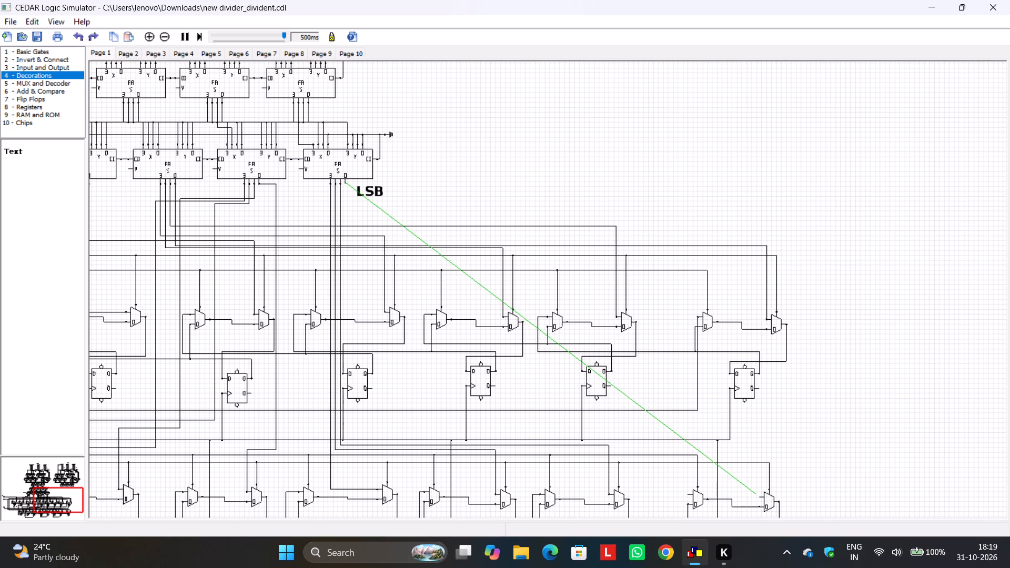
drag(755, 493, 756, 494)
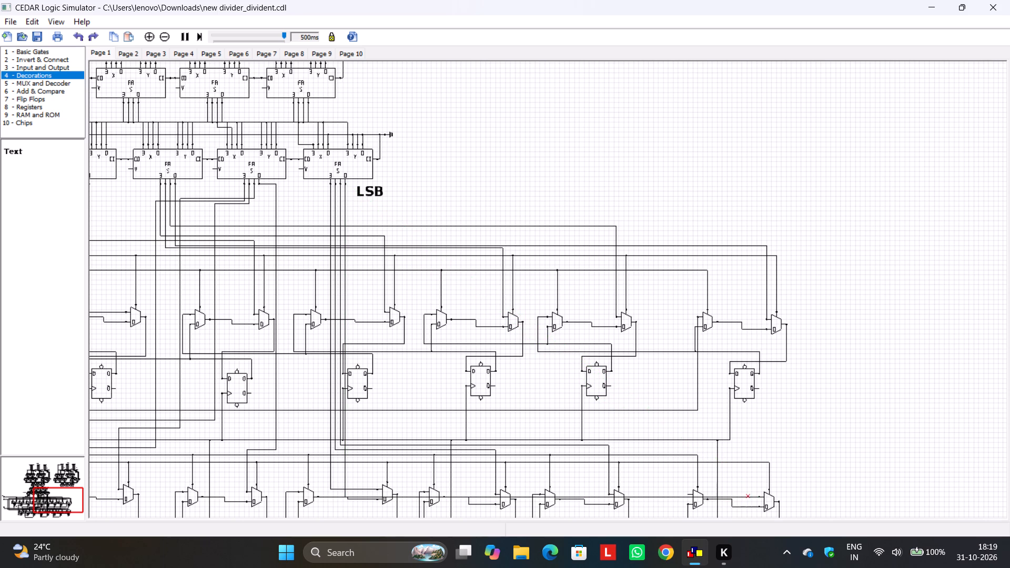
drag(747, 495, 746, 472)
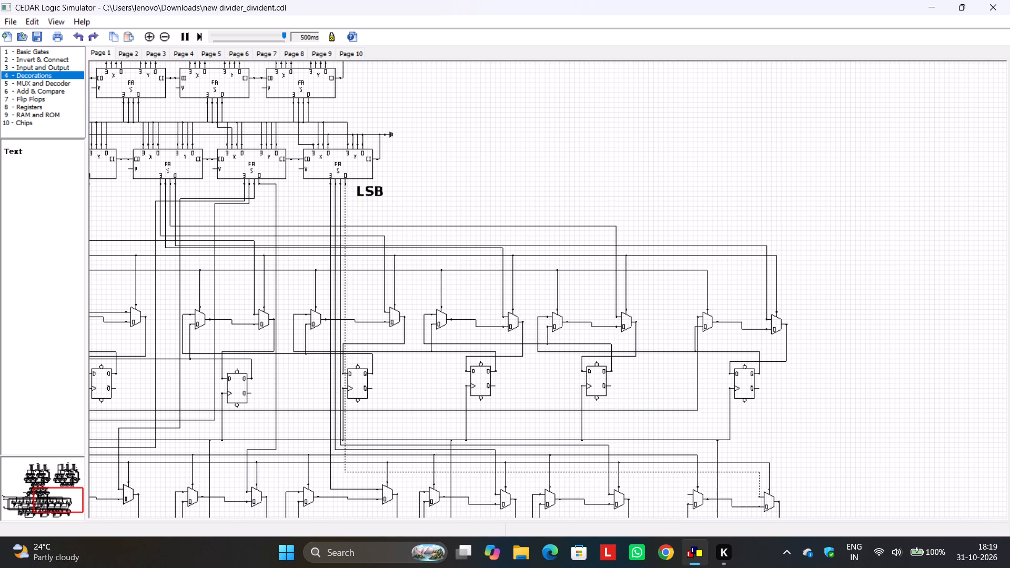
click(836, 422)
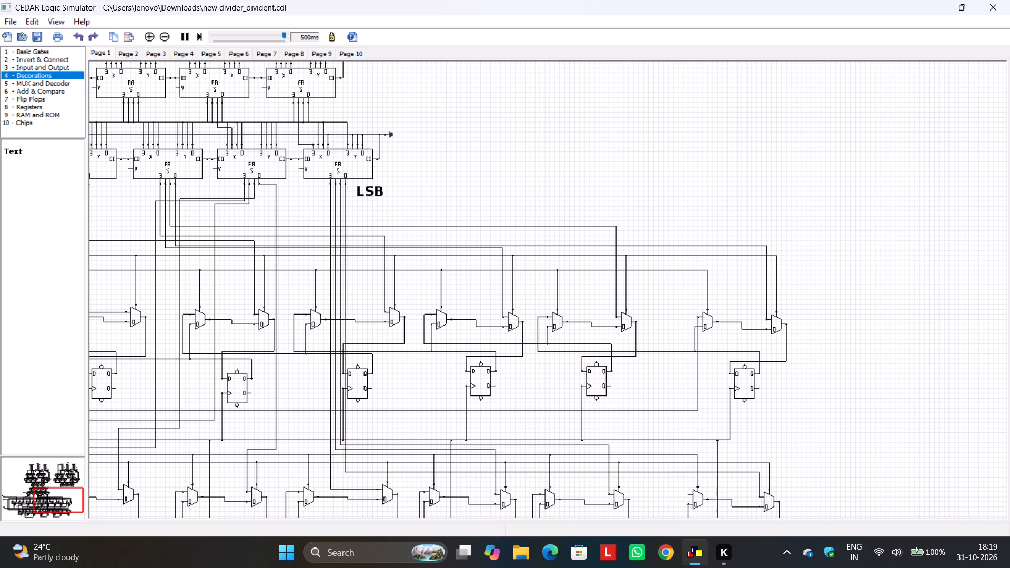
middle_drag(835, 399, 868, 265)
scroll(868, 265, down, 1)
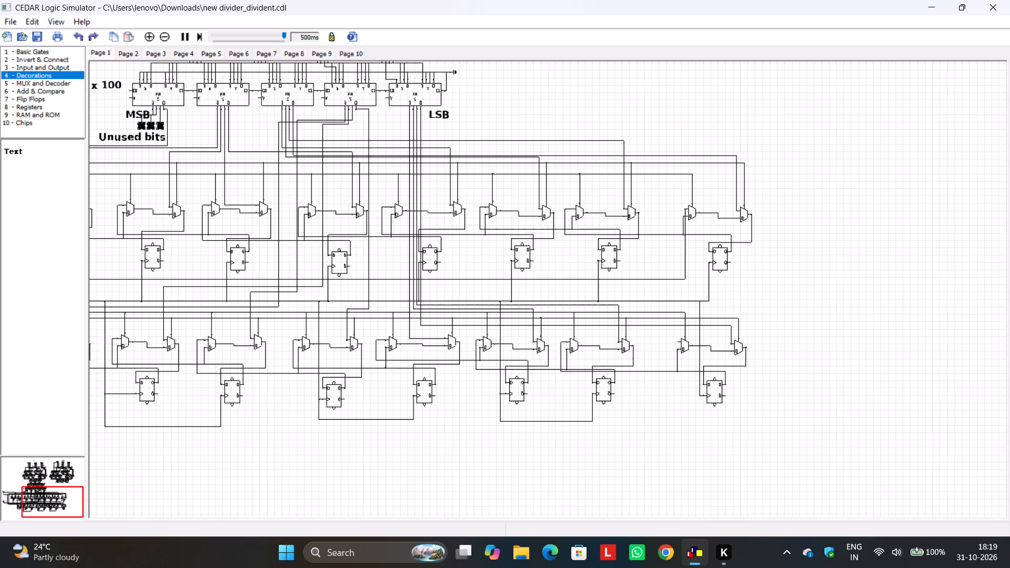
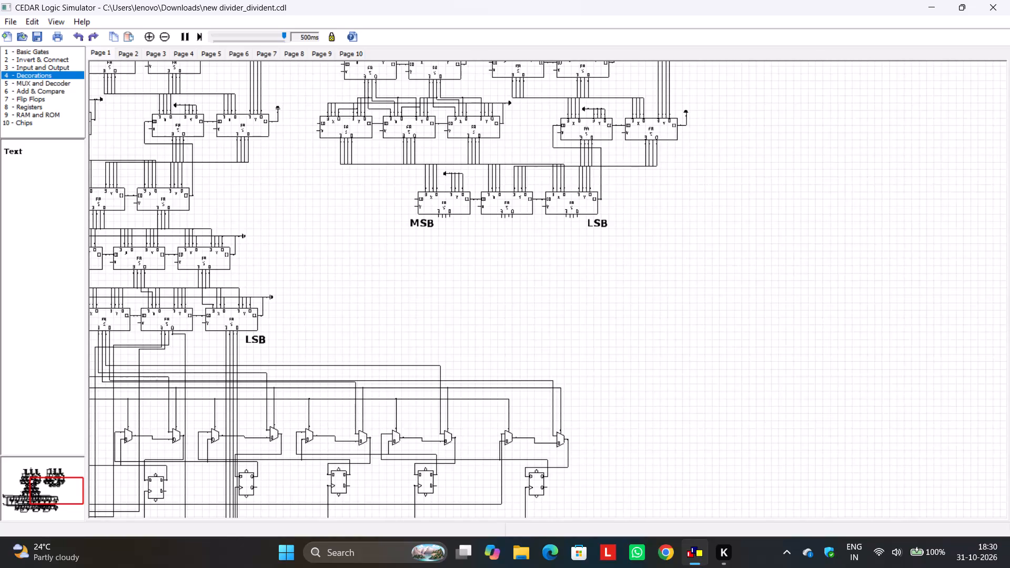
Place two flip-flops side by side, aligned in a row, in the empty area beyond the divisor's LSB adder.
middle_drag(716, 306, 1009, 248)
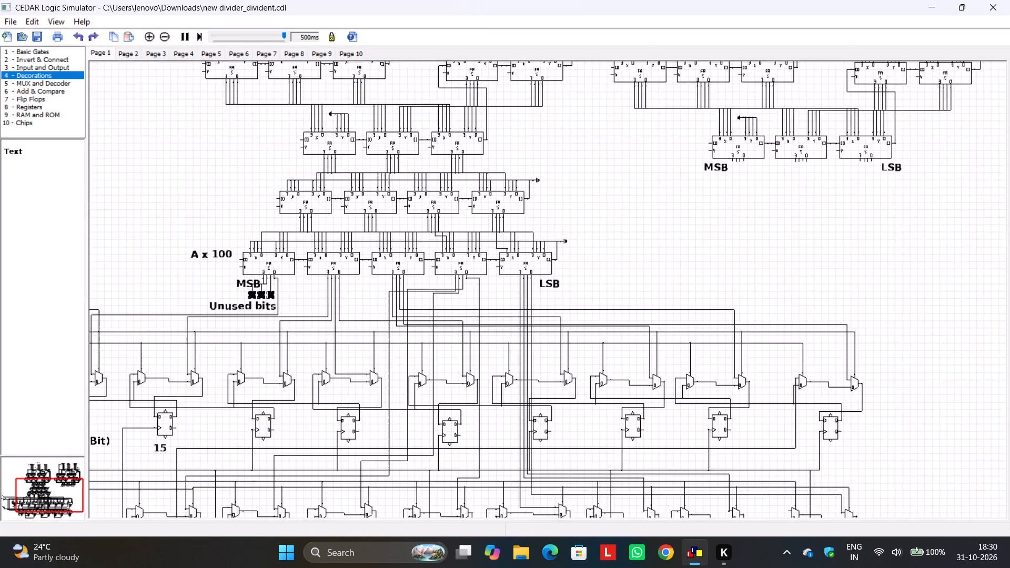
middle_drag(1009, 248, 1009, 177)
scroll(1002, 227, down, 1)
middle_drag(942, 280, 878, 276)
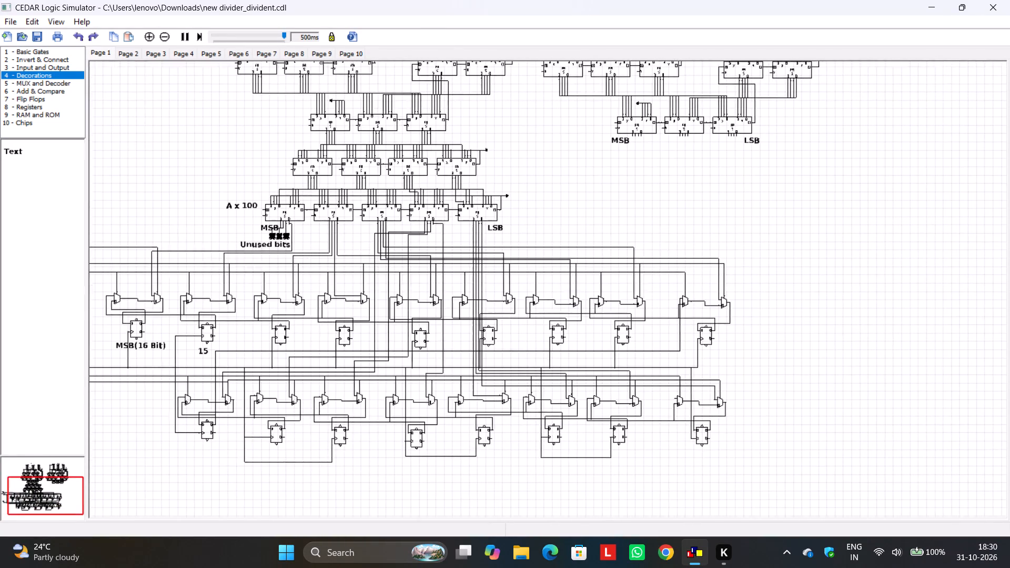
middle_drag(878, 276, 771, 288)
scroll(794, 285, down, 2)
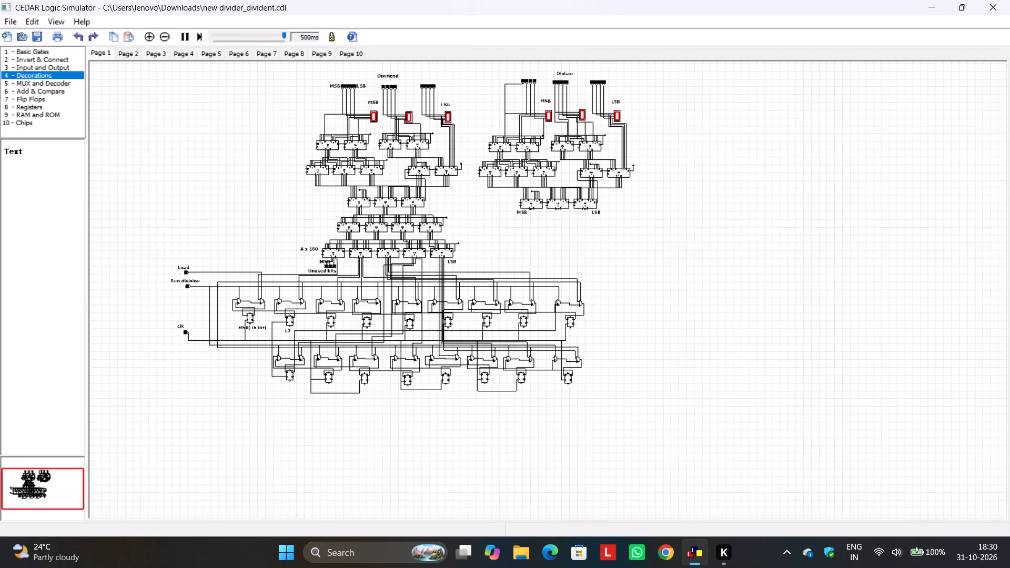
scroll(669, 261, up, 2)
middle_drag(690, 265, 773, 272)
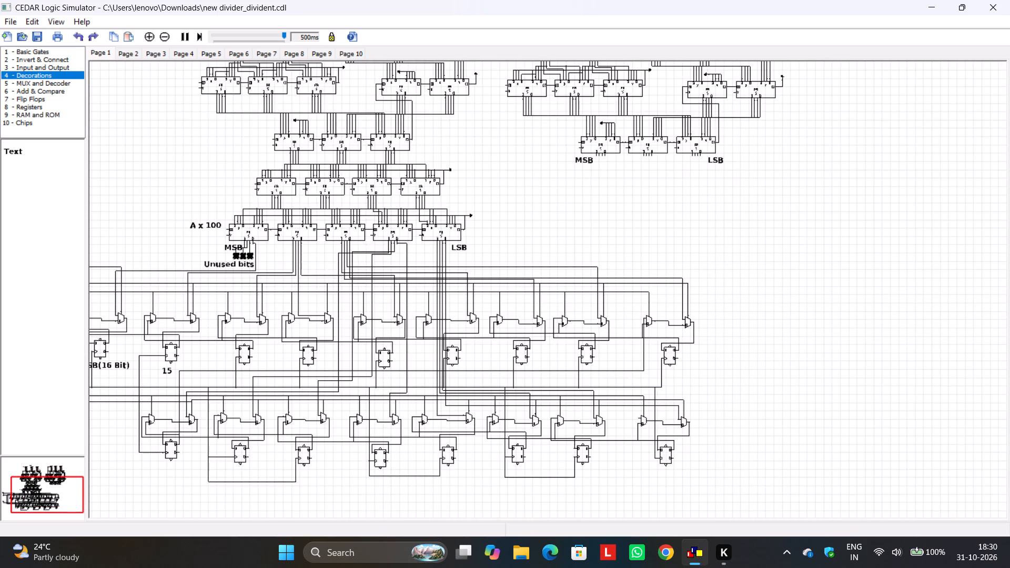
click(38, 99)
drag(12, 151, 749, 211)
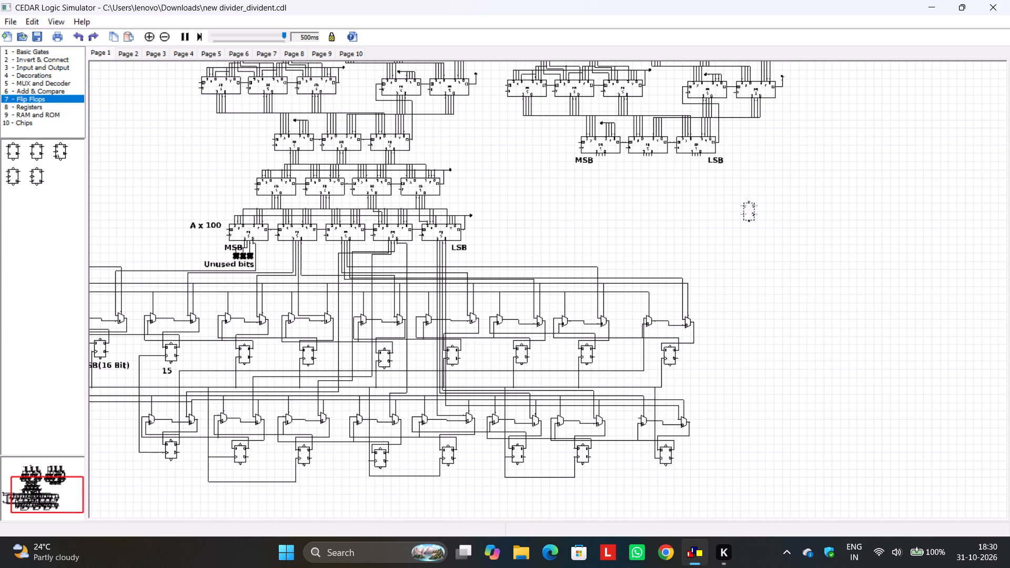
drag(749, 211, 775, 211)
drag(10, 149, 826, 209)
drag(826, 209, 827, 211)
click(850, 255)
middle_drag(885, 257, 613, 285)
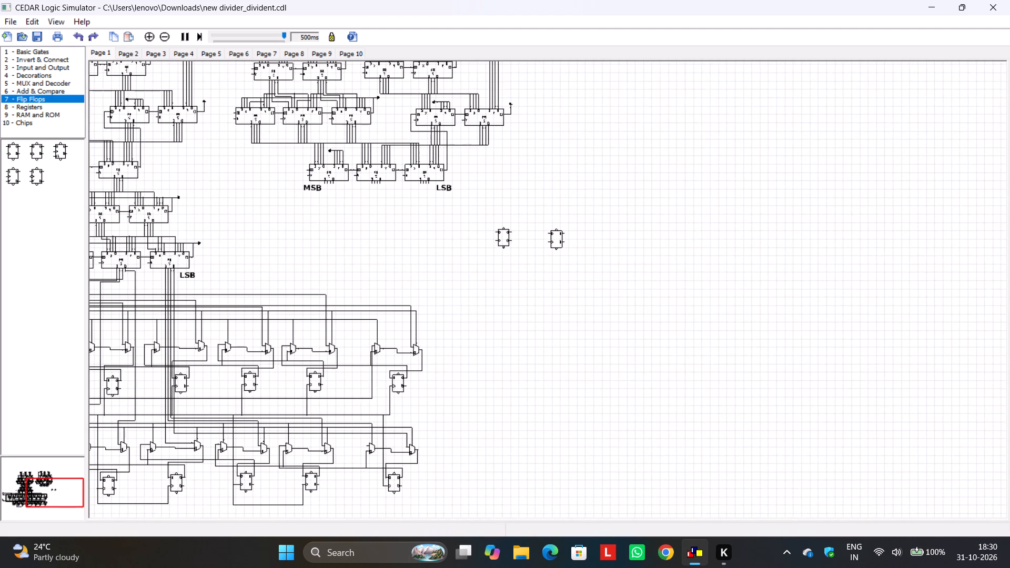
click(554, 238)
click(617, 248)
Duplicate the two new flip-flops and place the copies beside them to extend the row to four.
drag(461, 214, 595, 258)
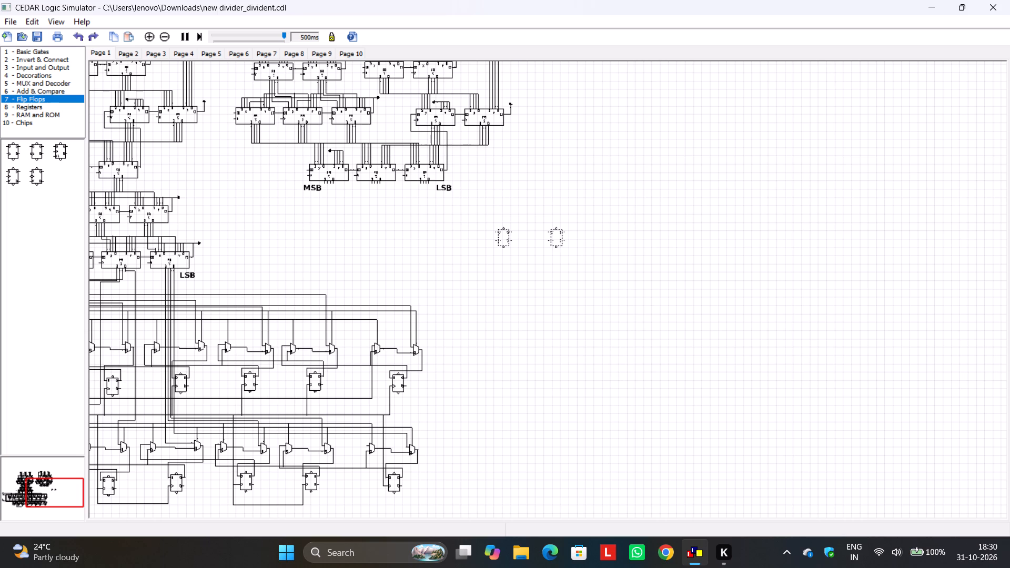
key(ctrl+c)
key(ctrl+v)
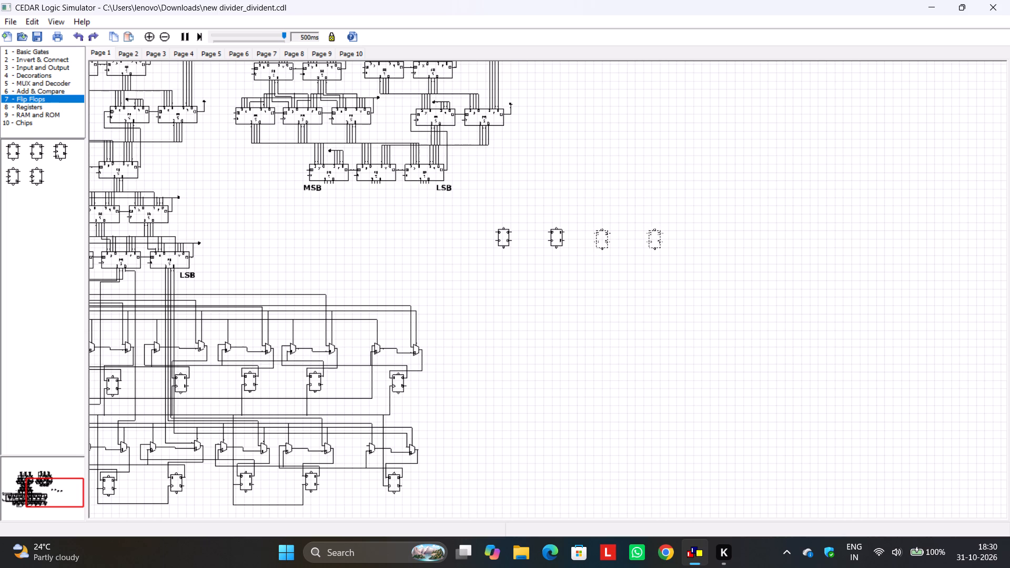
click(602, 239)
click(666, 298)
Duplicate the four flip-flops and place the copies at the end of the row to make eight.
drag(471, 205, 778, 277)
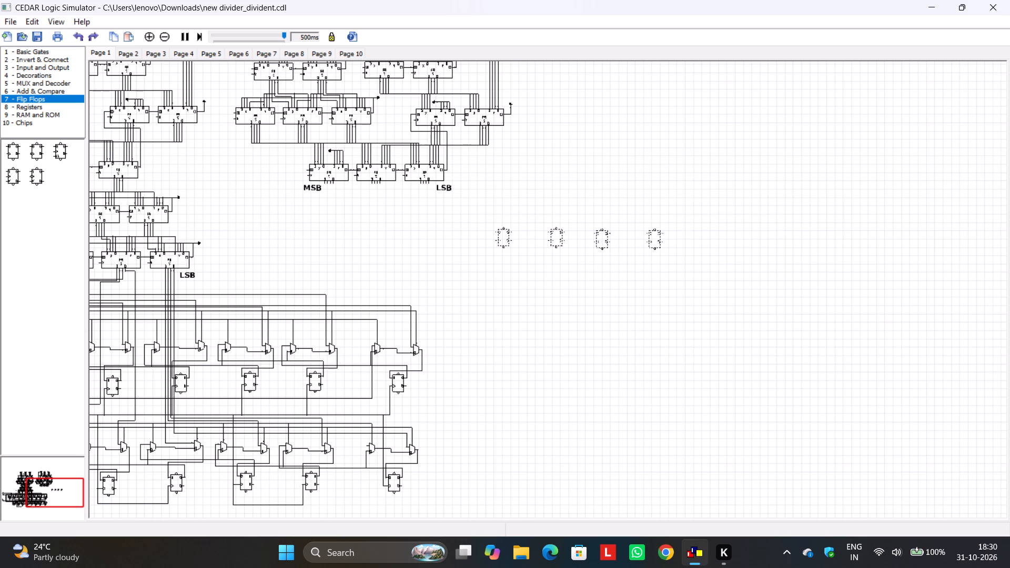
key(ctrl+c)
key(ctrl+v)
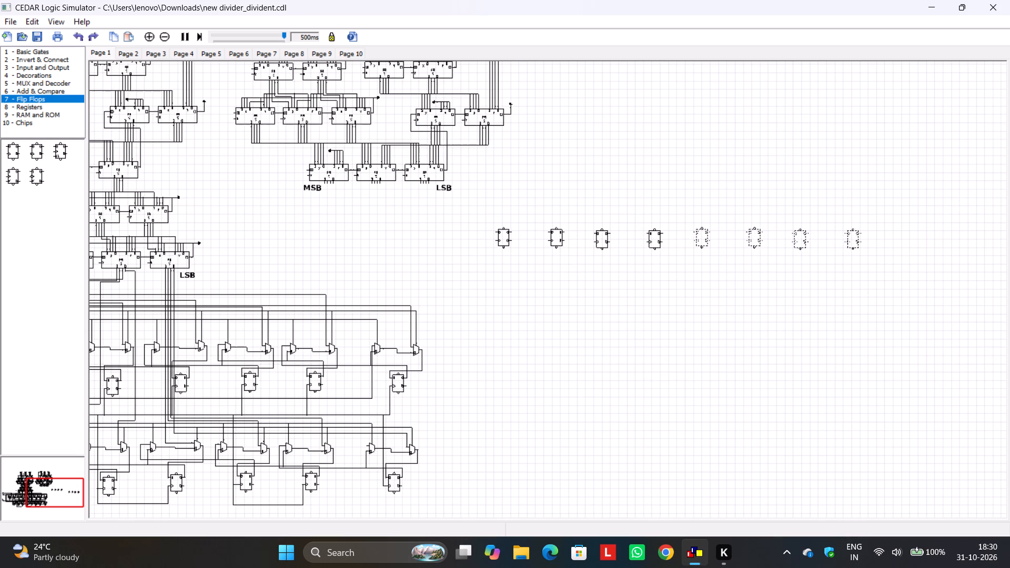
click(701, 238)
click(739, 306)
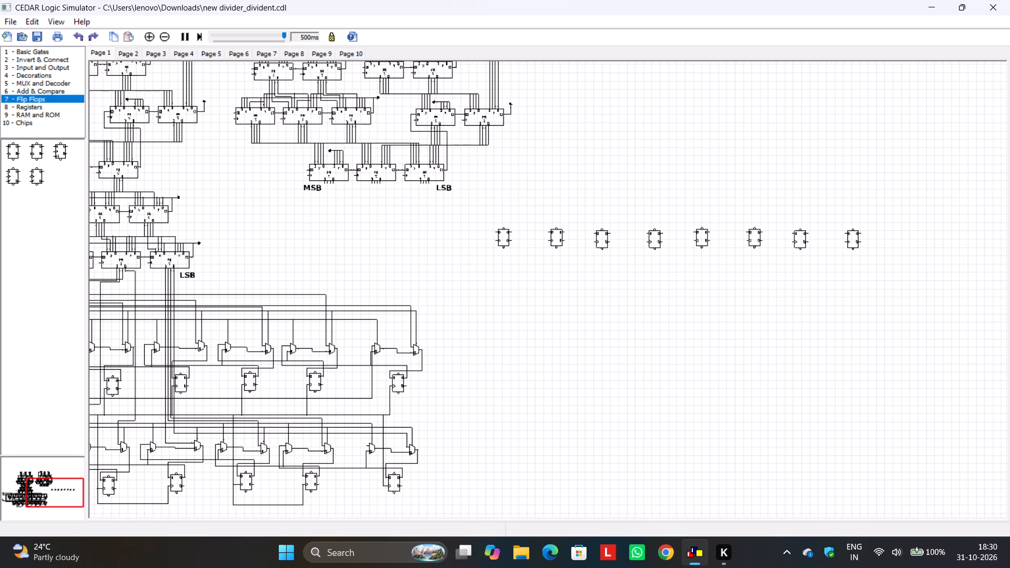
Relocate the row of eight flip-flops slightly lower by copying it, deleting the originals and placing the copy.
drag(482, 205, 916, 278)
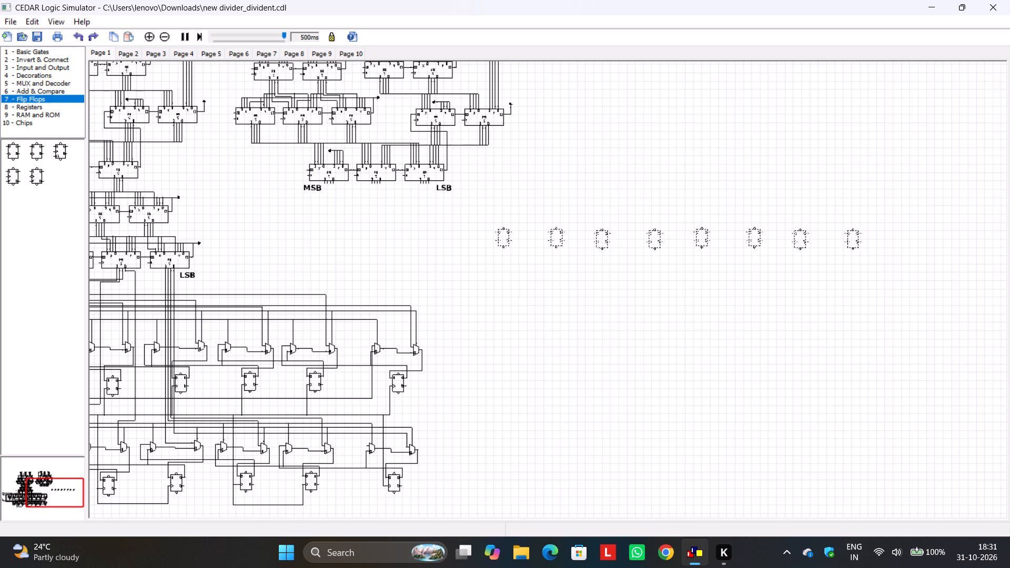
key(ctrl+c)
key(Delete)
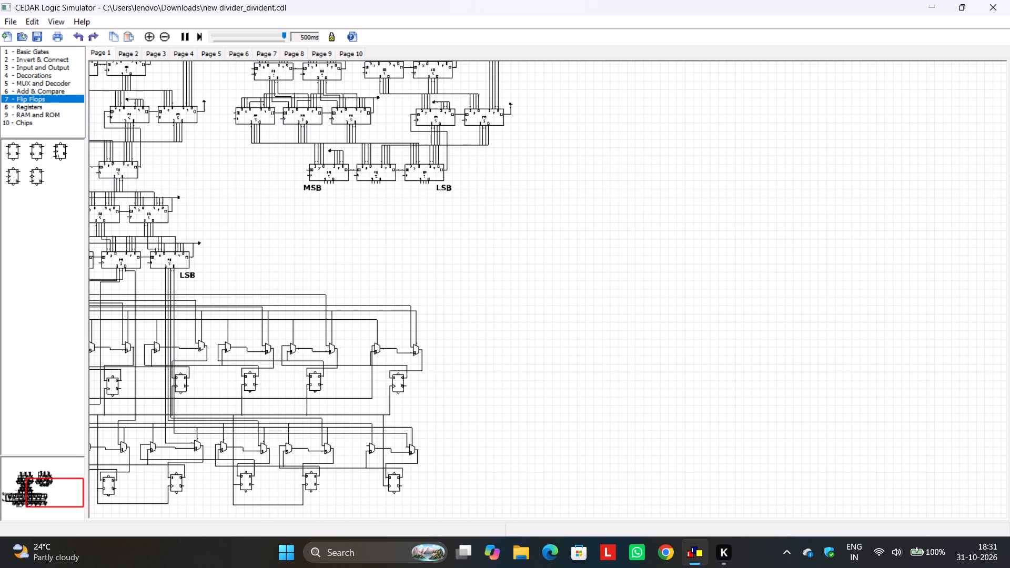
key(ctrl+v)
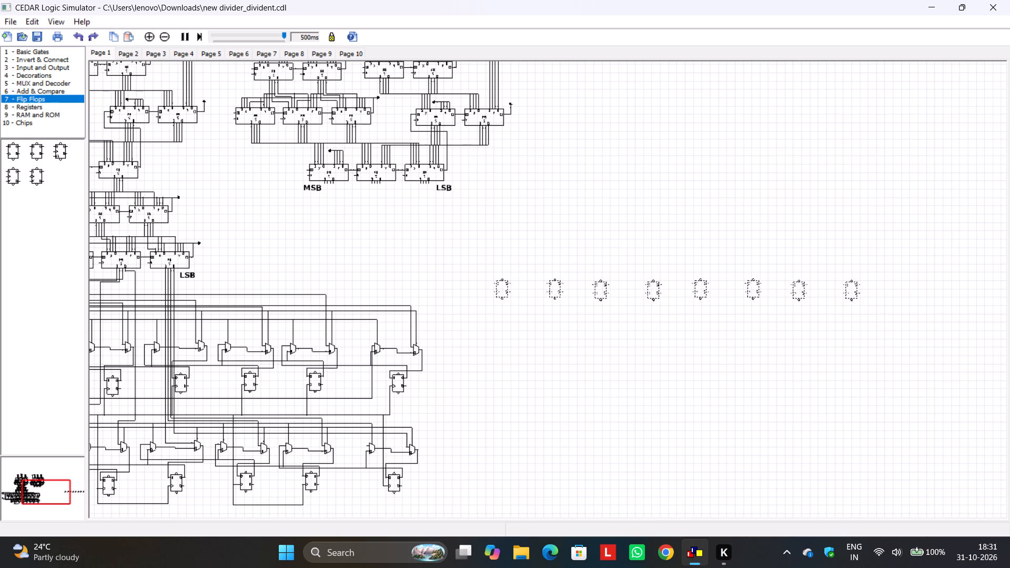
click(506, 289)
click(587, 368)
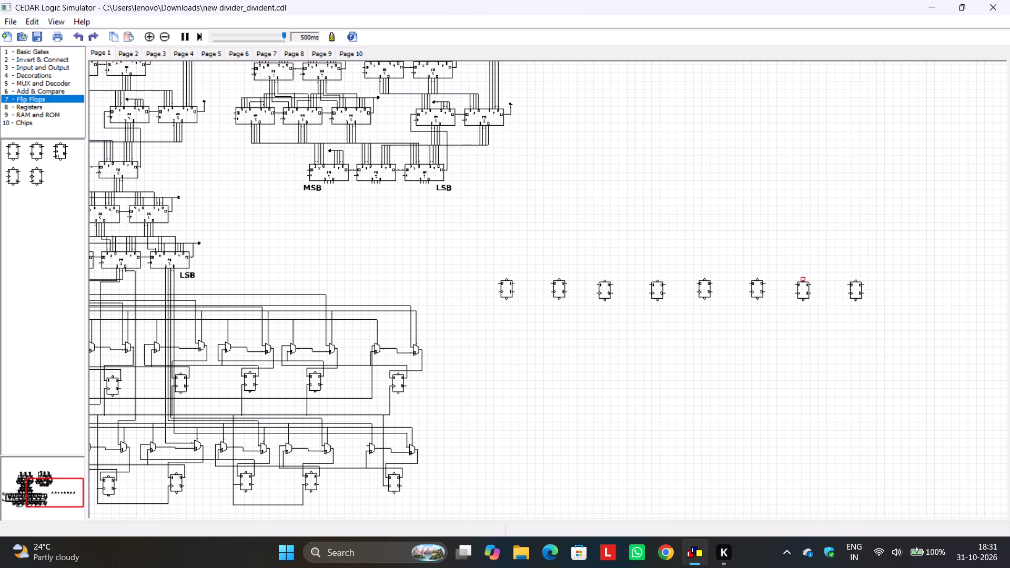
Duplicate the row's last two flip-flops and place the copies at its far end to make ten.
drag(791, 265, 881, 311)
key(ctrl+c)
key(ctrl+v)
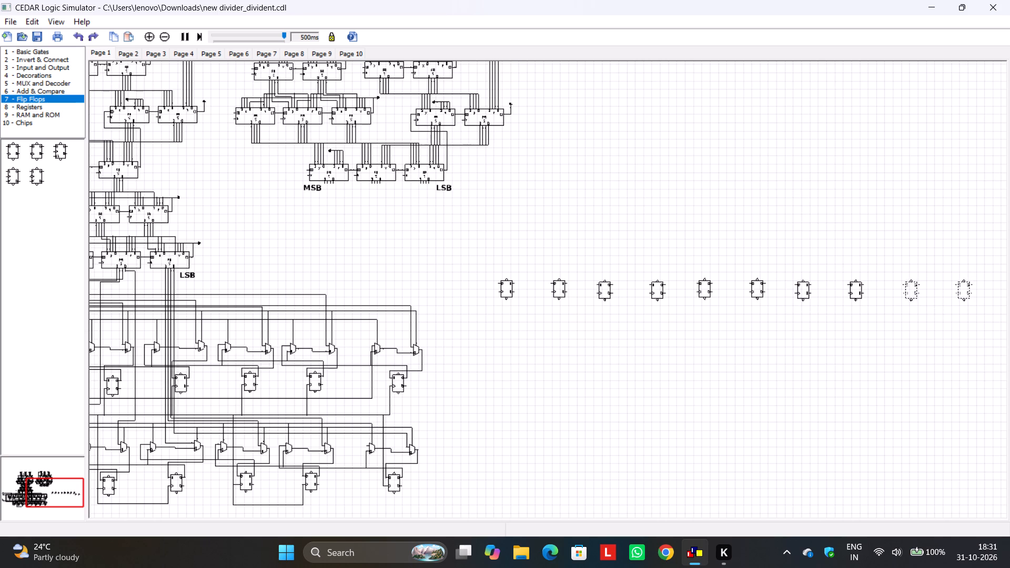
click(912, 290)
click(977, 345)
middle_drag(984, 373, 911, 373)
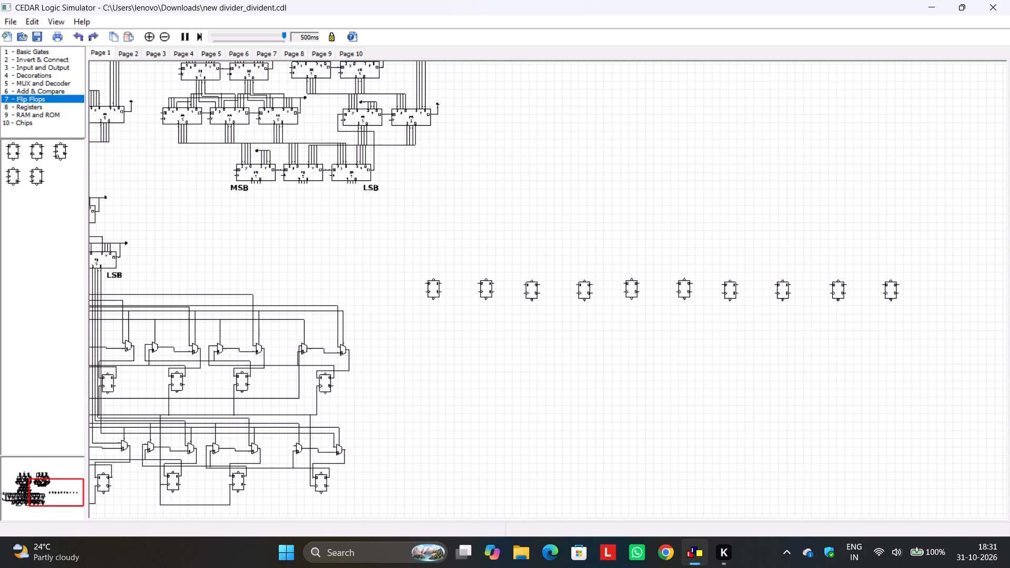
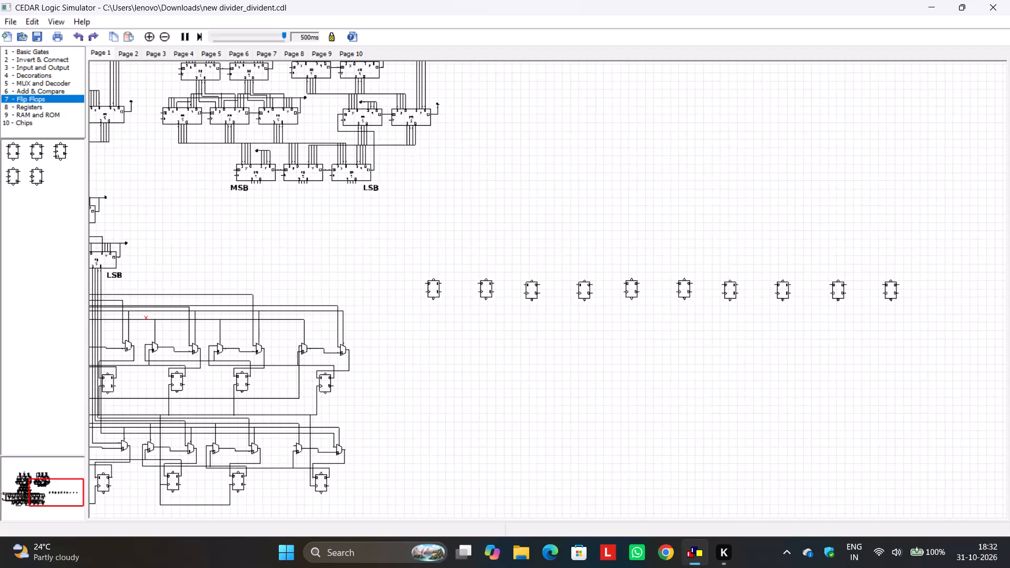
Place three four-bit adder blocks in a row below the new row of ten flip-flops.
click(48, 90)
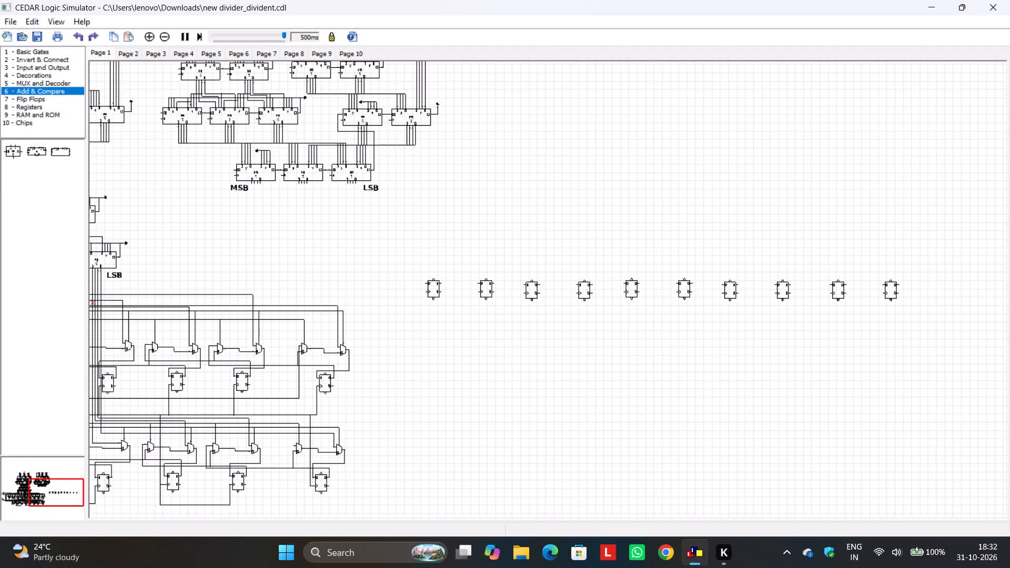
drag(34, 148, 489, 354)
drag(489, 354, 498, 353)
click(598, 358)
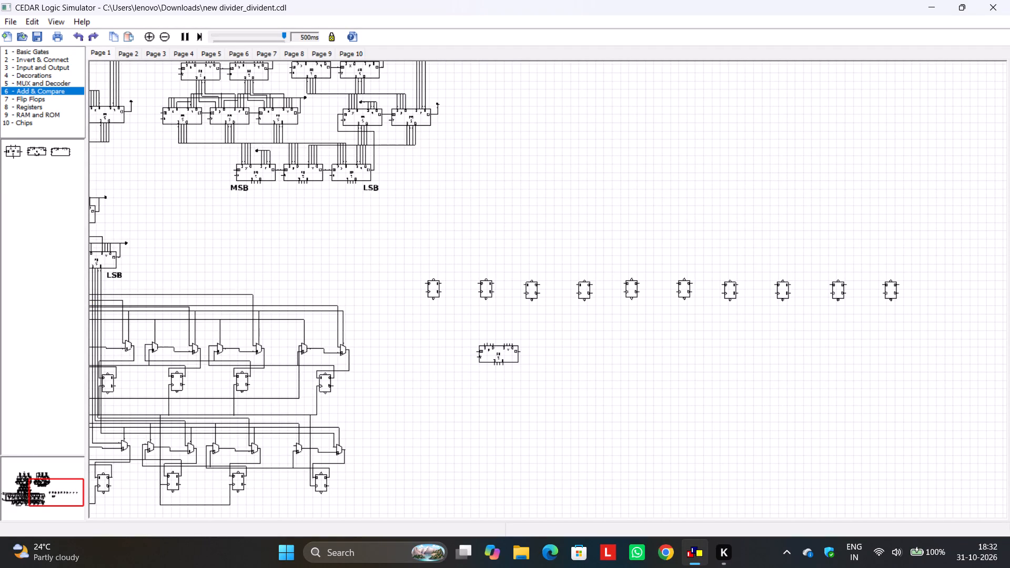
drag(38, 151, 590, 360)
drag(590, 360, 584, 357)
click(641, 395)
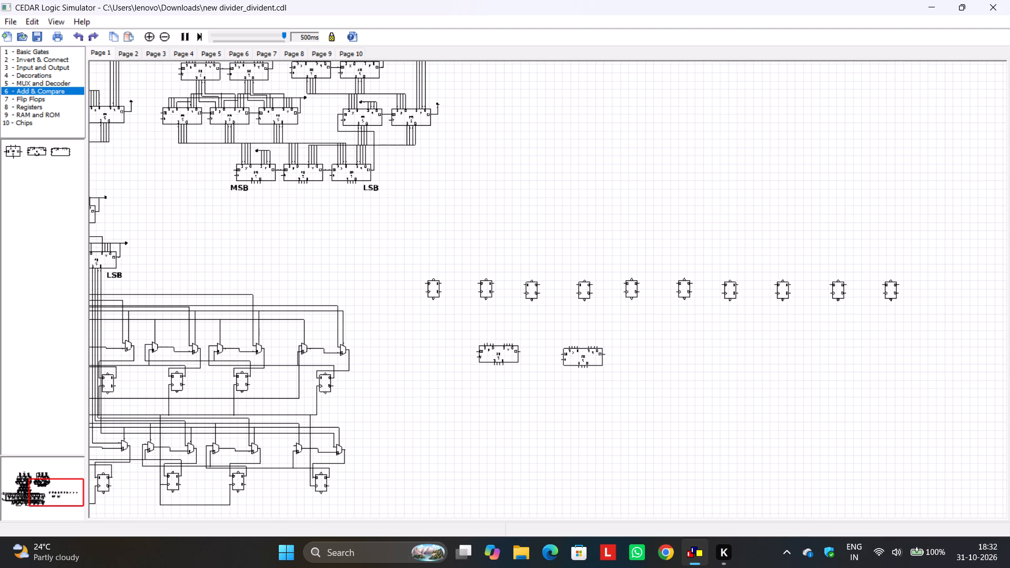
drag(39, 153, 674, 358)
drag(674, 358, 708, 351)
click(730, 397)
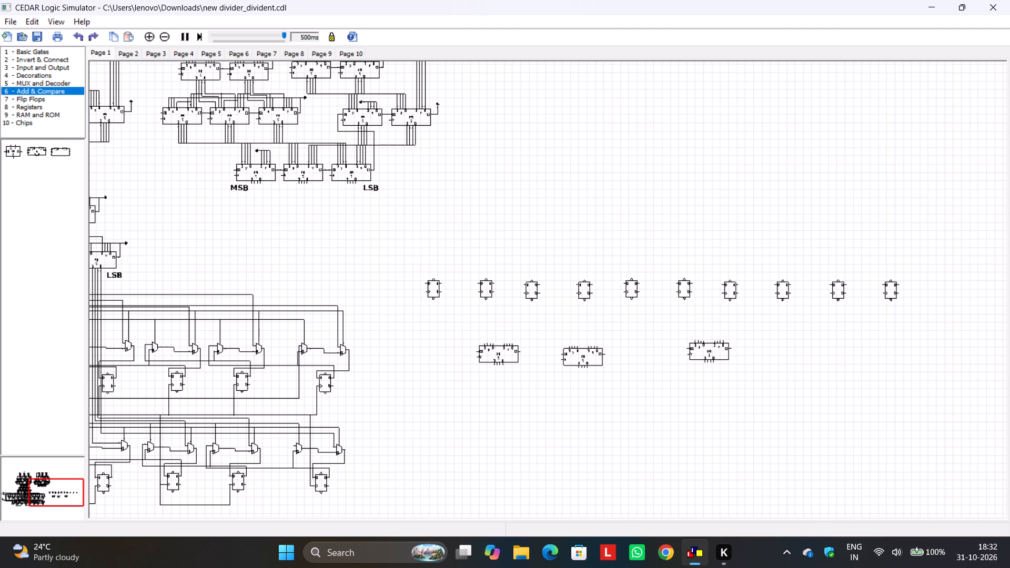
Reposition the three new adders slightly lower, roughly level with each other and spaced apart for wiring.
scroll(659, 400, up, 1)
middle_drag(671, 411, 622, 268)
drag(435, 230, 439, 247)
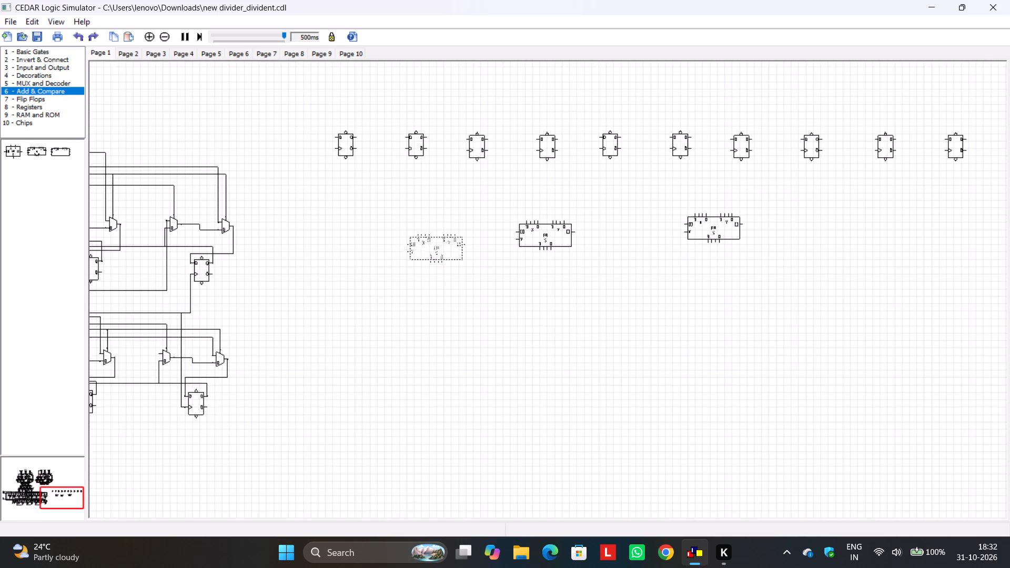
drag(439, 247, 441, 248)
drag(555, 235, 592, 249)
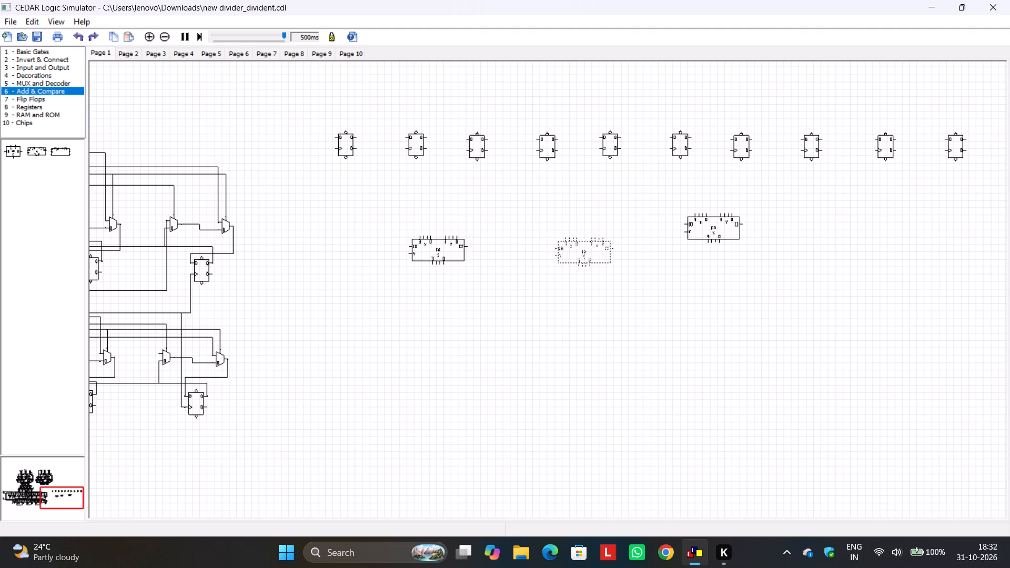
drag(592, 249, 593, 247)
click(654, 291)
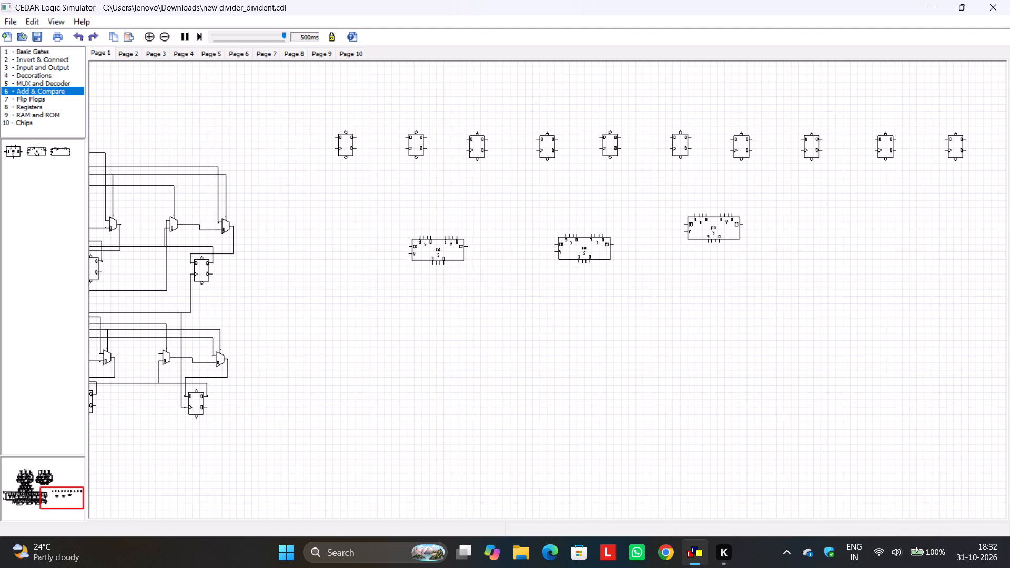
drag(717, 223, 735, 243)
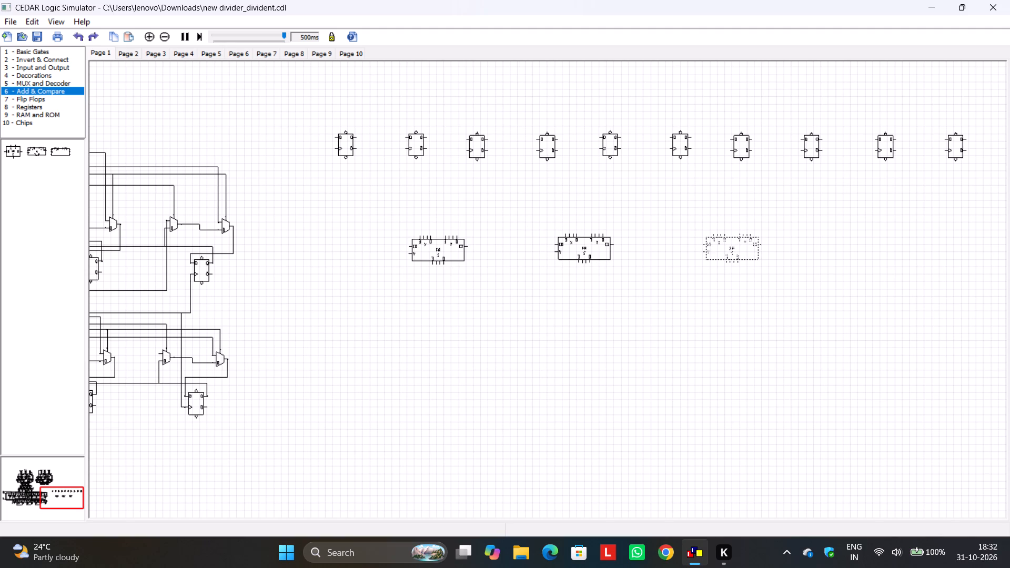
click(777, 298)
drag(579, 248, 578, 248)
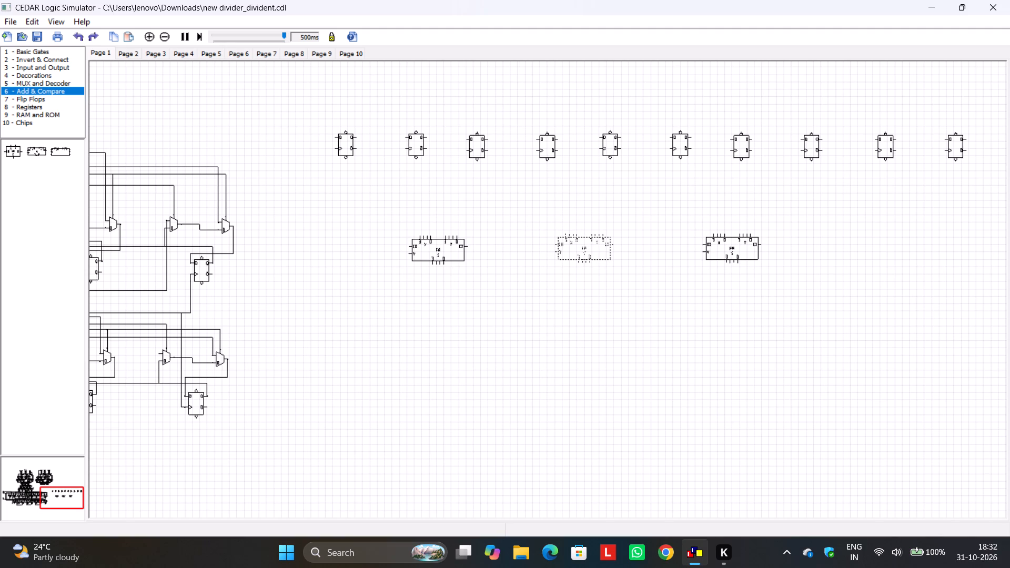
drag(578, 248, 569, 248)
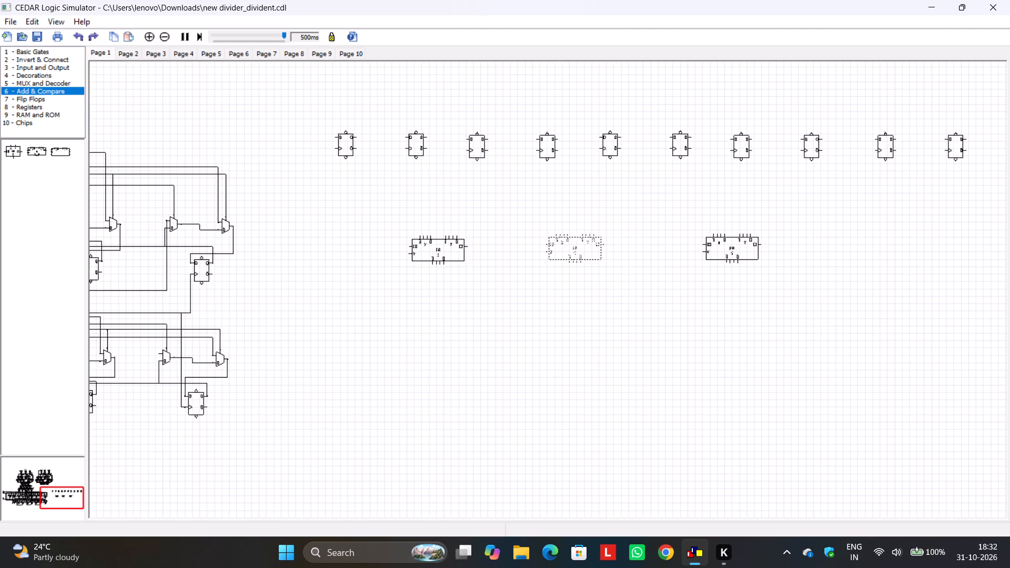
click(608, 281)
Chain the three adders by wiring their facing carry pins, and align the second and third adders so both wires run straight.
drag(469, 245, 546, 244)
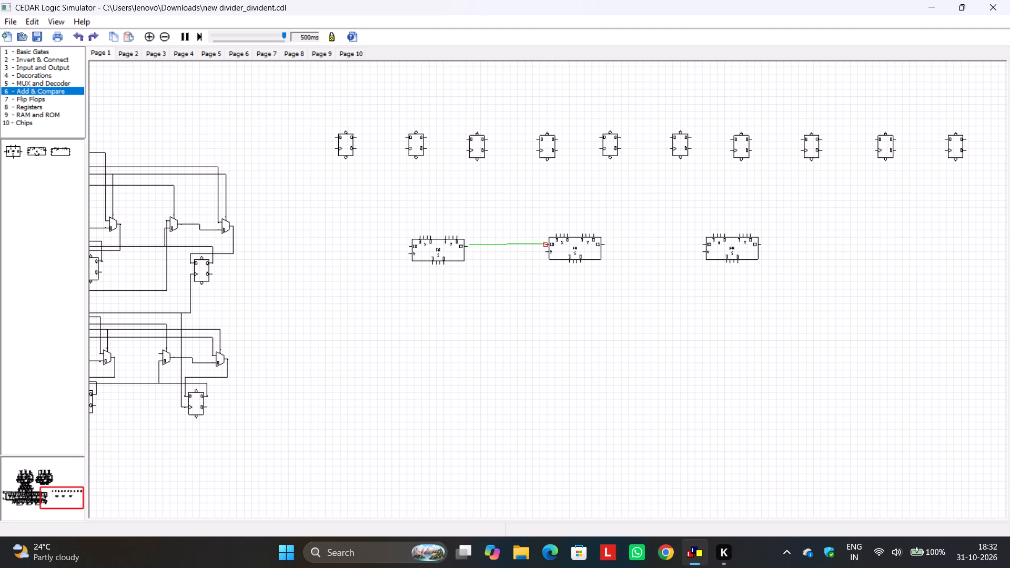
drag(546, 244, 543, 245)
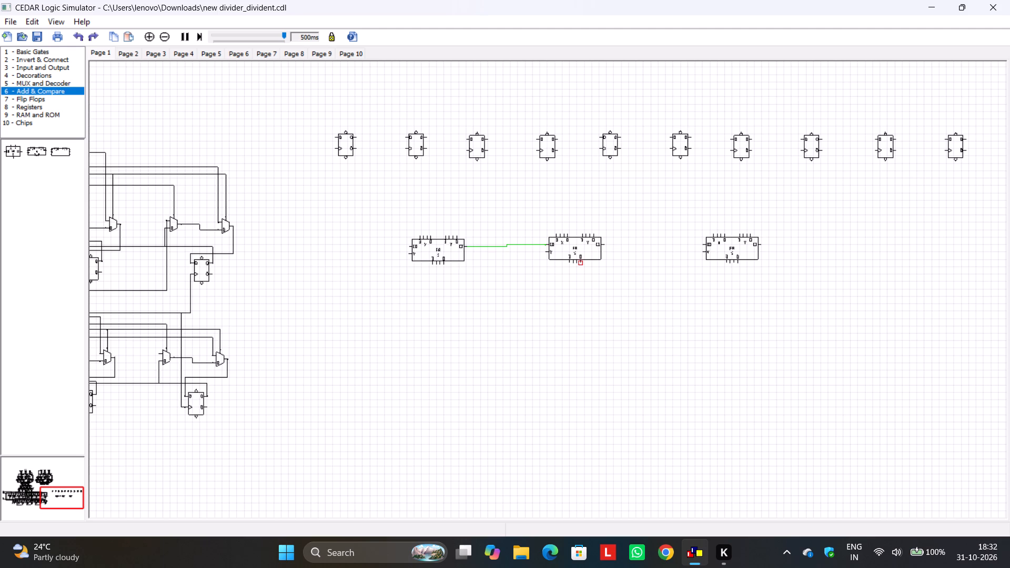
click(575, 247)
click(610, 286)
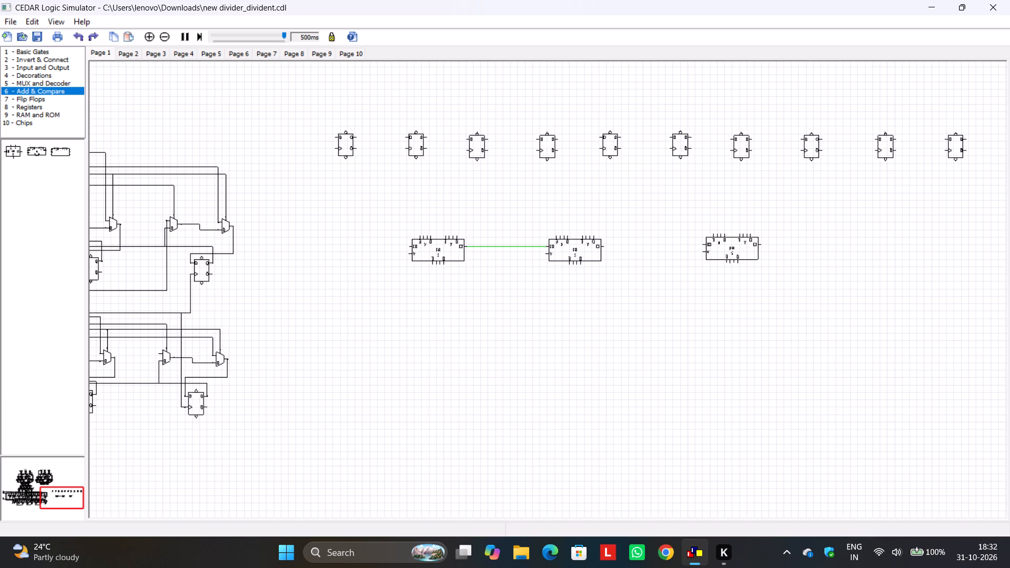
drag(701, 242, 605, 247)
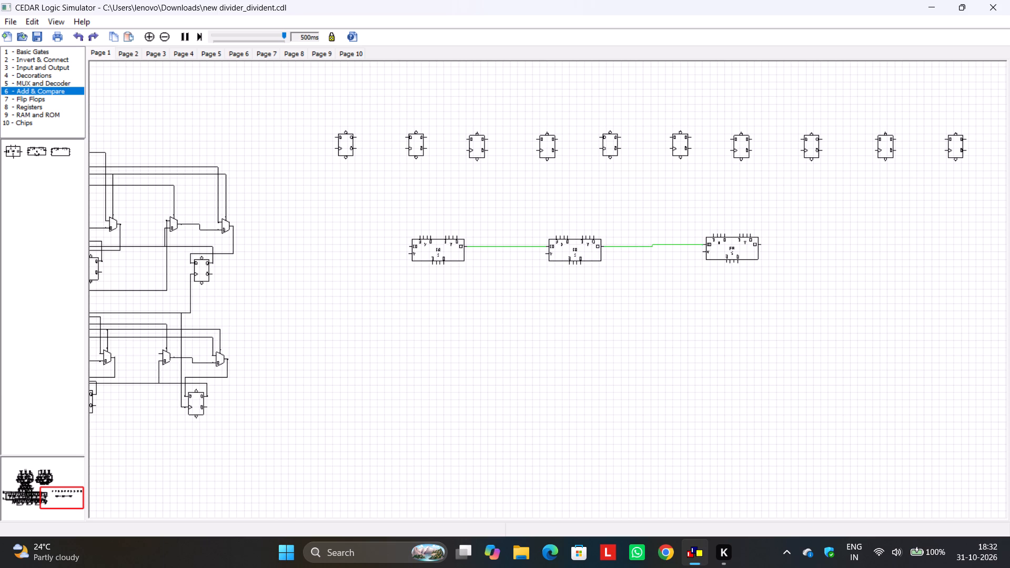
click(738, 246)
click(767, 297)
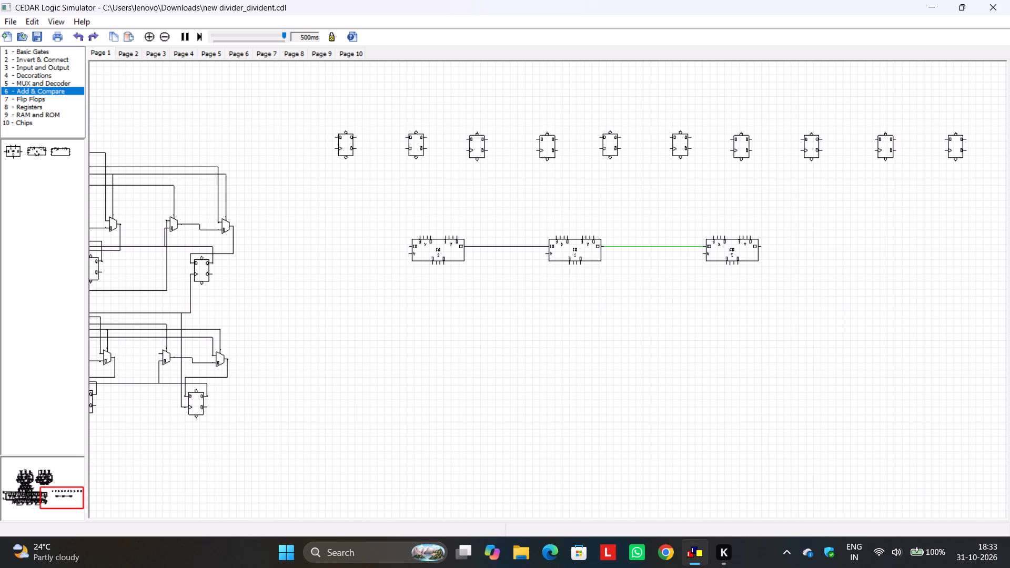
Relocate the wired three-adder chain further below the flip-flop row by copying it, deleting the original and placing the copy.
drag(380, 201, 783, 315)
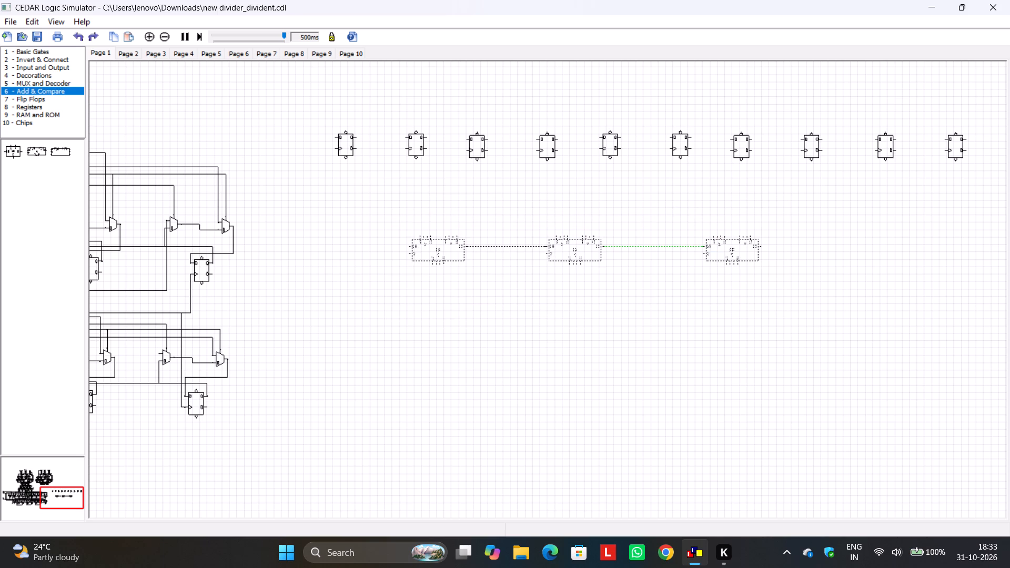
key(ctrl+c)
key(Delete)
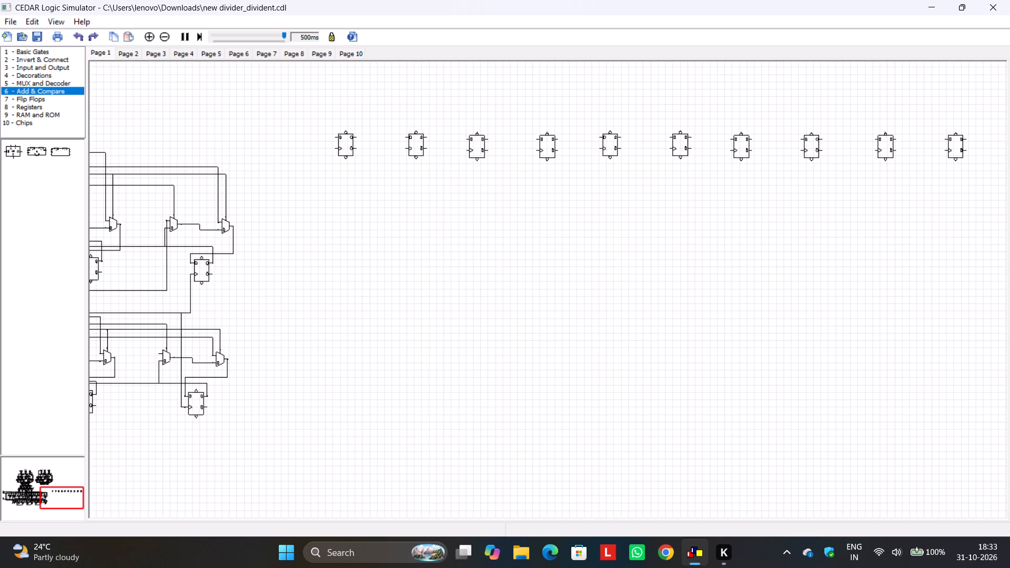
key(ctrl+v)
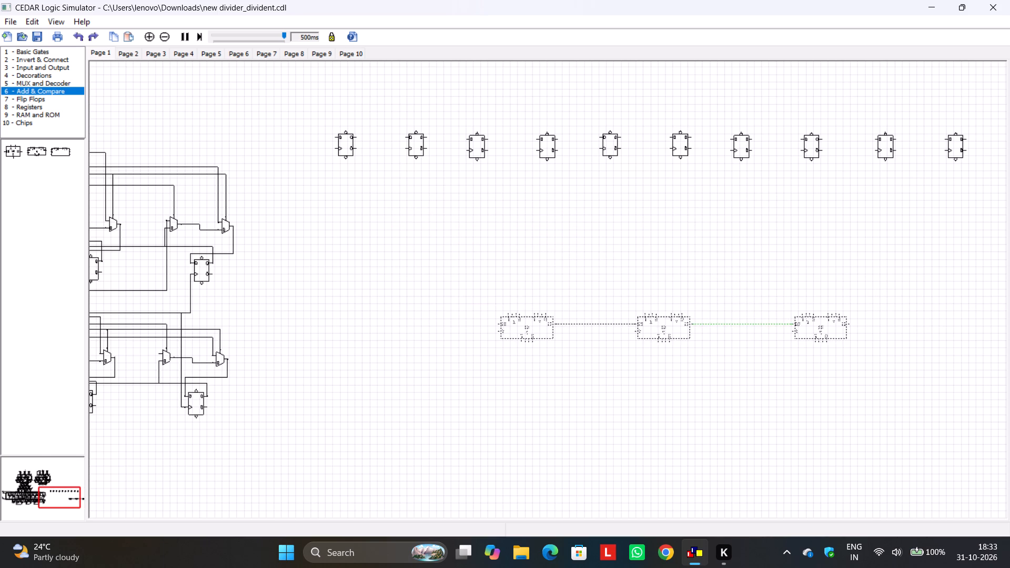
click(491, 310)
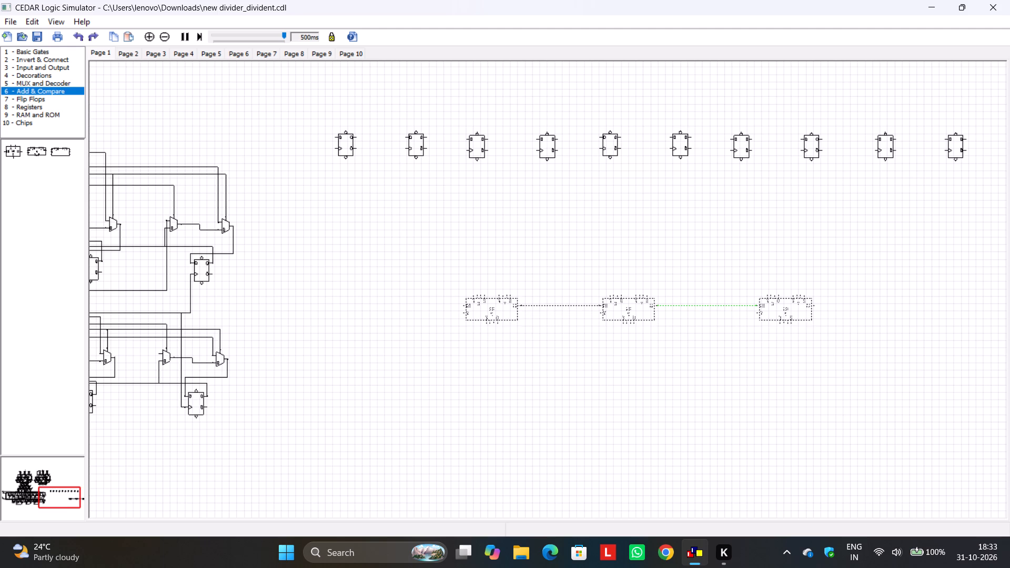
click(620, 378)
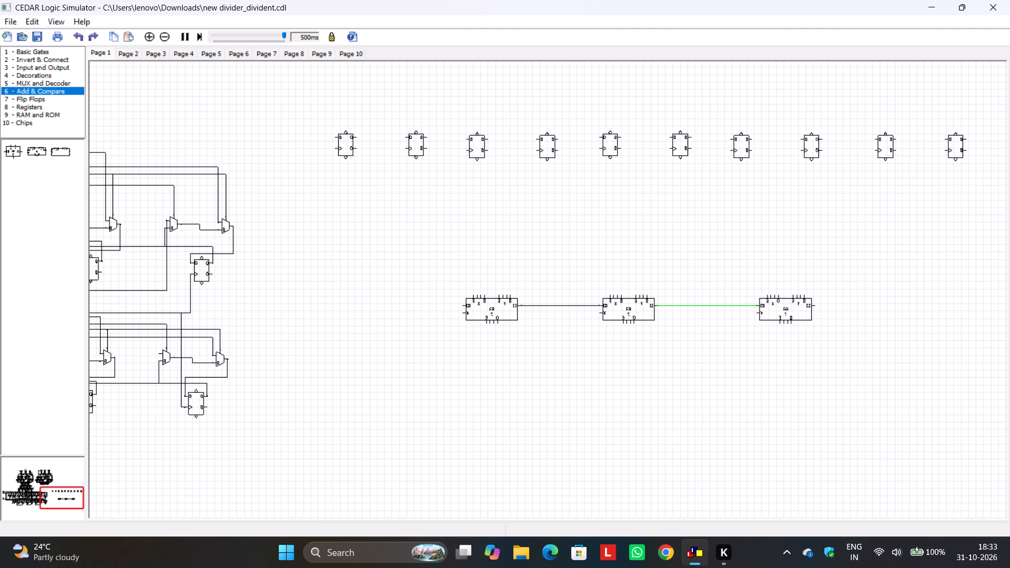
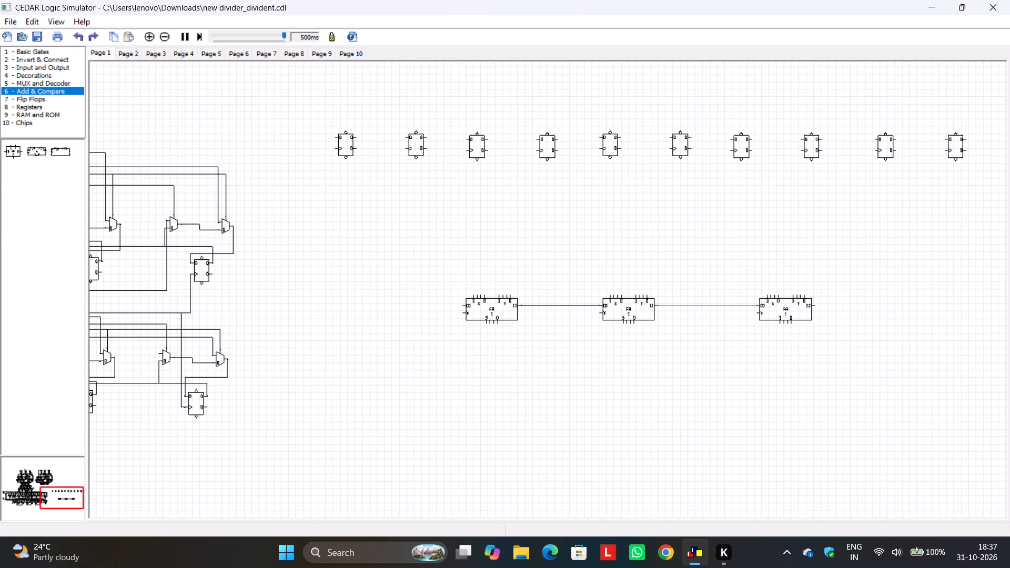
Place a two-input XOR gate above the third adder and rotate it so its output faces down.
click(38, 67)
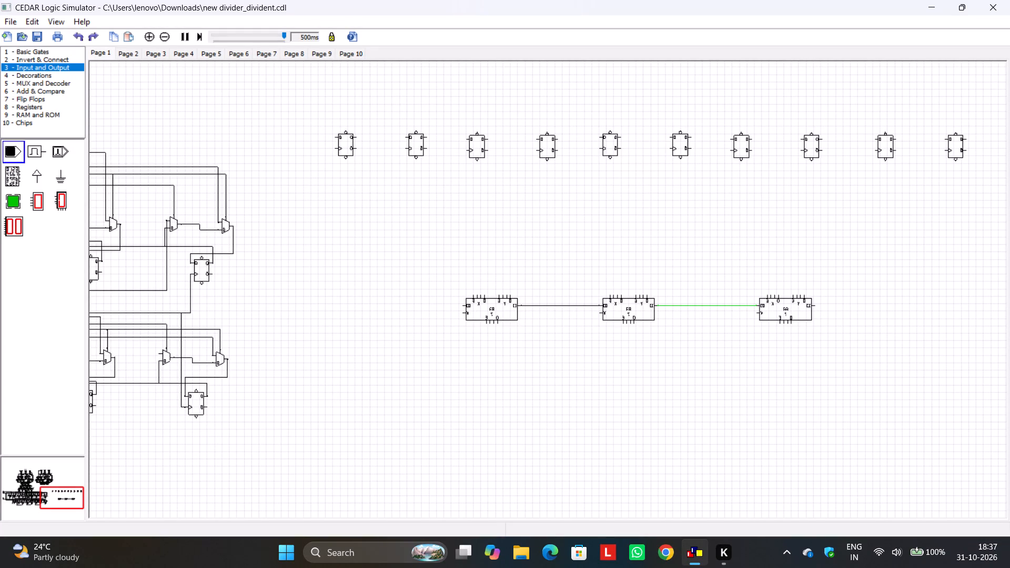
click(26, 54)
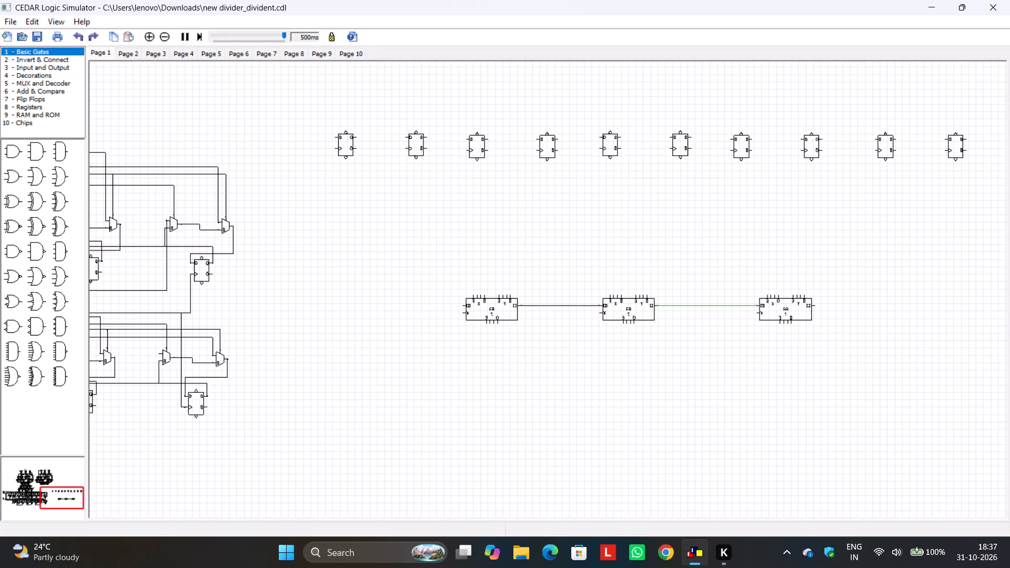
drag(17, 199, 782, 230)
drag(782, 230, 800, 231)
right_click(800, 231)
right_click(800, 231)
right_click(800, 231)
drag(800, 231, 823, 231)
Duplicate the downward-facing XOR gate into a side-by-side group of four above the third adder.
drag(802, 207, 859, 254)
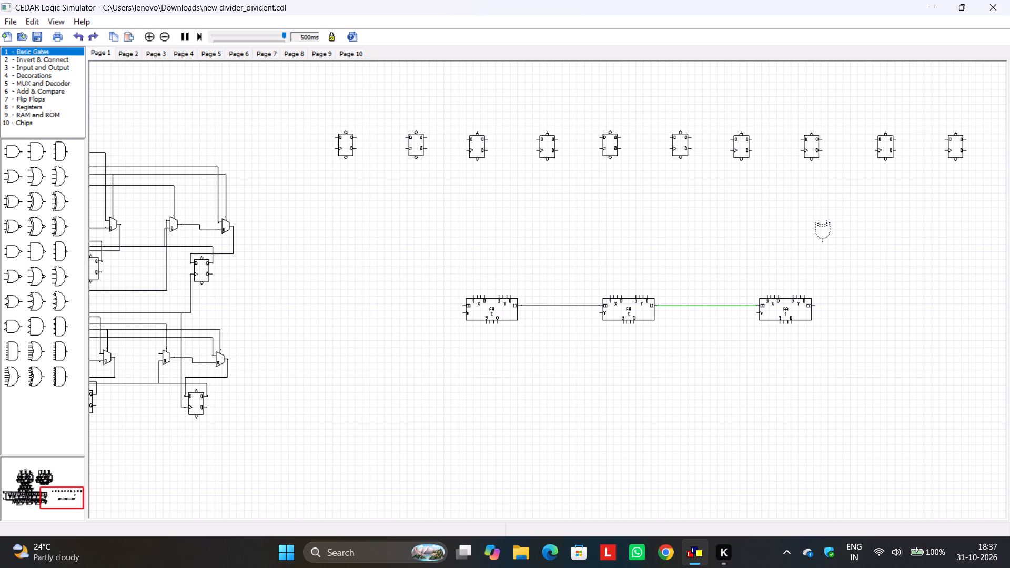
key(ctrl+c)
key(ctrl+v)
click(805, 229)
click(851, 264)
drag(779, 207, 857, 252)
key(ctrl+c)
key(ctrl+v)
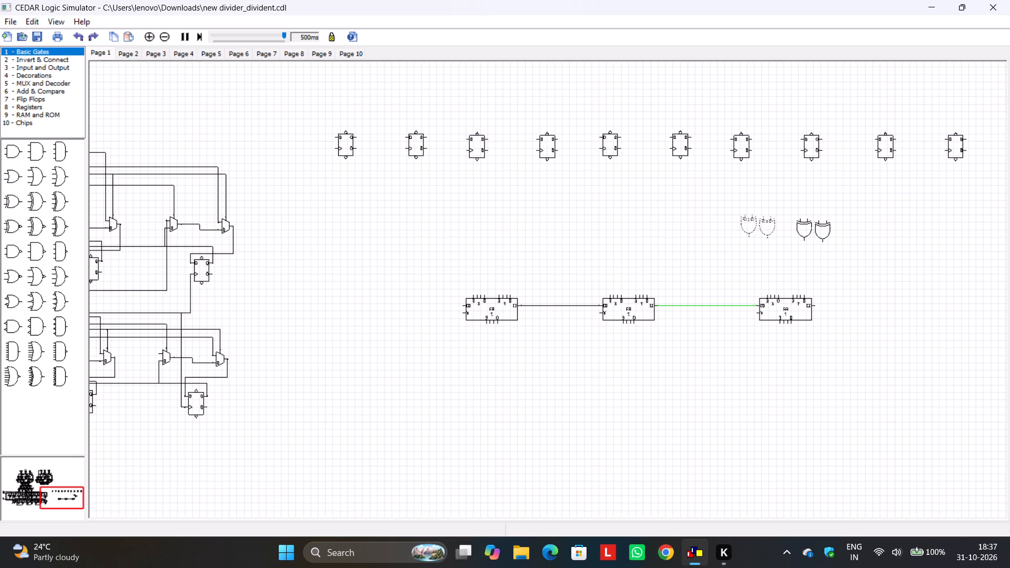
click(784, 229)
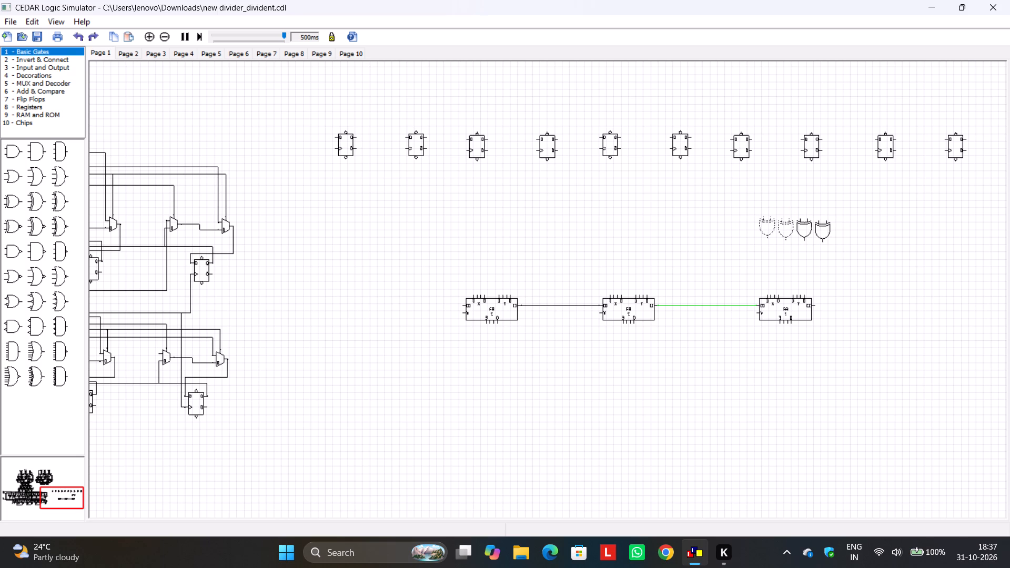
click(909, 249)
Copy the group of four XOR gates above the second adder and above the first adder.
drag(725, 199, 890, 273)
key(ctrl+c)
key(ctrl+v)
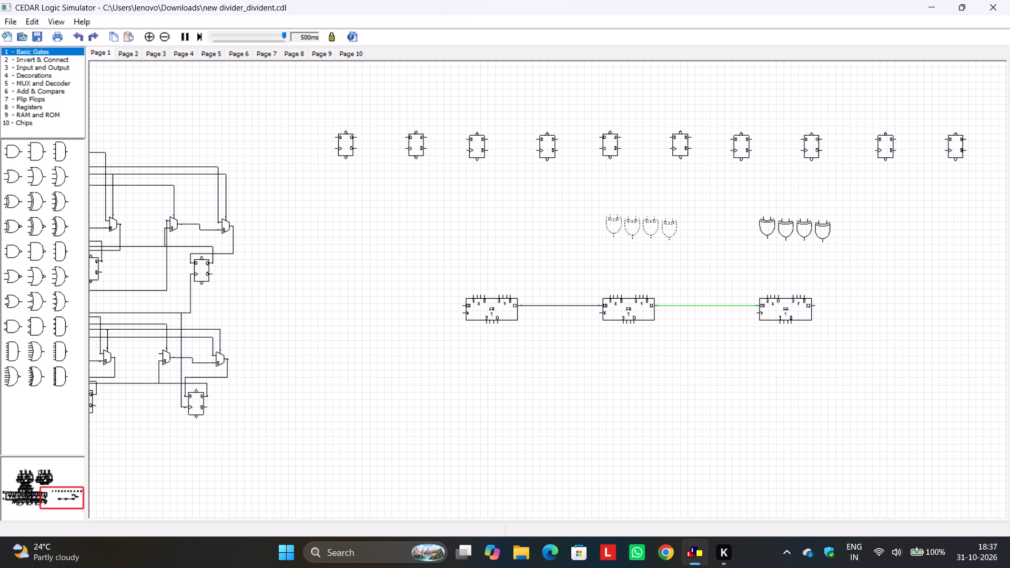
click(669, 230)
click(685, 248)
key(ctrl+v)
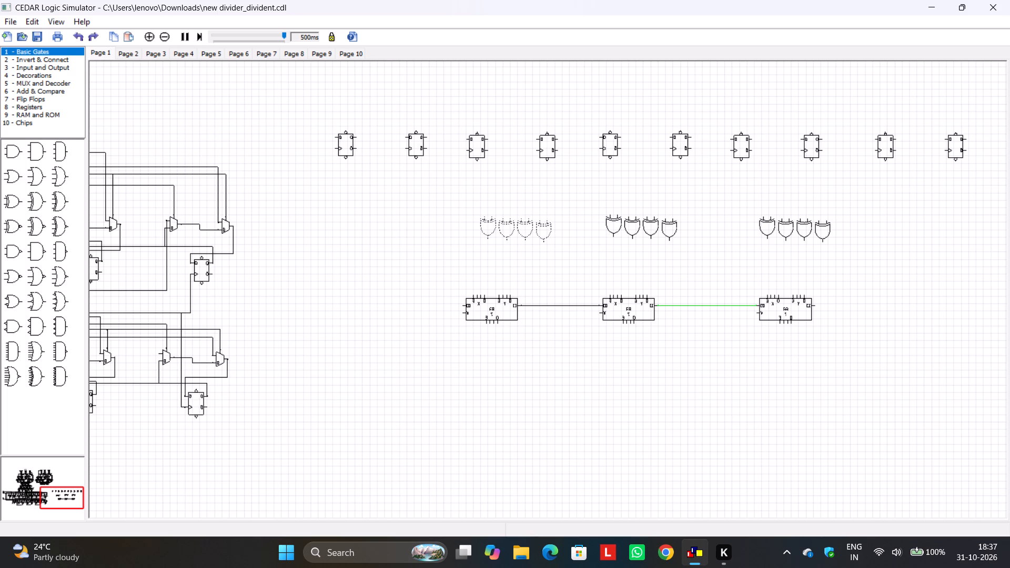
click(543, 230)
click(574, 250)
middle_drag(722, 279, 645, 280)
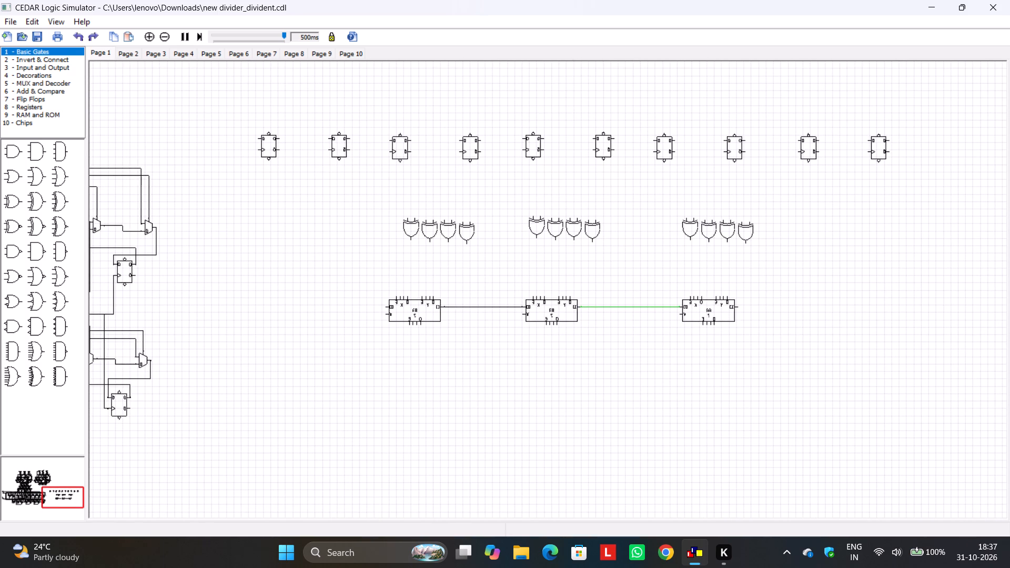
Replace the XOR groups above the first and second adders with pasted copies placed closer to the adders.
drag(368, 189, 510, 265)
key(Delete)
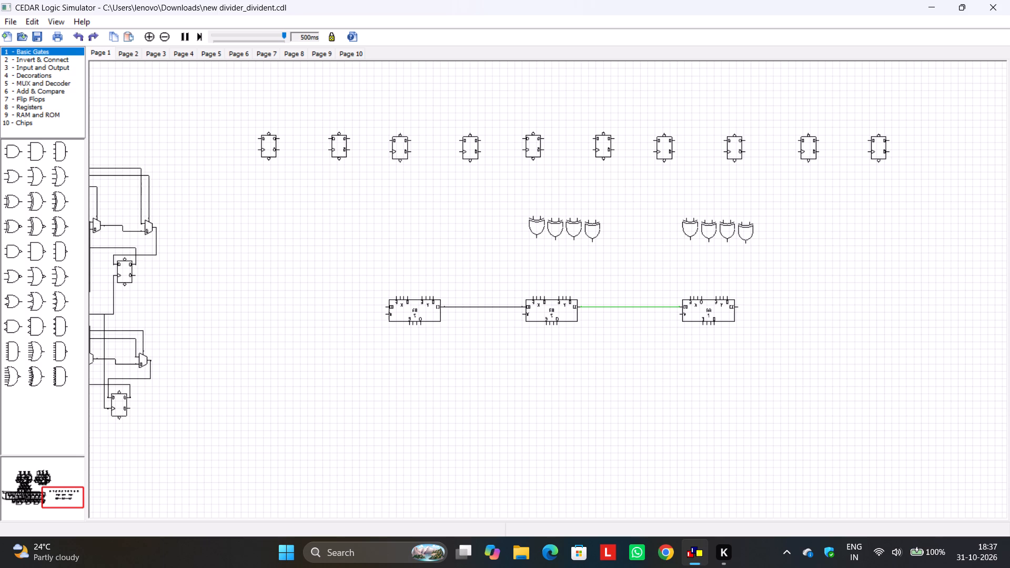
key(ctrl+v)
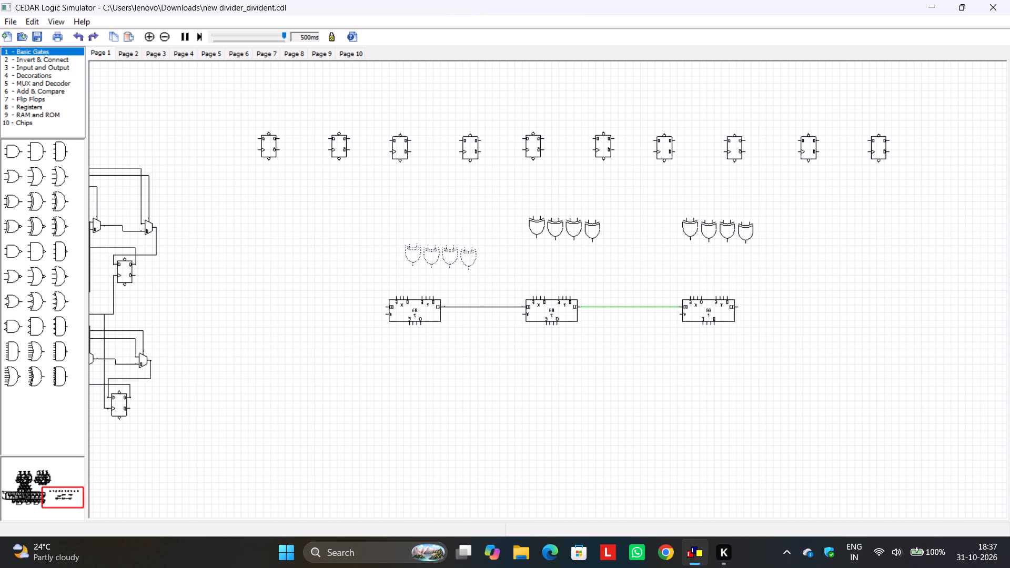
click(468, 257)
click(512, 268)
drag(518, 202, 600, 251)
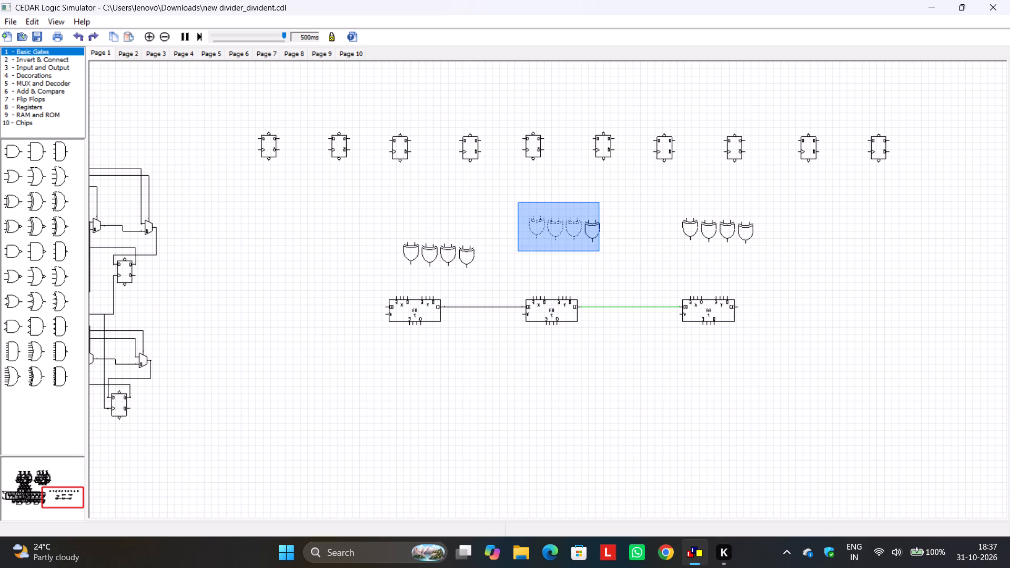
drag(600, 251, 603, 252)
key(Delete)
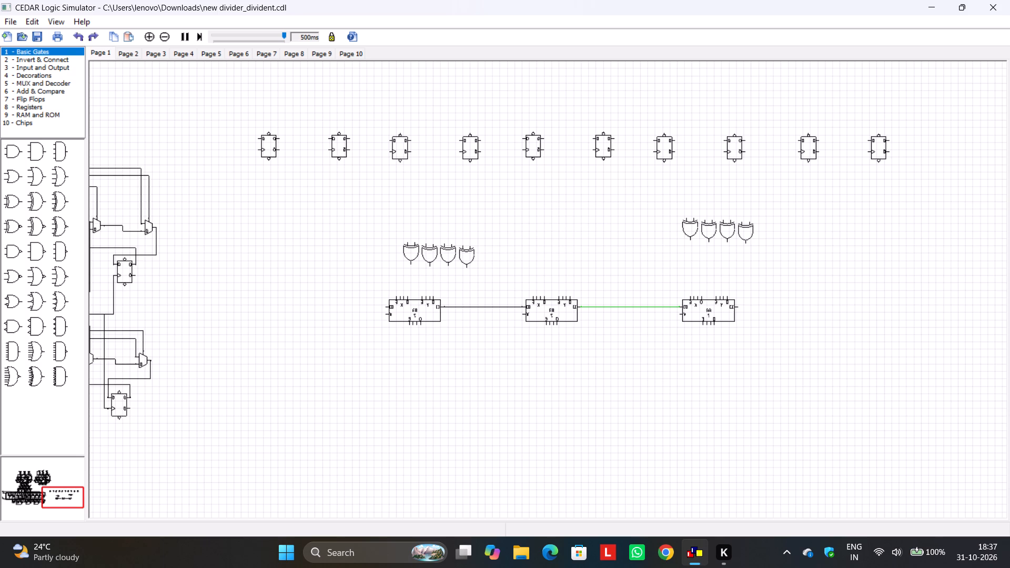
key(ctrl+v)
click(612, 254)
click(648, 272)
Level the individual XOR gates within the first and second groups so each group forms a straight row.
scroll(559, 272, up, 1)
click(369, 241)
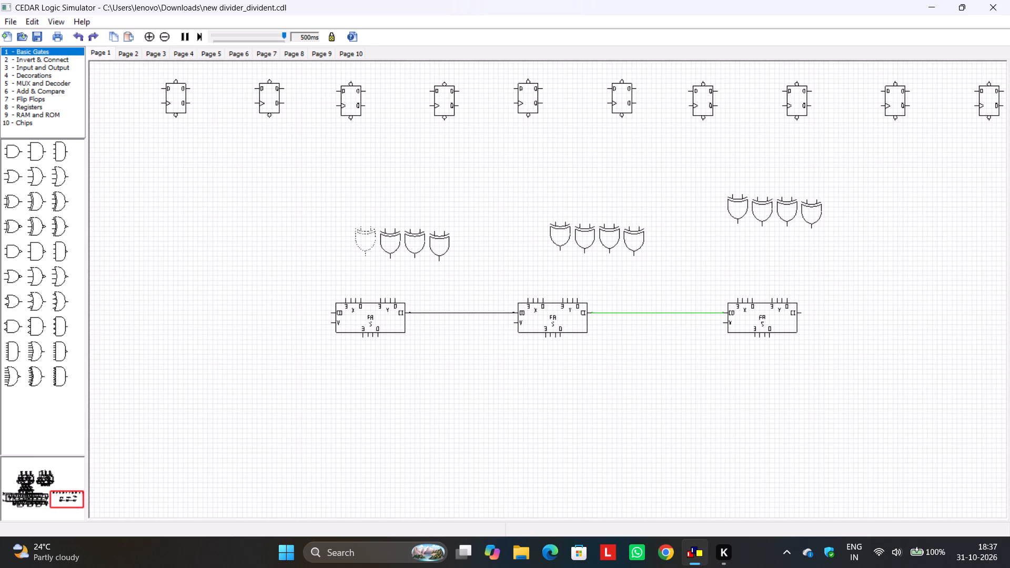
click(417, 243)
click(440, 245)
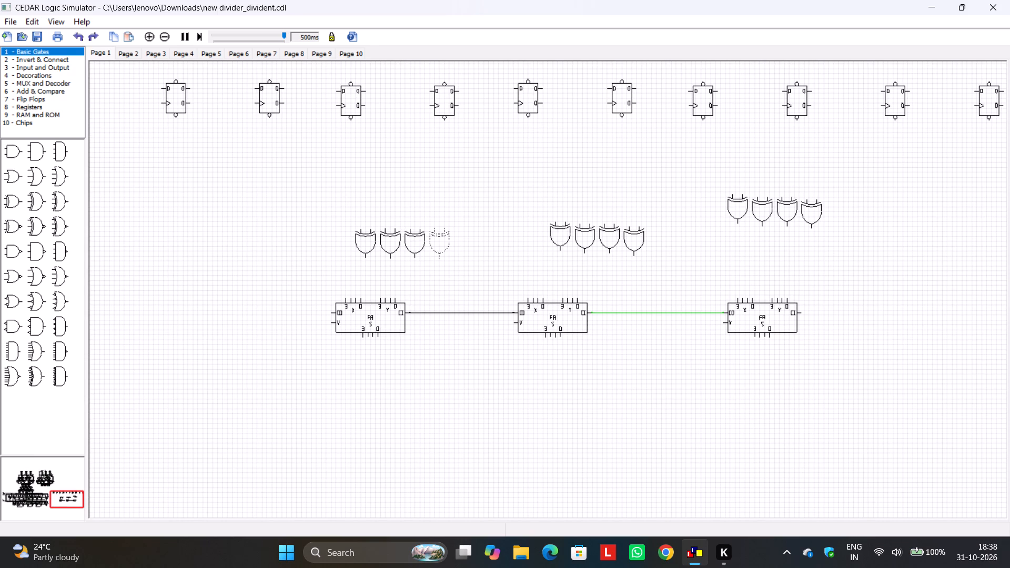
click(488, 252)
click(560, 236)
drag(633, 240, 634, 234)
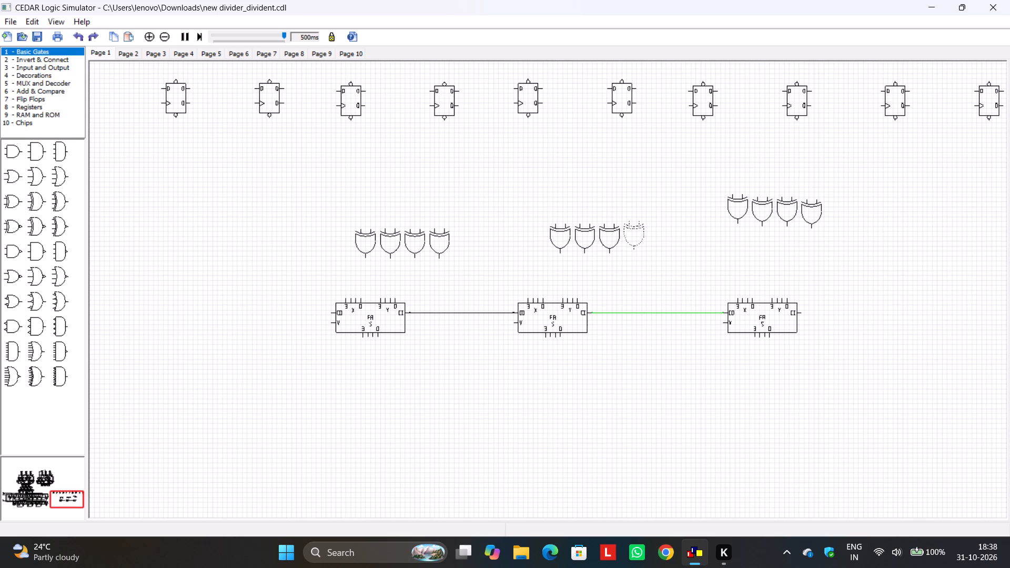
click(633, 235)
click(675, 235)
Replace the uneven XOR group above the third adder with a copy of the second group, level with it.
drag(706, 169, 859, 240)
key(Delete)
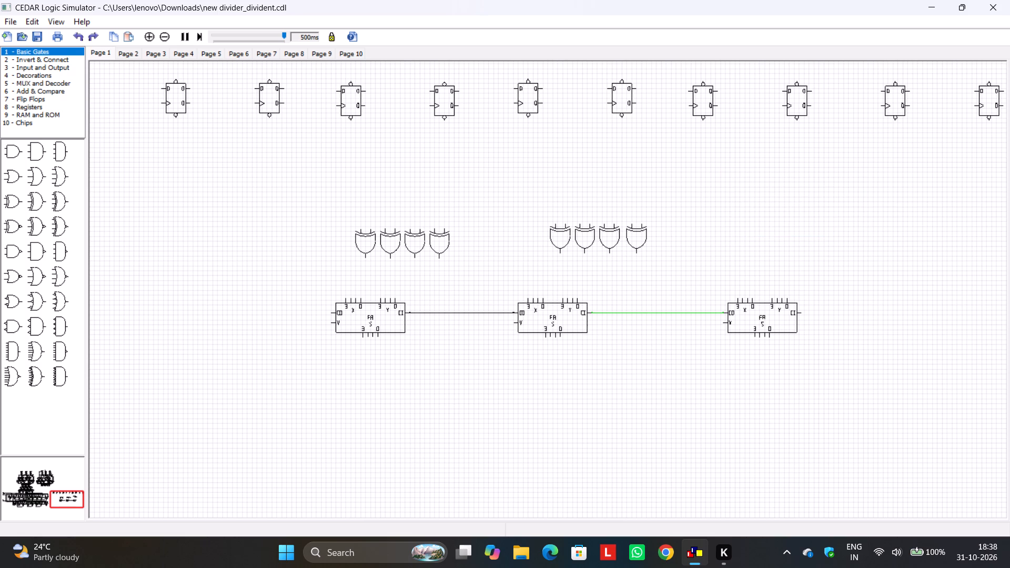
drag(521, 202, 742, 271)
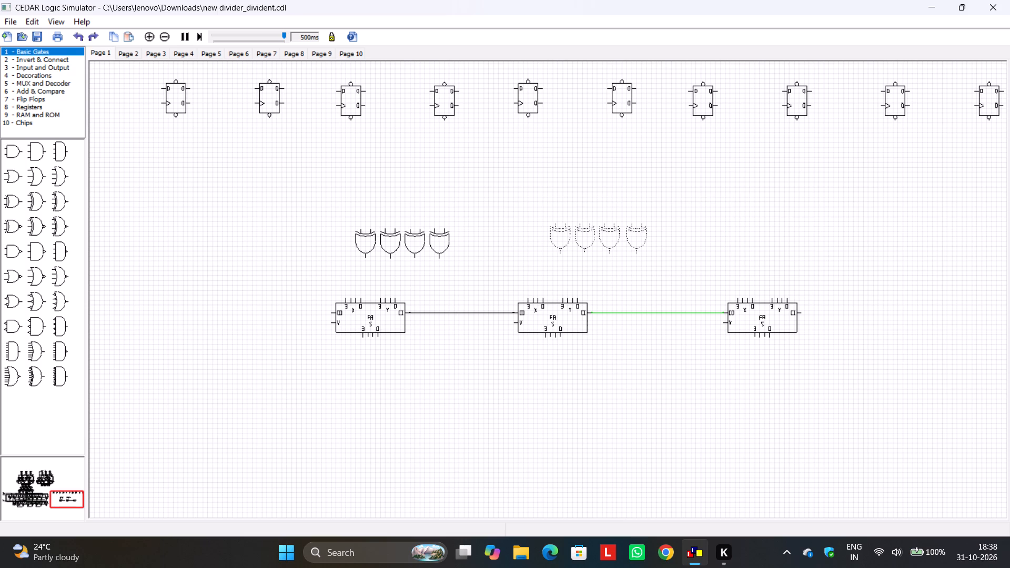
key(ctrl+c)
key(ctrl+v)
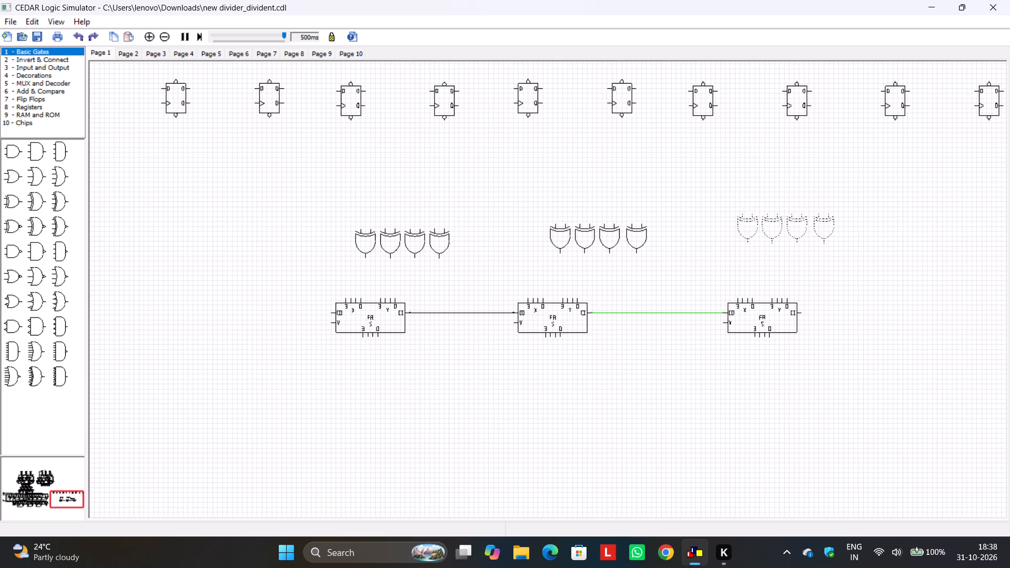
click(832, 237)
click(897, 265)
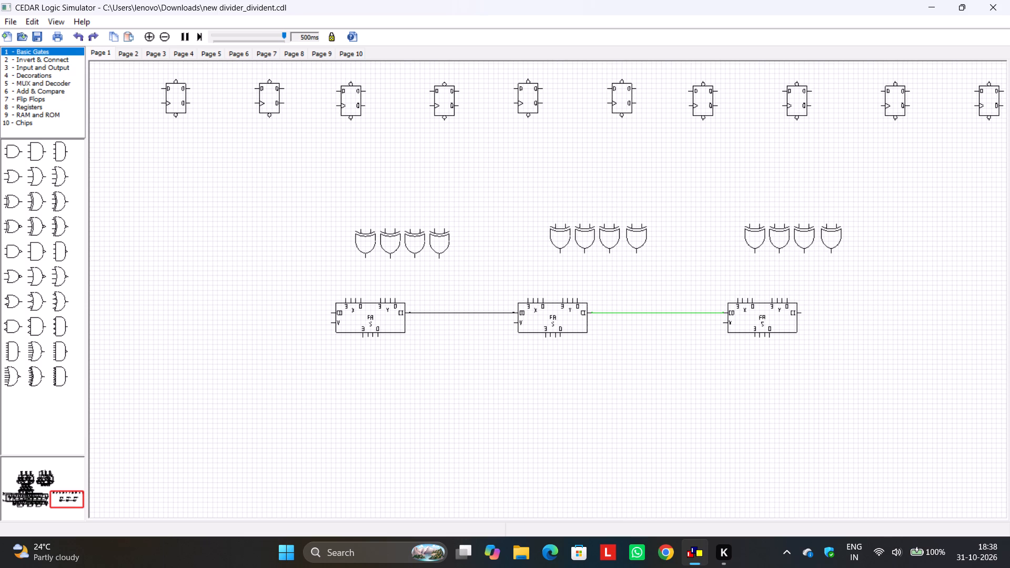
Add an input toggle beyond the third XOR group, rotate it to face the gates, and wire it to the third adder's carry-in.
click(34, 66)
drag(13, 149, 947, 213)
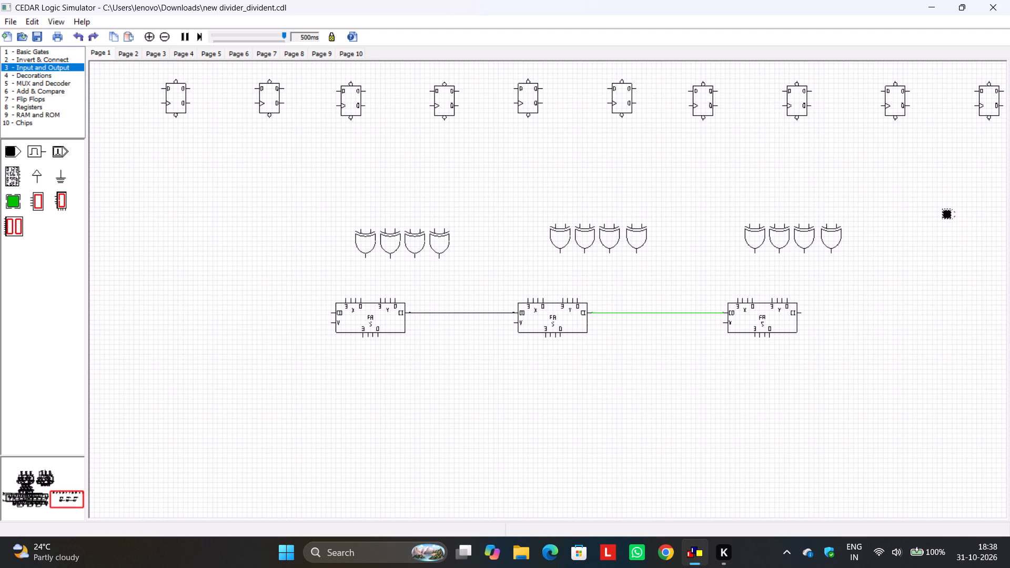
drag(947, 213, 922, 204)
right_click(922, 204)
right_click(922, 204)
drag(913, 203, 802, 313)
Delete the outermost XOR gate, the one farthest from the second group, from the group above the first adder.
click(362, 241)
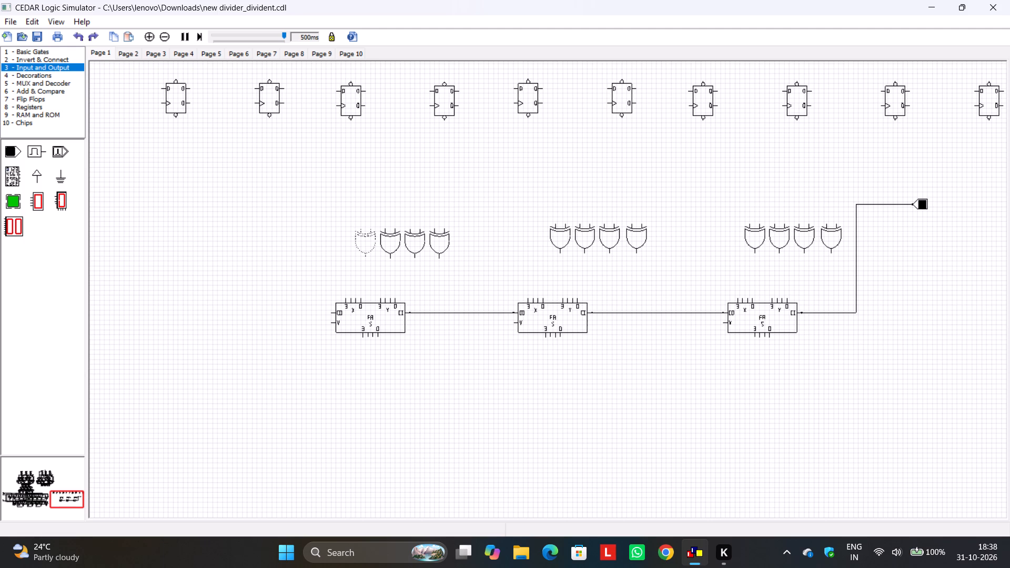
key(Delete)
Replace the three-gate XOR group with a copy of itself shifted to sit centred above the first adder.
drag(357, 212, 466, 277)
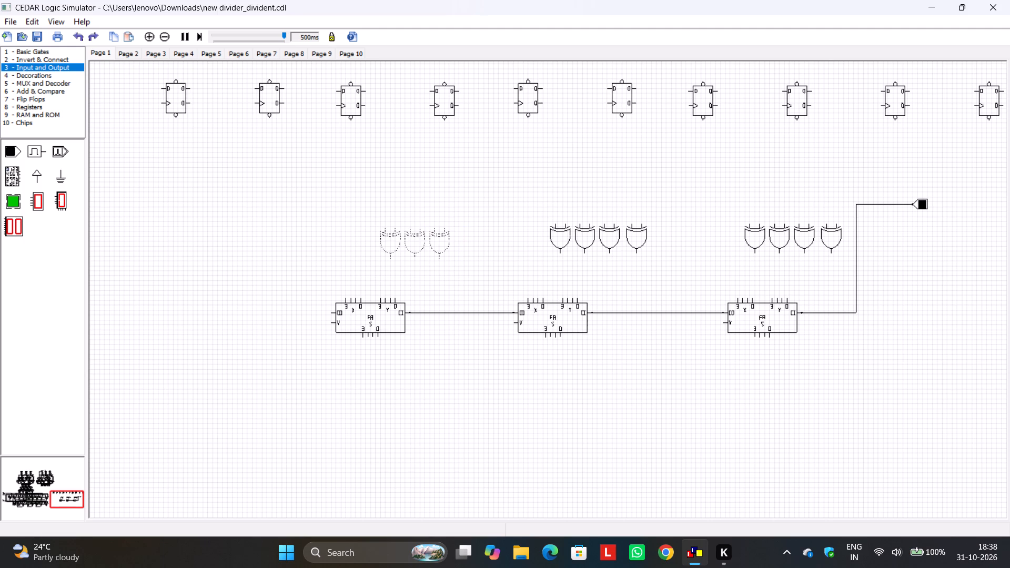
key(ctrl+c)
key(Delete)
key(ctrl+v)
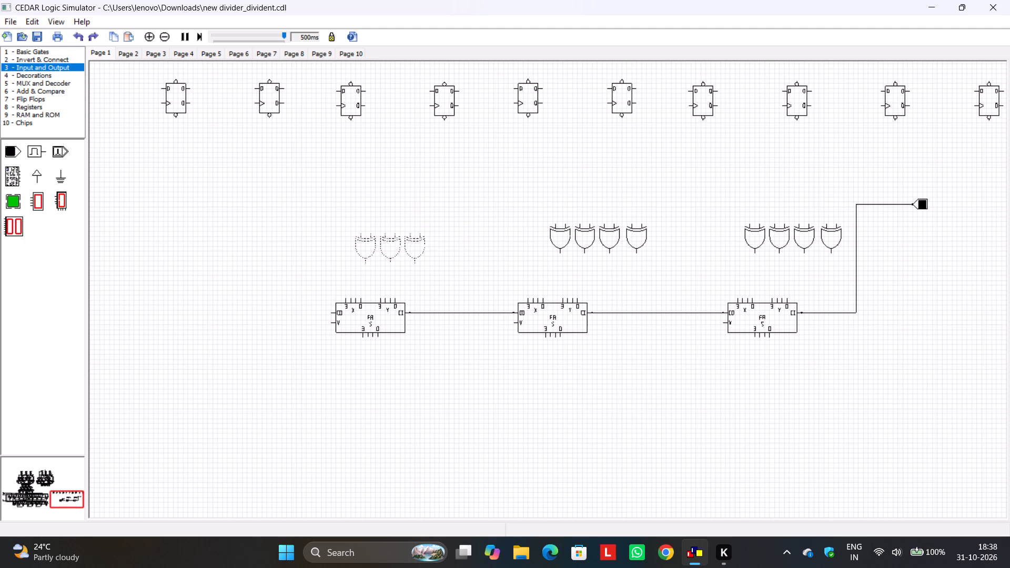
click(413, 244)
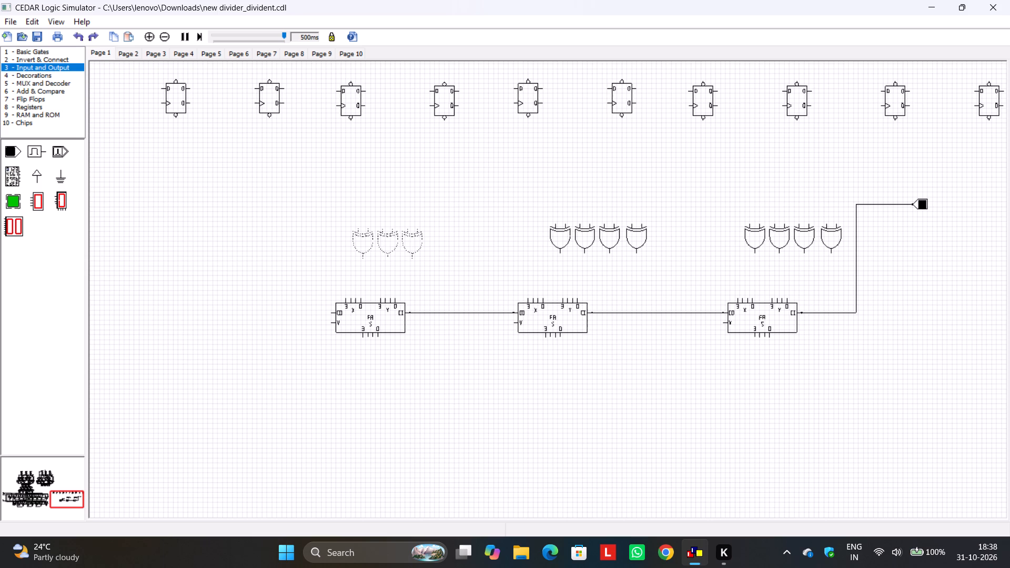
click(461, 265)
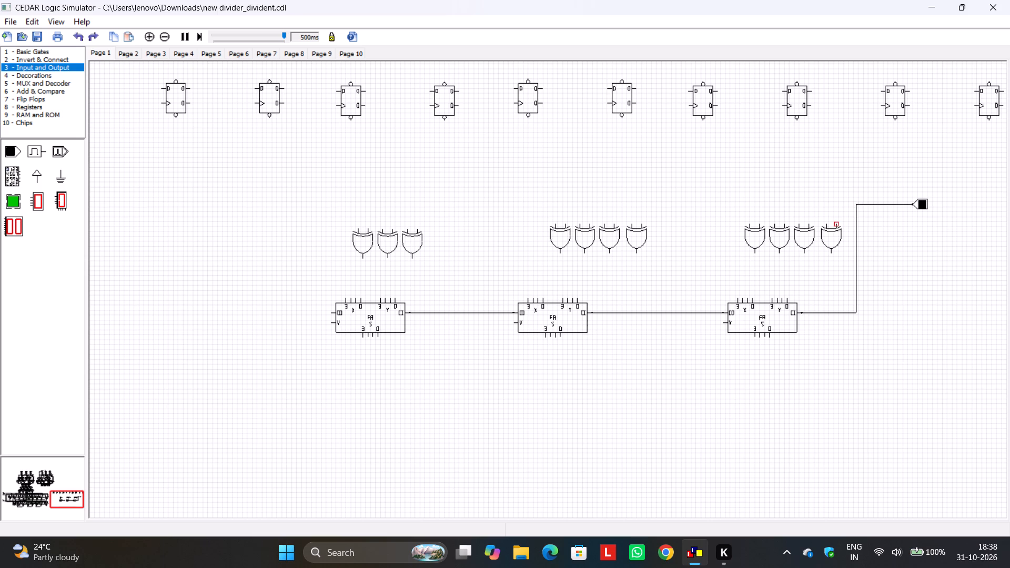
Wire the left input of each XOR gate in the third group to the toggle line and straighten the shared wire level with it.
drag(825, 224, 853, 202)
drag(853, 202, 854, 202)
drag(797, 225, 825, 223)
drag(776, 222, 797, 222)
drag(749, 222, 775, 222)
drag(848, 224, 846, 206)
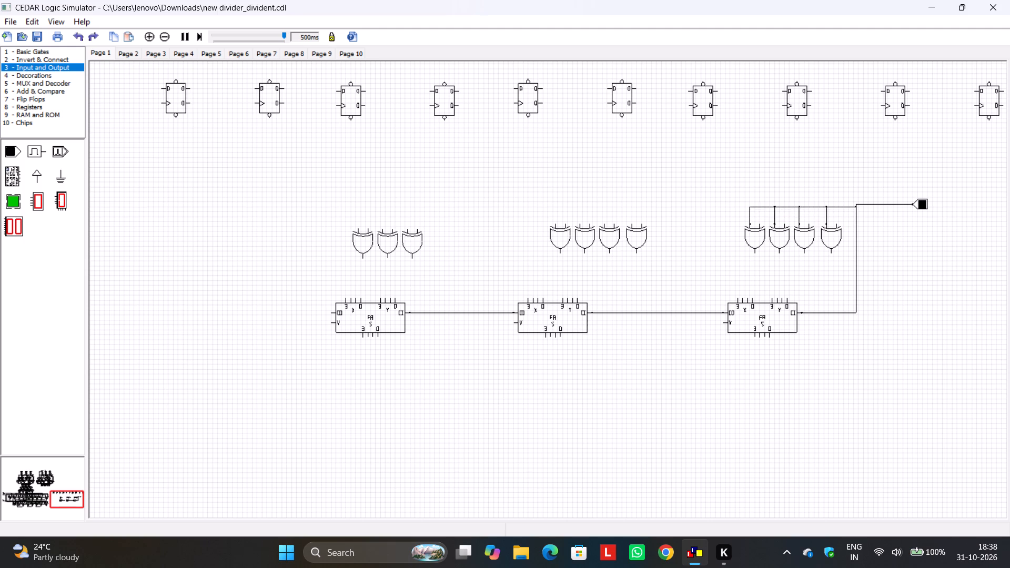
drag(846, 206, 846, 204)
click(831, 175)
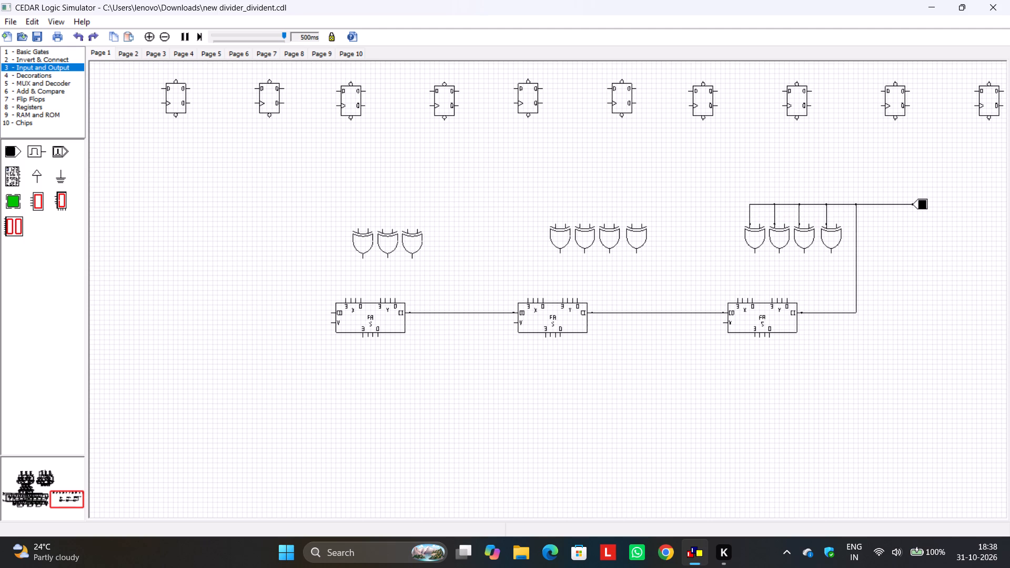
Wire the left inputs of the four XOR gates in the second group to the toggle line, aligning the shared wire with it.
drag(631, 221, 746, 222)
drag(746, 222, 747, 221)
drag(605, 221, 607, 221)
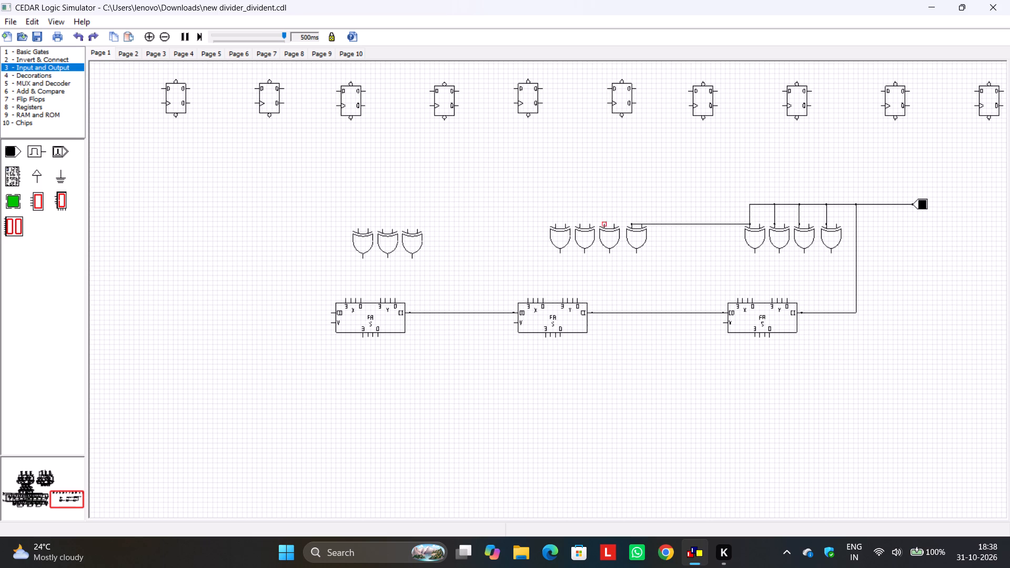
drag(607, 221, 630, 223)
drag(578, 222, 593, 222)
drag(593, 222, 603, 223)
drag(555, 225, 579, 223)
drag(652, 223, 659, 204)
click(681, 229)
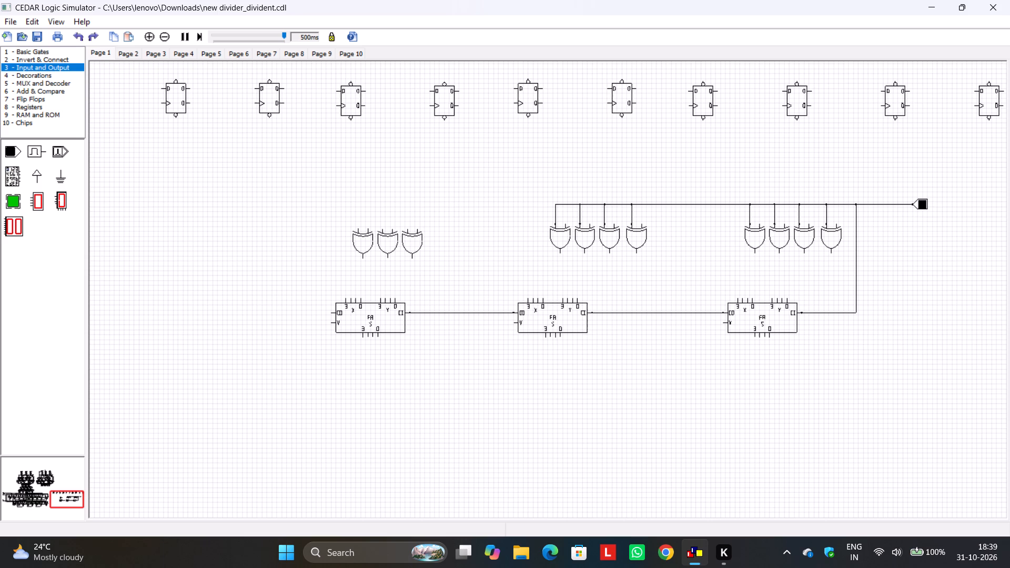
Wire the left inputs of the three XOR gates in the first group to the toggle line, aligning the shared wire with it.
drag(409, 227, 551, 232)
drag(551, 232, 558, 224)
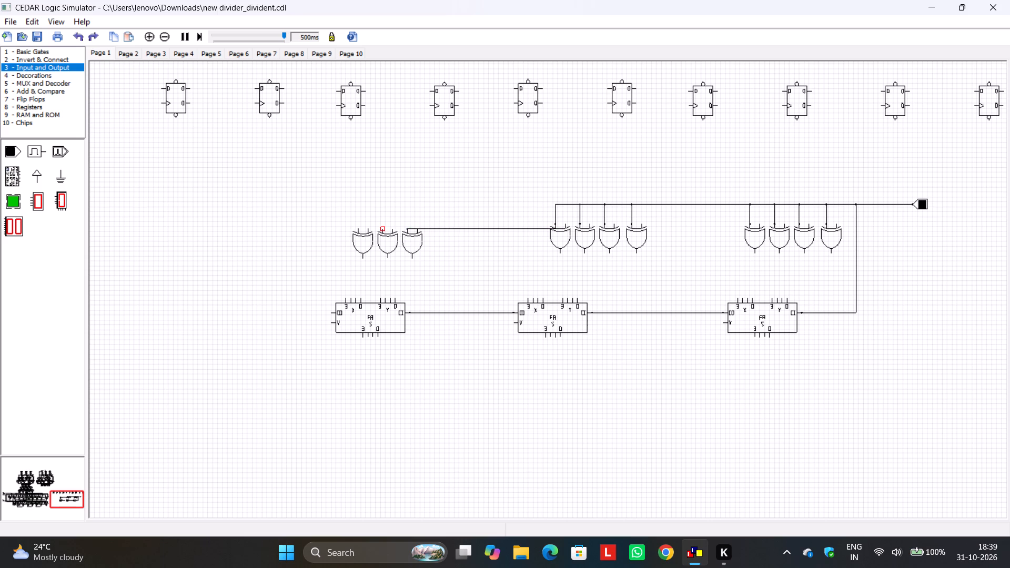
drag(382, 227, 406, 228)
drag(358, 229, 384, 229)
drag(445, 229, 467, 201)
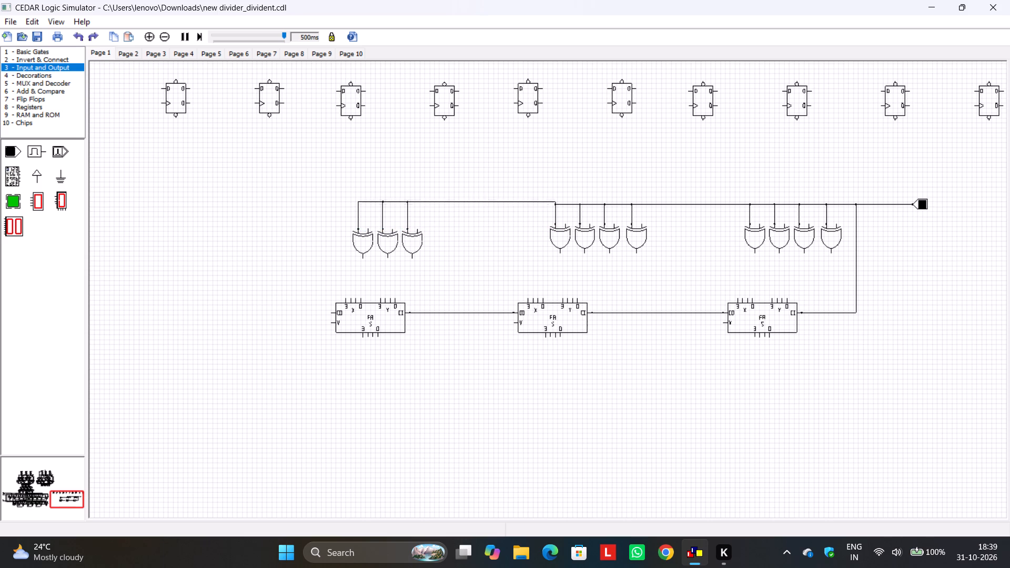
drag(467, 201, 467, 204)
click(487, 224)
Place two 2-to-1 multiplexers side by side in the free space below the first adder.
middle_drag(697, 260, 637, 249)
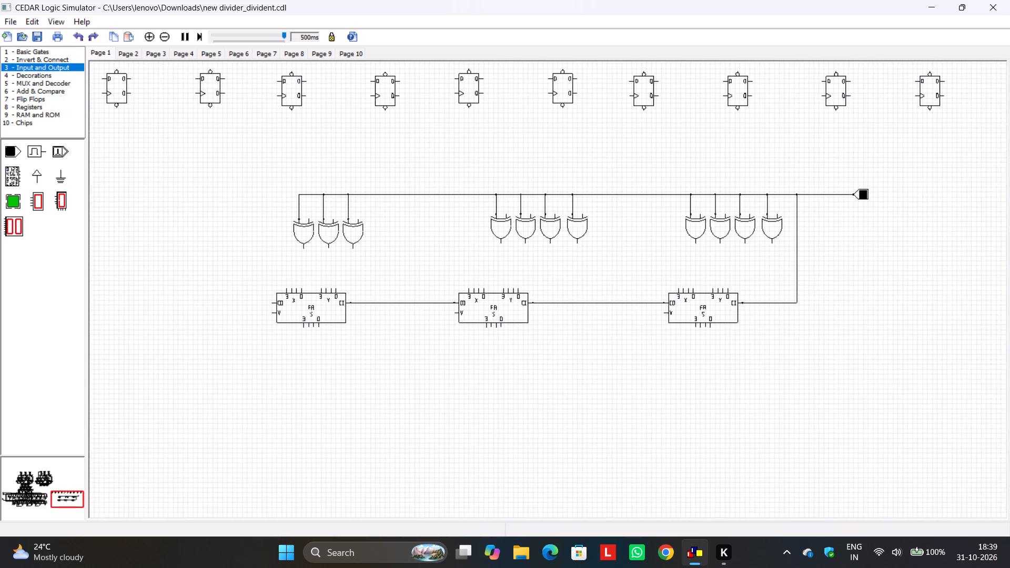
middle_drag(637, 249, 635, 248)
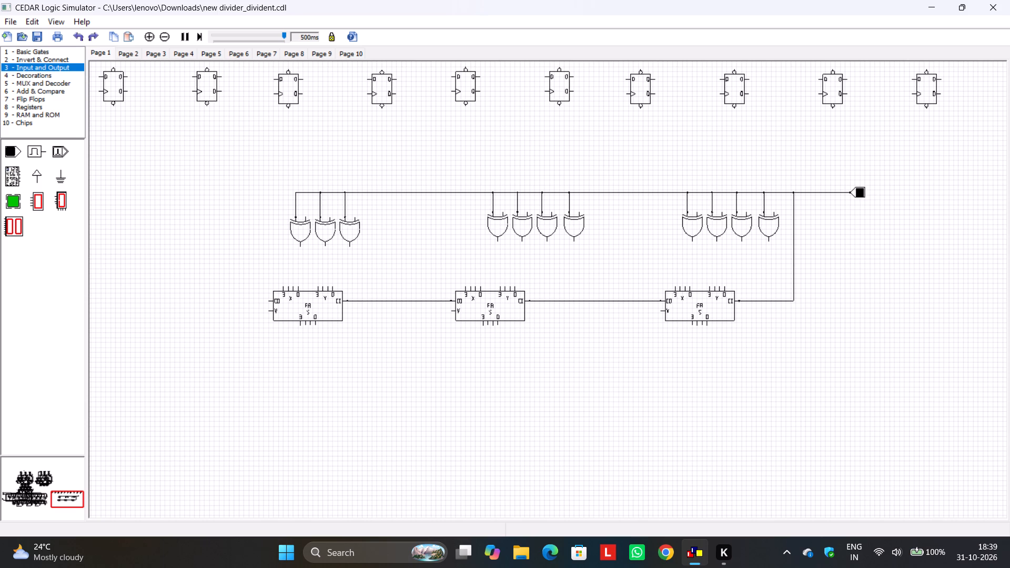
click(53, 81)
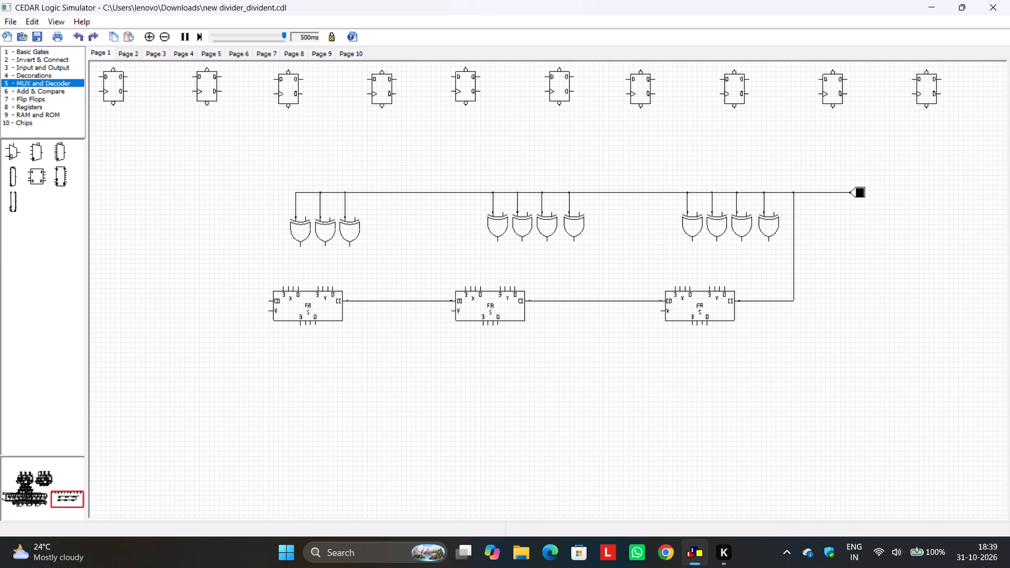
scroll(346, 412, down, 1)
middle_drag(357, 417, 353, 291)
scroll(355, 291, down, 1)
middle_drag(415, 301, 390, 338)
drag(8, 150, 211, 268)
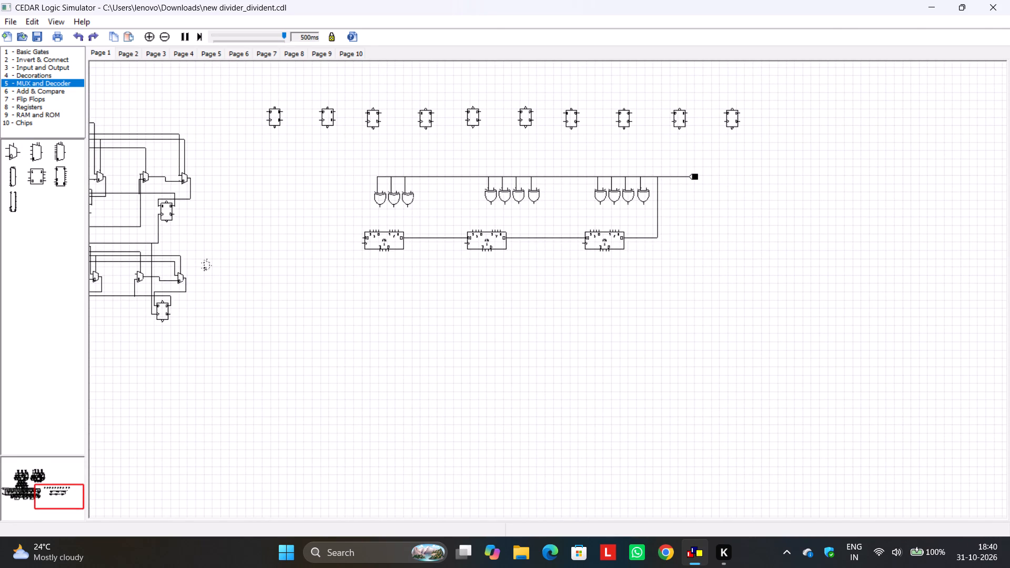
drag(211, 268, 380, 290)
drag(16, 149, 422, 289)
click(397, 333)
Duplicate the two multiplexers alongside the originals and nudge them into a roughly level, evenly spaced row of four.
drag(344, 268, 448, 313)
key(ctrl+c)
key(ctrl+v)
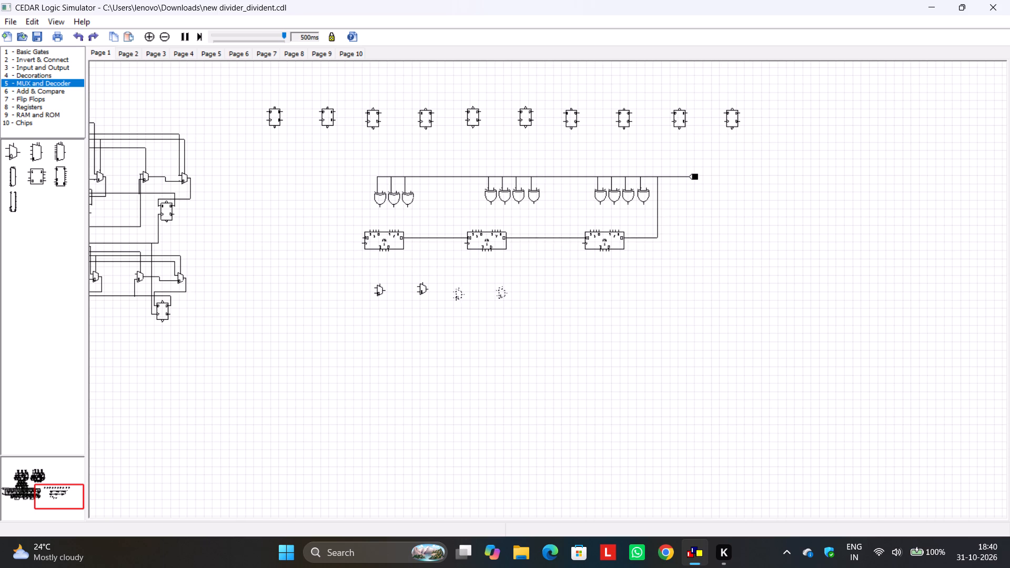
click(463, 292)
click(518, 320)
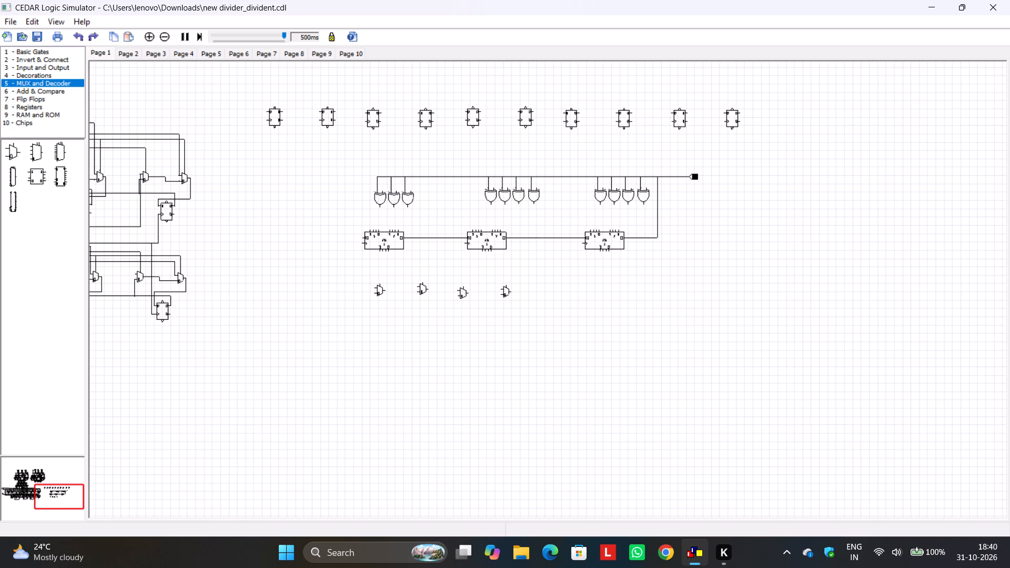
click(507, 291)
click(514, 319)
click(421, 287)
click(441, 313)
Extend the multiplexer row to ten by copying the four multiplexers and then the last two, continuing along the row.
drag(338, 275, 545, 310)
key(ctrl+c)
key(ctrl+v)
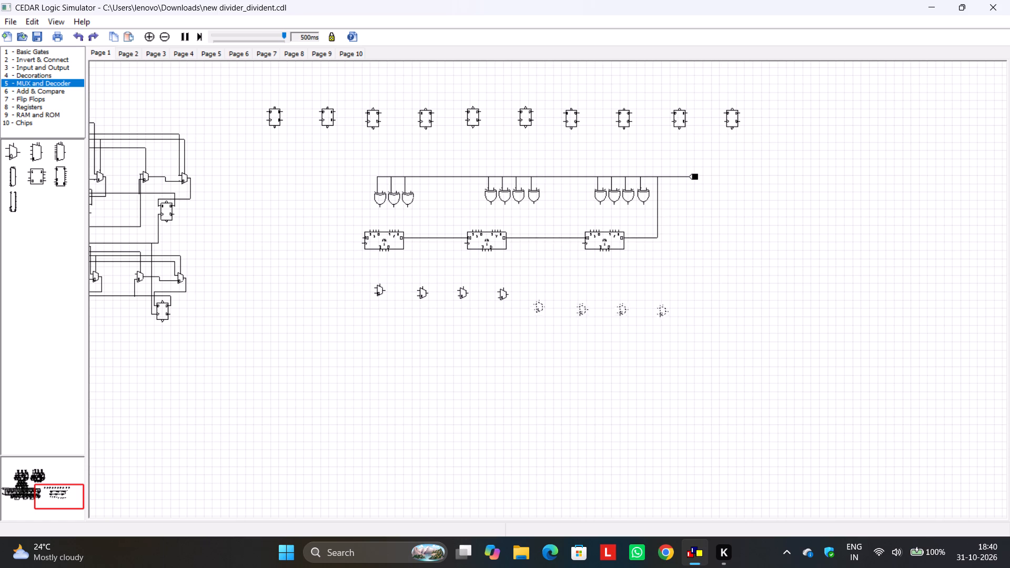
click(541, 294)
click(587, 351)
drag(614, 283, 680, 315)
key(ctrl+c)
key(ctrl+v)
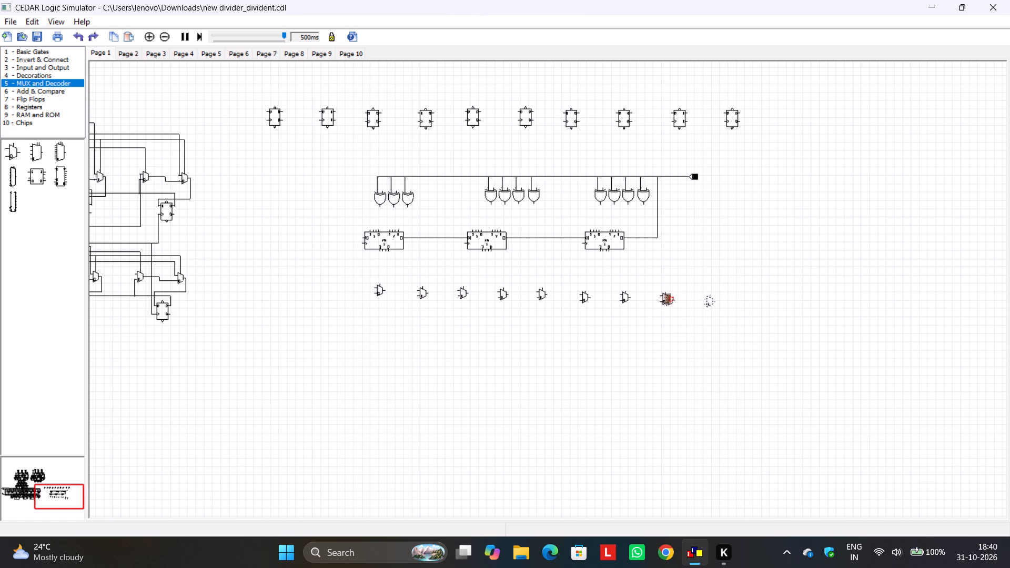
click(703, 297)
click(749, 332)
Switch on the input toggle that feeds the XOR gates and the third adder's carry-in.
click(696, 175)
click(738, 186)
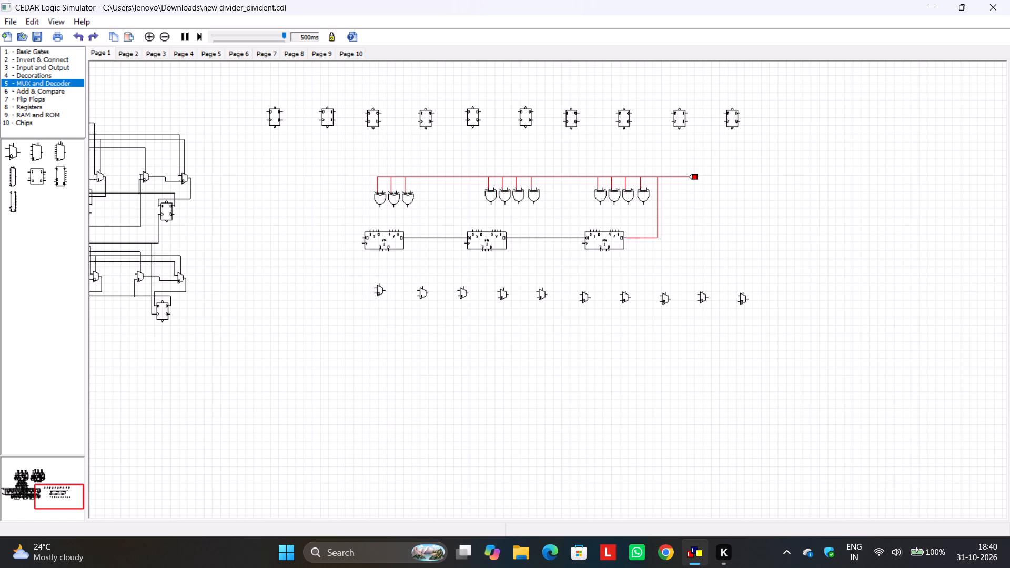
Place an input toggle in the free space just before and slightly below the first of the ten flip-flops.
scroll(265, 169, down, 1)
middle_drag(264, 176, 272, 246)
scroll(324, 270, up, 1)
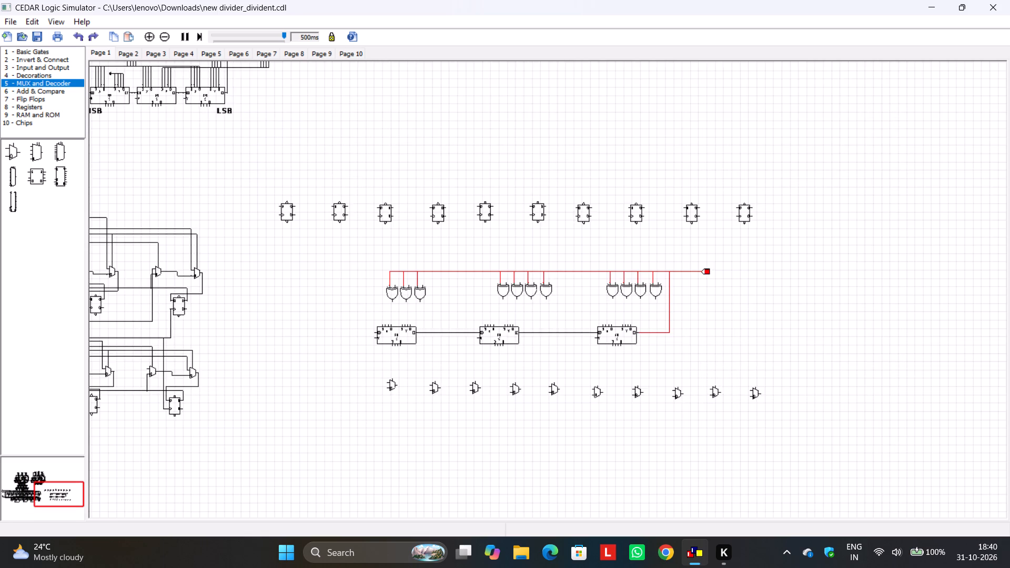
middle_drag(321, 259, 321, 298)
scroll(322, 298, up, 2)
middle_drag(293, 282, 491, 285)
scroll(492, 284, down, 1)
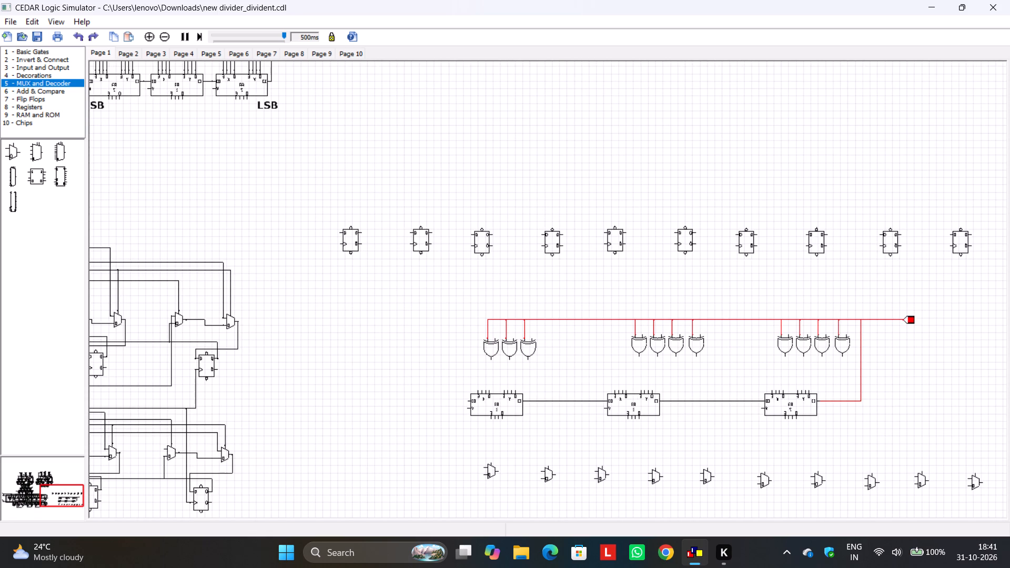
click(35, 65)
drag(8, 158, 148, 229)
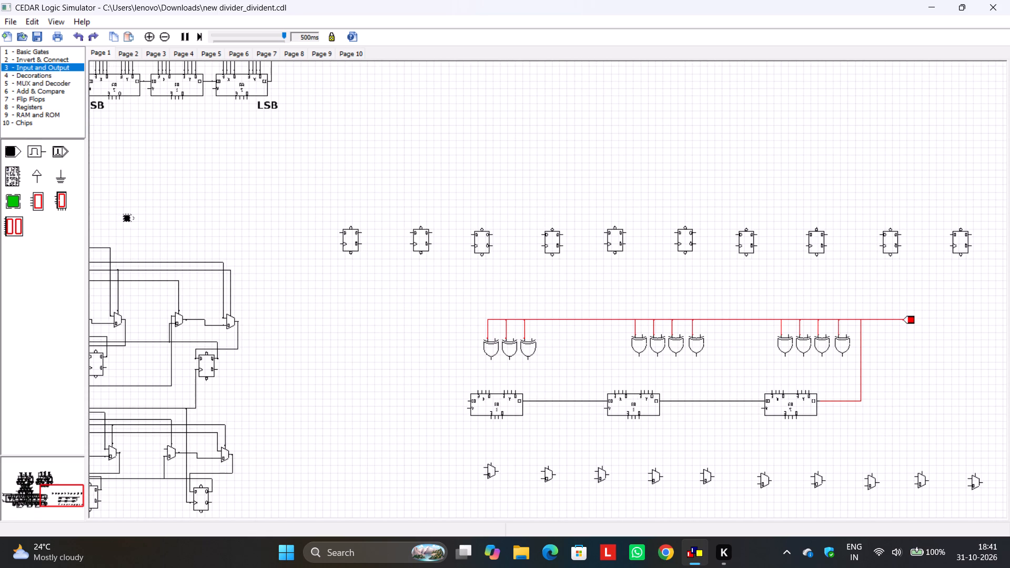
drag(148, 229, 280, 273)
click(343, 297)
Wire the new toggle to the first flip-flop's clock input and chain that connection through the clock inputs of all ten flip-flops.
drag(287, 270, 337, 246)
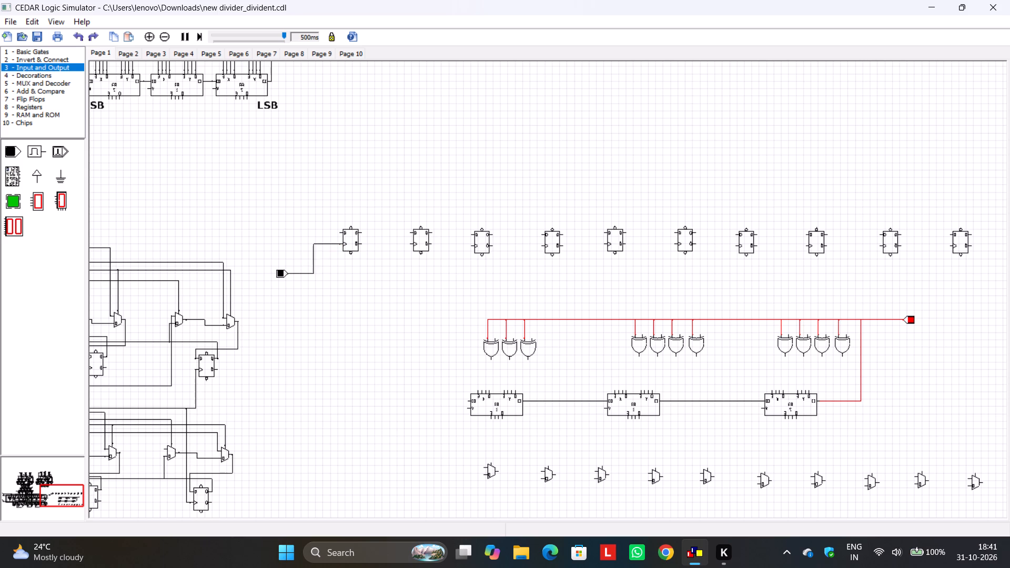
drag(410, 246, 339, 244)
drag(469, 246, 412, 241)
drag(542, 247, 470, 245)
drag(603, 242, 538, 245)
drag(675, 246, 607, 246)
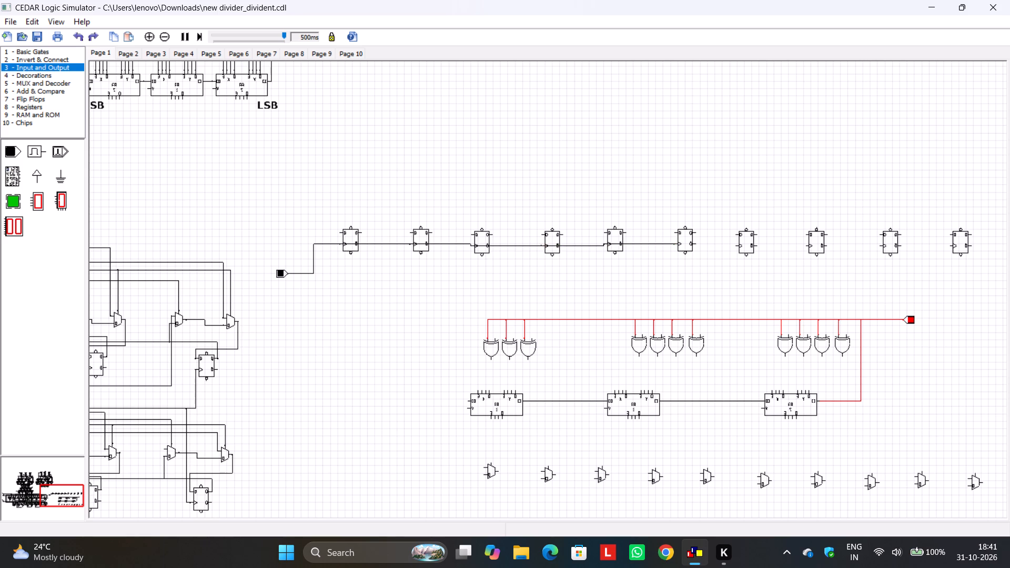
drag(734, 244, 674, 243)
drag(808, 244, 742, 244)
drag(742, 244, 732, 247)
drag(877, 244, 805, 247)
drag(951, 244, 884, 246)
drag(950, 244, 883, 249)
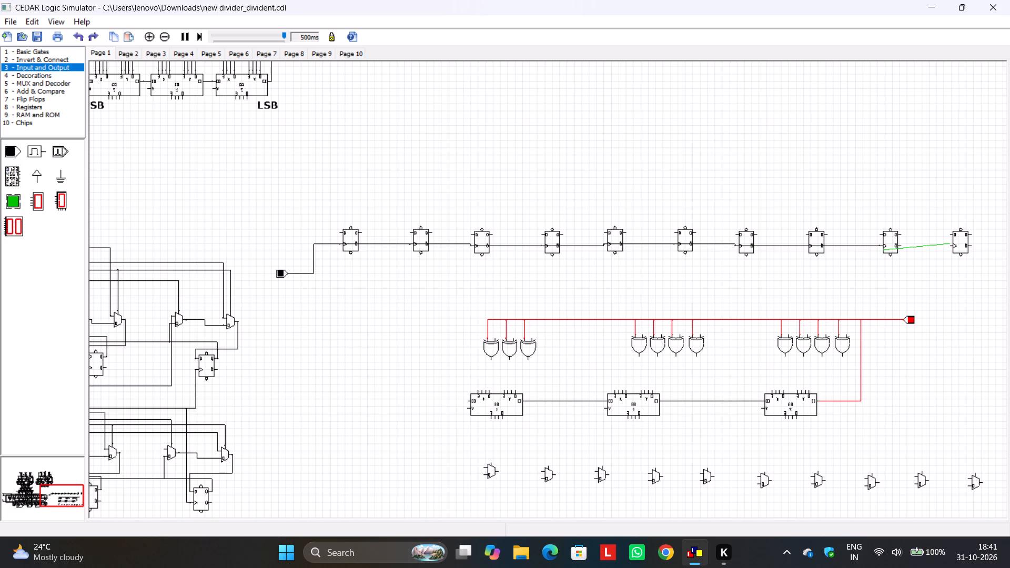
drag(883, 249, 878, 246)
Nudge the third, fourth and last four flip-flops level with the first so the shared clock wire runs straight.
middle_drag(953, 289, 903, 275)
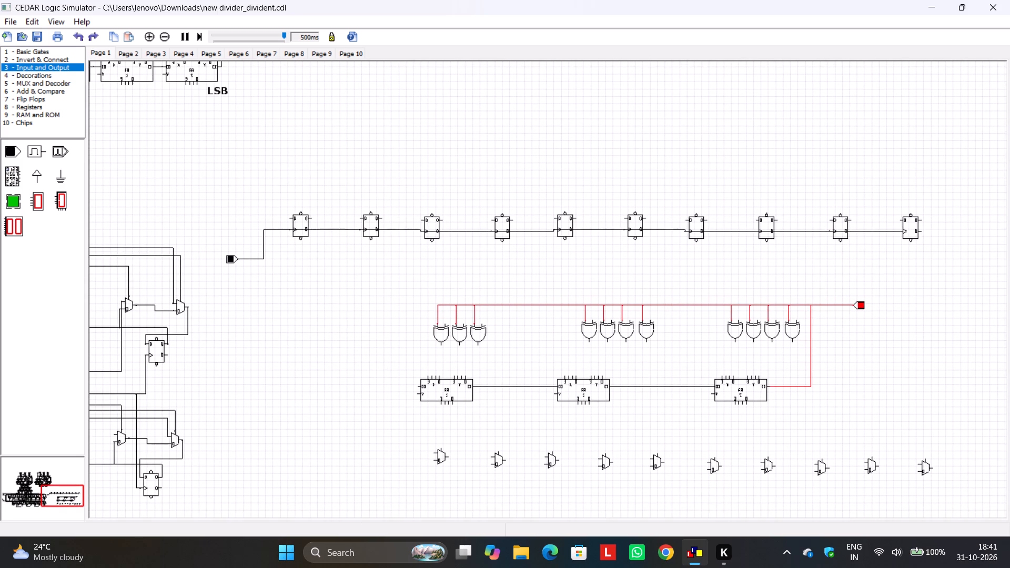
click(433, 222)
click(466, 263)
click(499, 224)
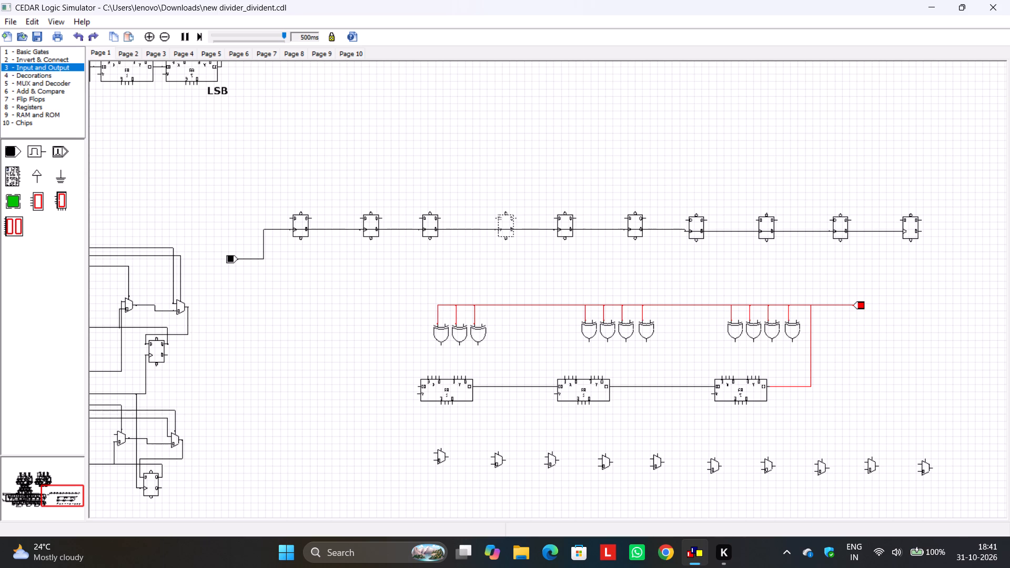
click(431, 221)
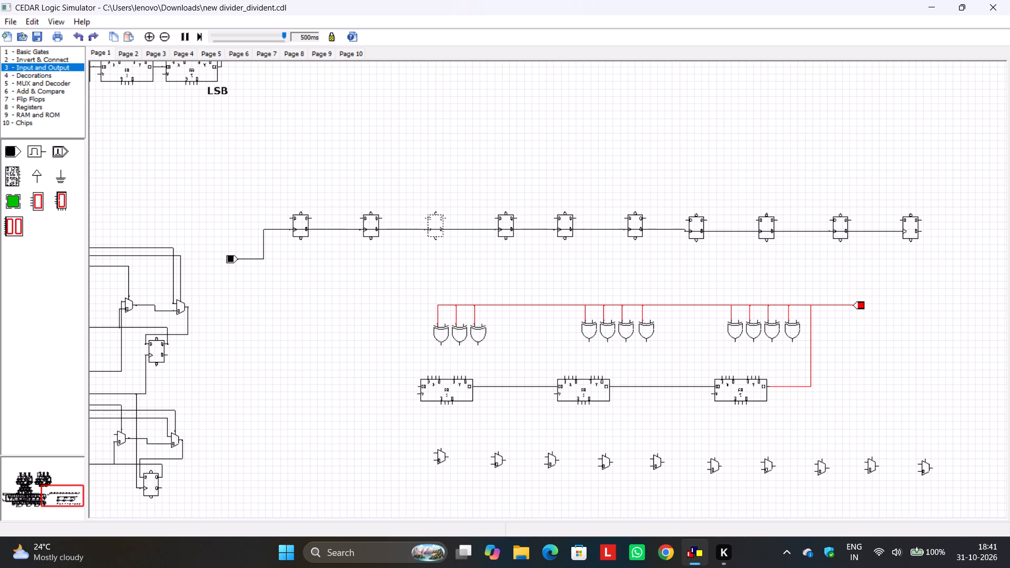
click(456, 257)
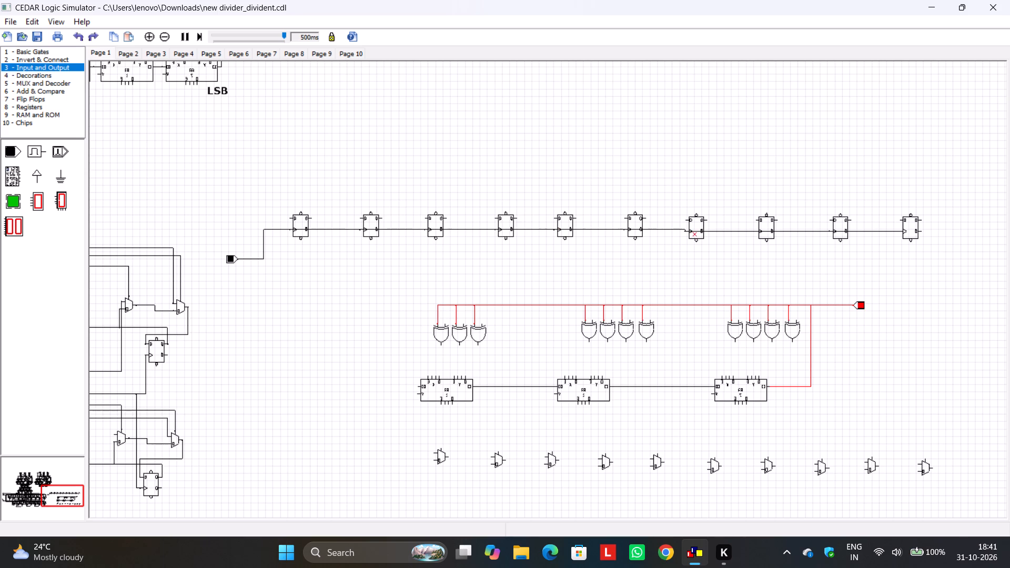
click(698, 224)
click(699, 250)
click(767, 223)
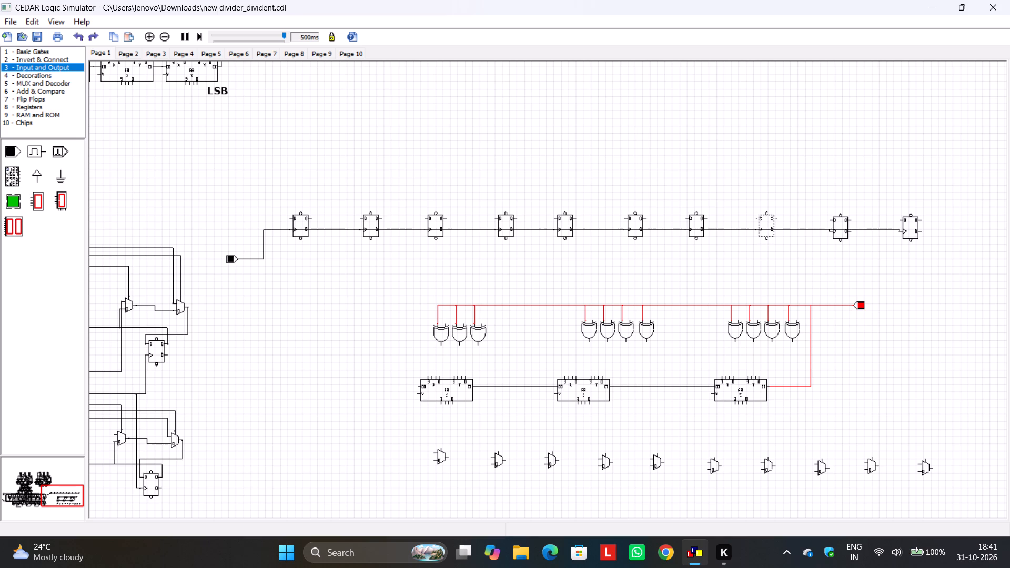
click(771, 258)
click(843, 220)
click(855, 256)
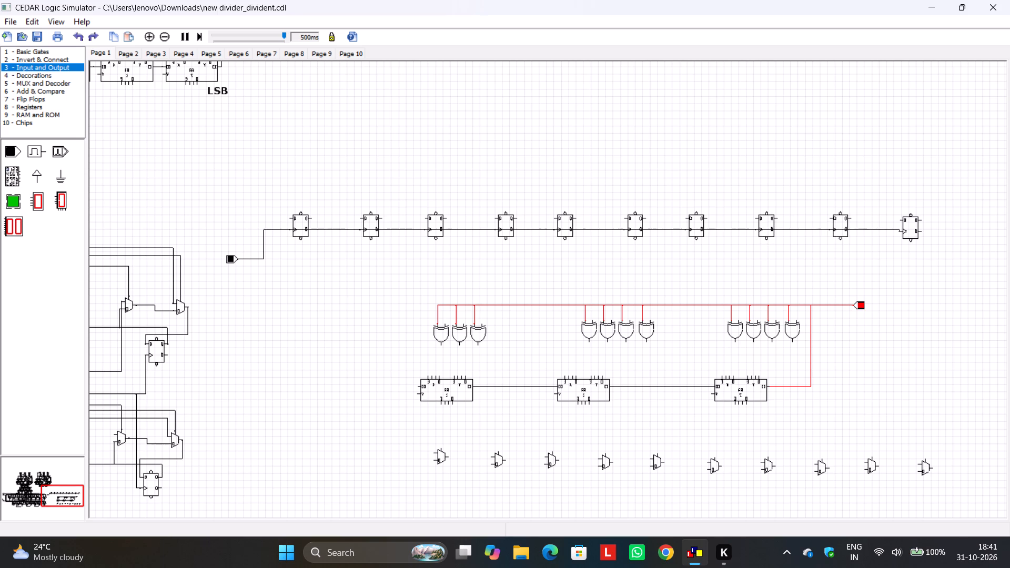
click(906, 227)
click(912, 241)
Move the shared clock wire below the flip-flop row, level with its input toggle.
drag(875, 229, 877, 266)
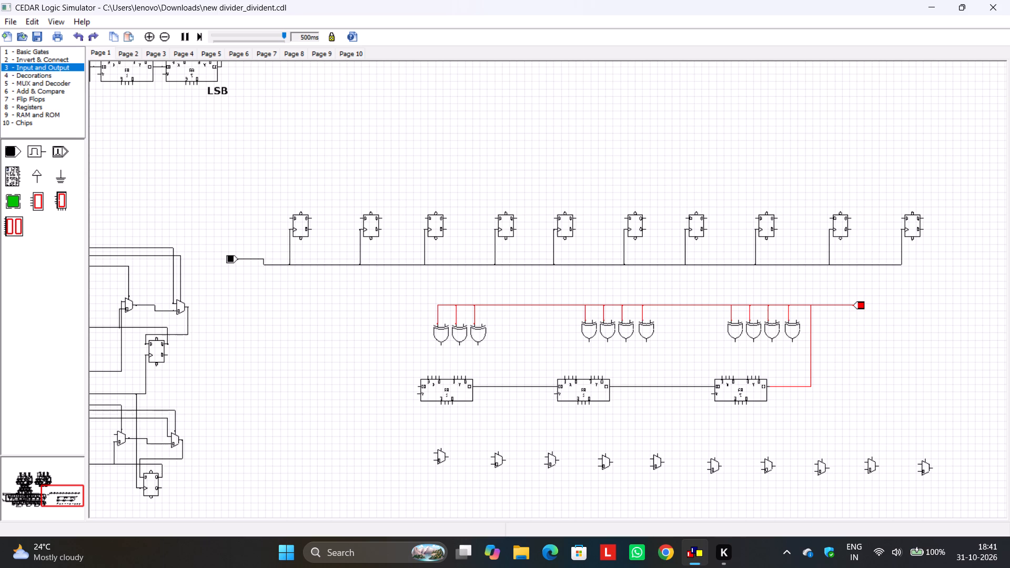
drag(877, 266, 877, 260)
click(915, 267)
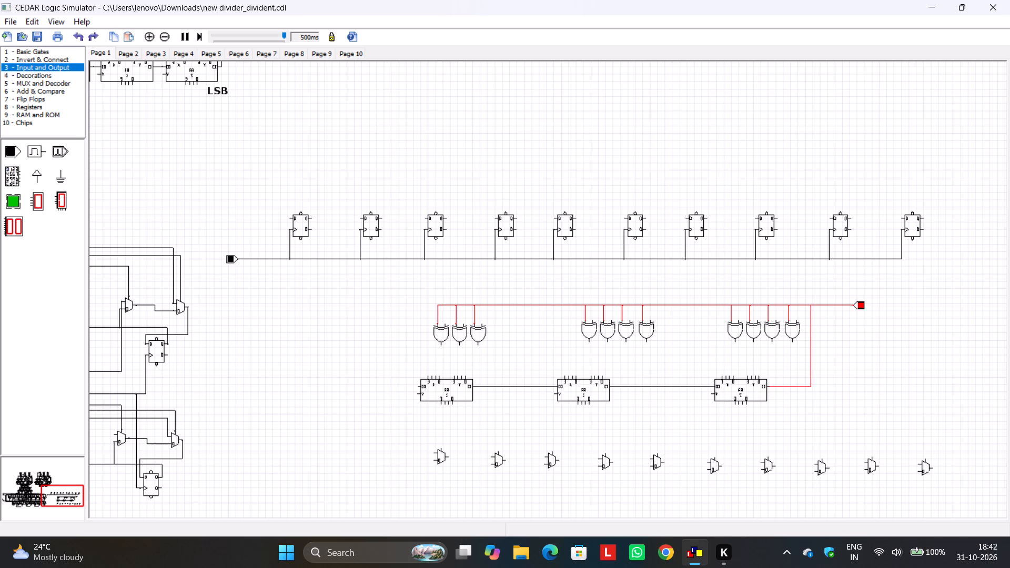
Add a text label reading R_0 directly beneath the last flip-flop in the row.
click(33, 76)
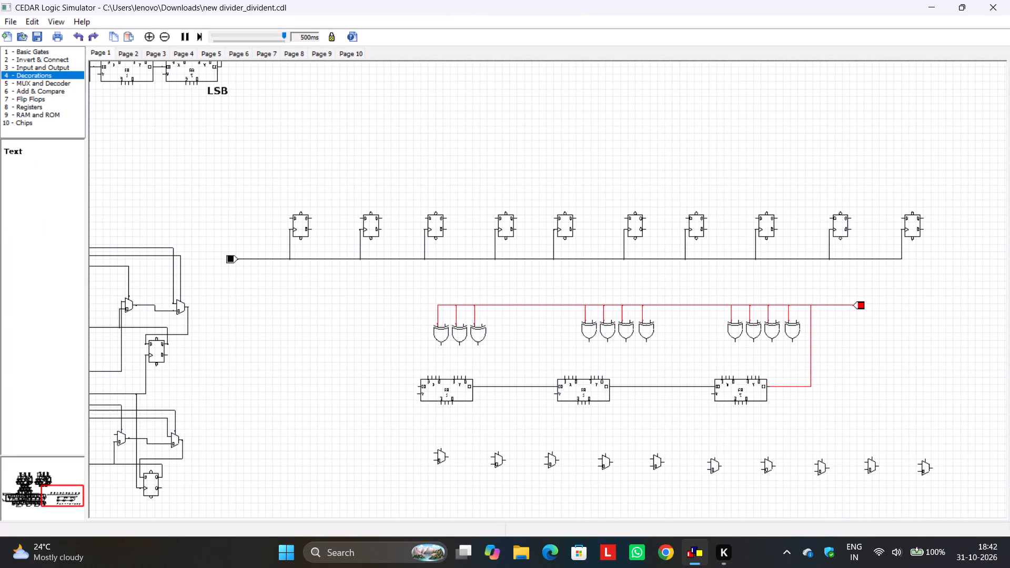
drag(15, 148, 918, 249)
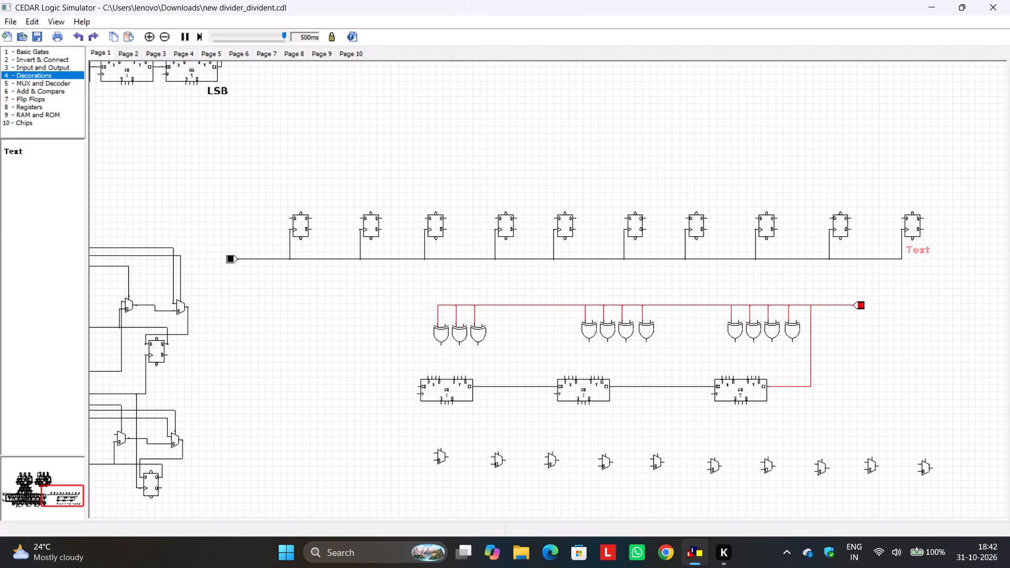
drag(918, 249, 916, 246)
triple_click(916, 246)
key(BackSpace)
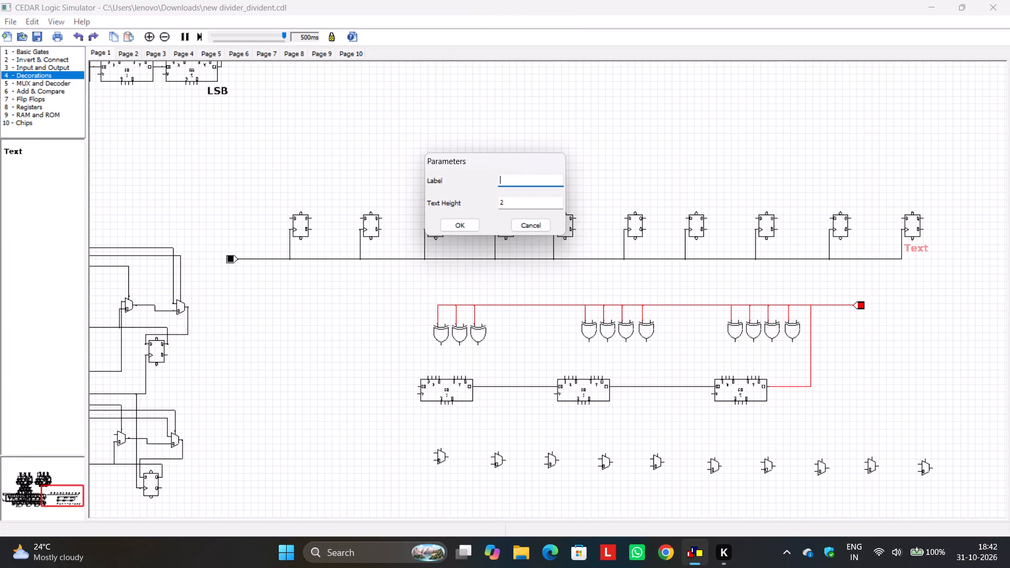
key(shift+r)
text(_0)
key(Return)
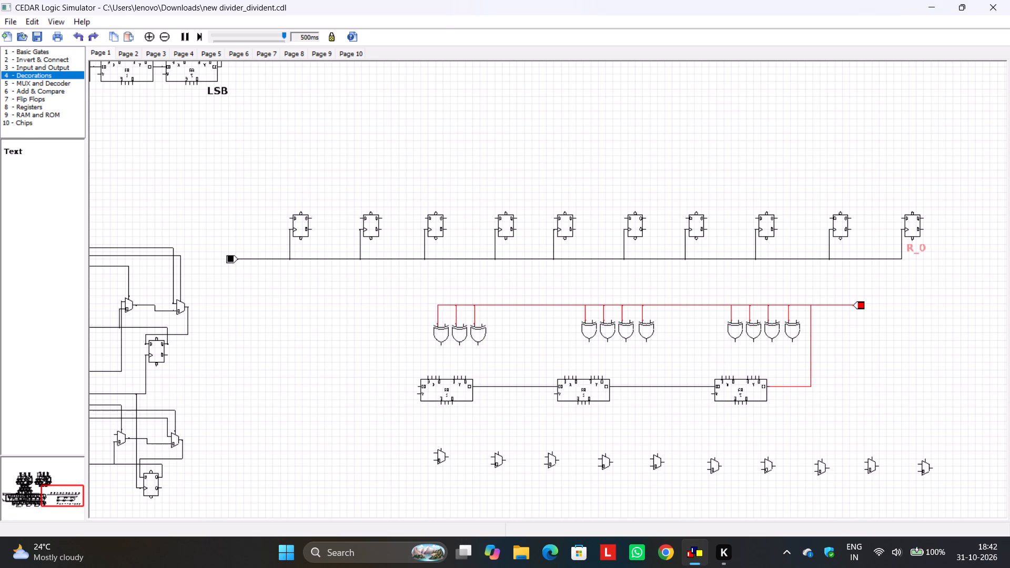
Add a text label reading R_9 directly beneath the first flip-flop in the row.
drag(8, 152, 306, 246)
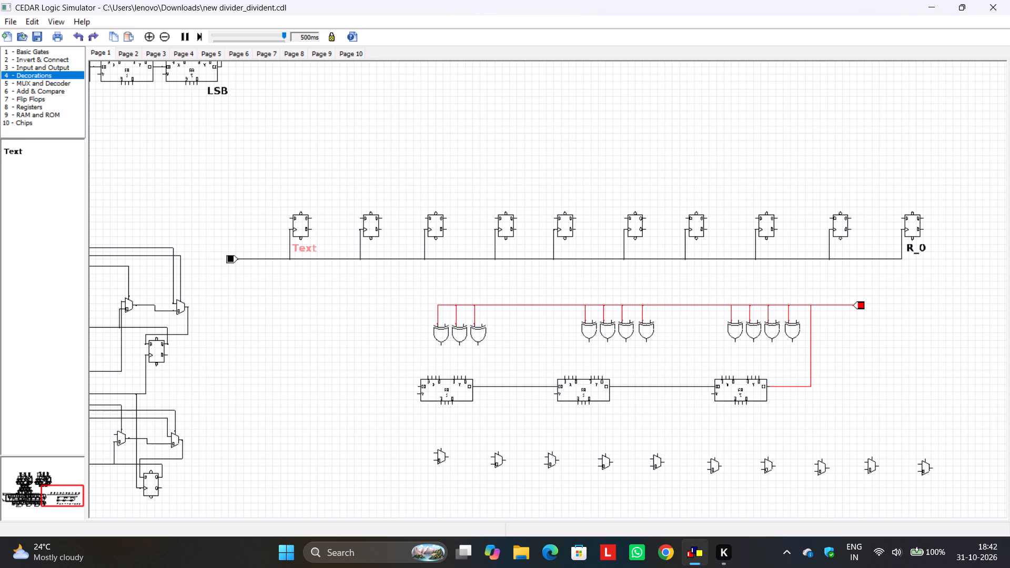
drag(306, 246, 304, 246)
triple_click(304, 248)
key(BackSpace)
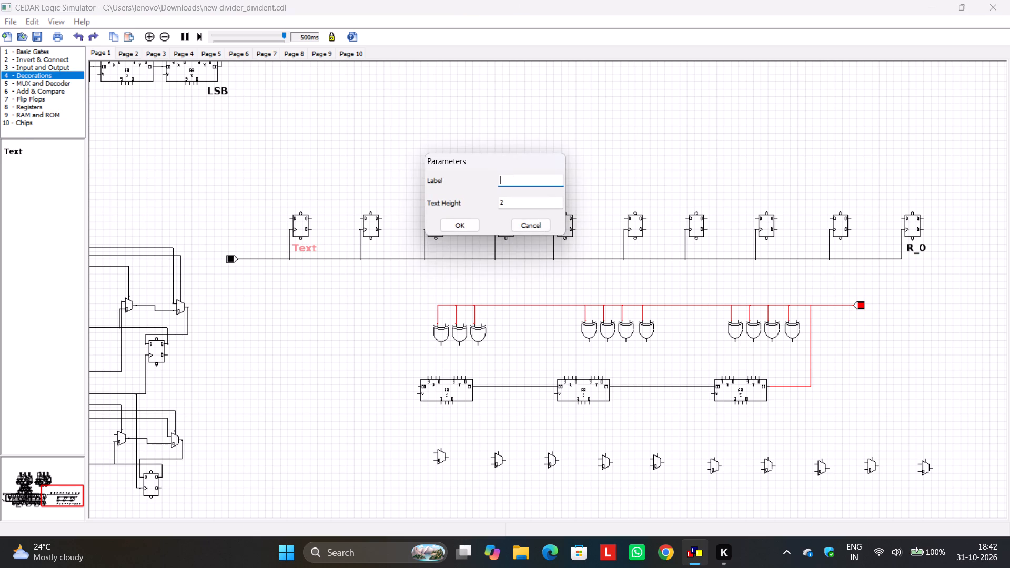
key(shift+r)
key(shift+underscore)
key(9)
key(Return)
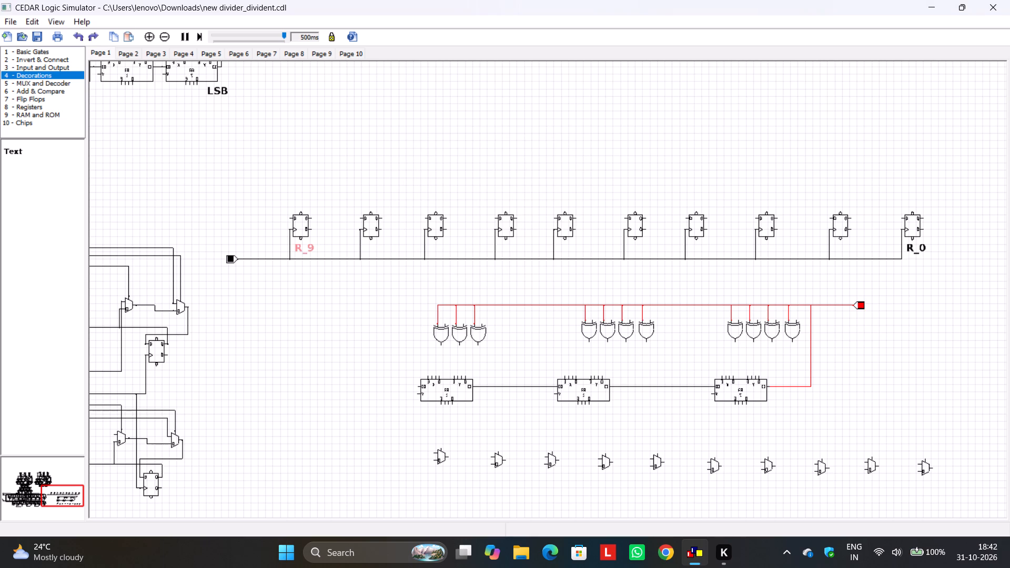
click(318, 318)
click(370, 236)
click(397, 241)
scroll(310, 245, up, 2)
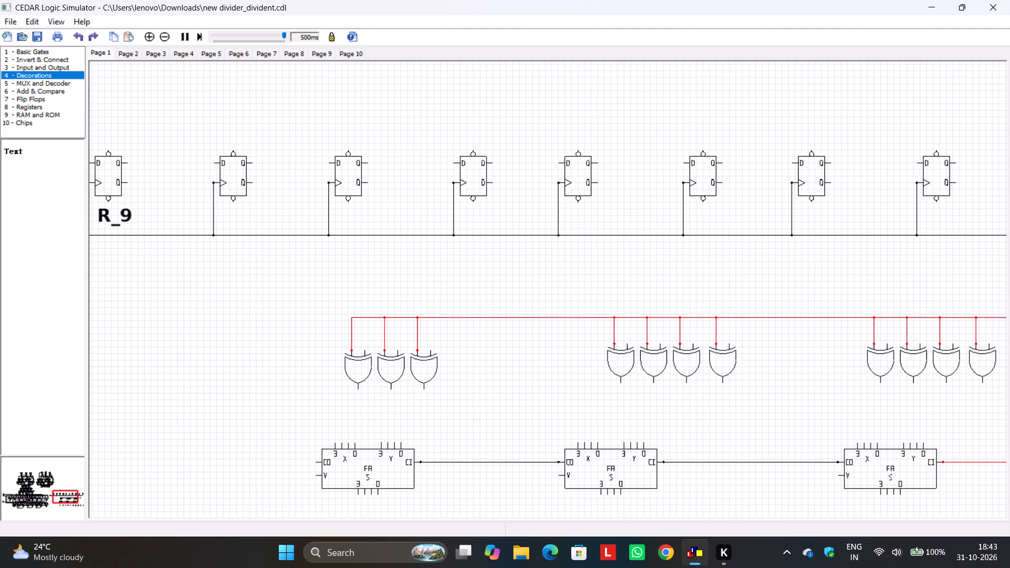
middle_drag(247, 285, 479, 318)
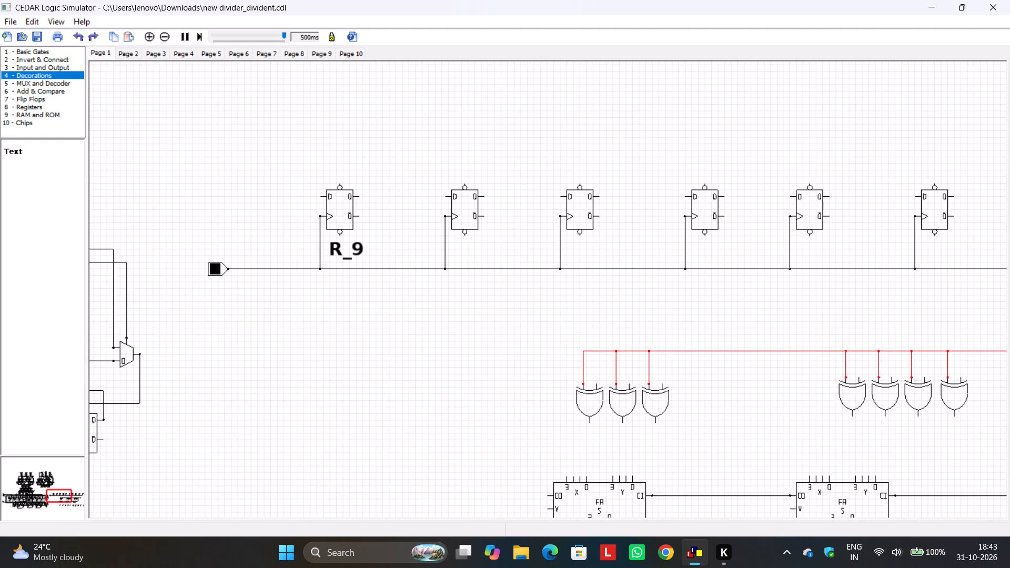
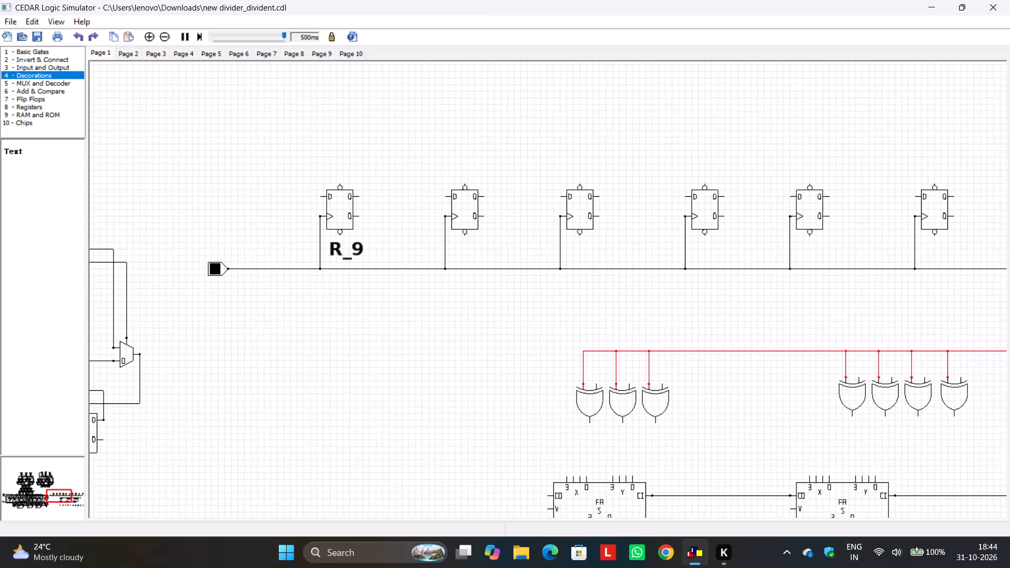
Place a toggle input switch just above the existing clock input, left of the R_9 flip-flop.
click(35, 98)
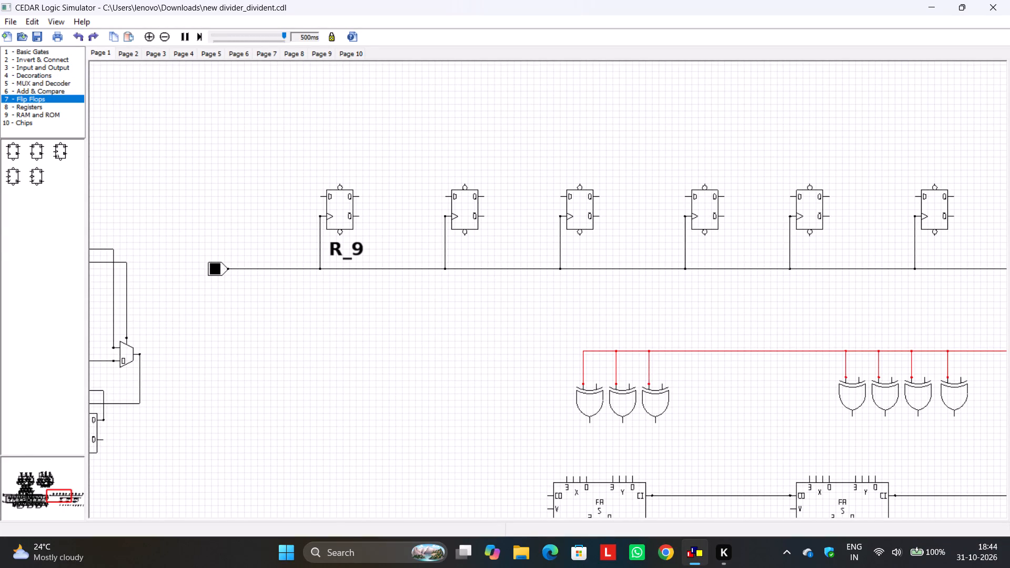
click(29, 60)
click(34, 67)
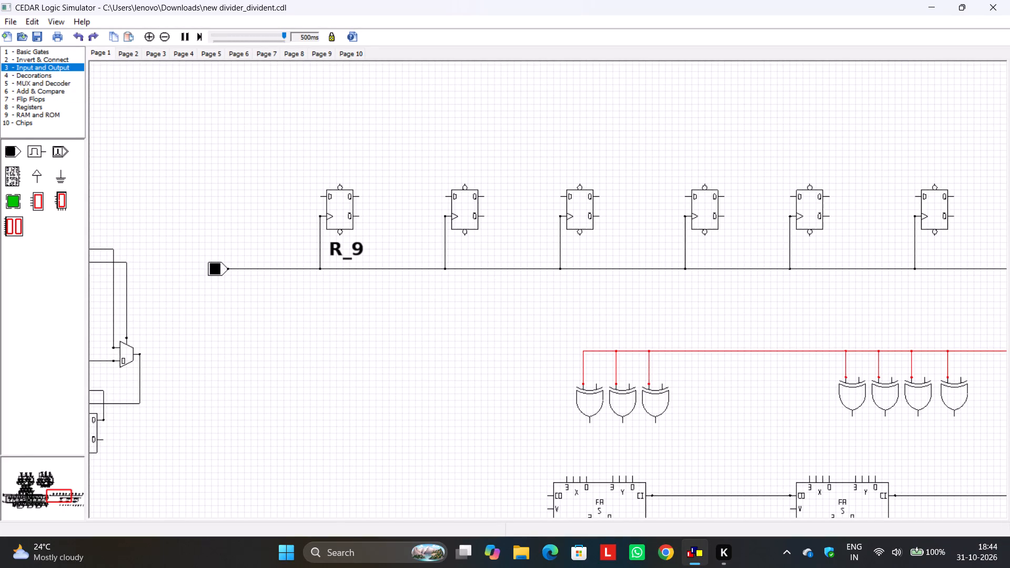
drag(8, 151, 213, 234)
drag(213, 234, 211, 235)
click(239, 238)
Wire the new toggle switch to the bottom reset pins of the first five flip-flops, starting from R_9.
drag(227, 236, 341, 236)
drag(464, 234, 340, 239)
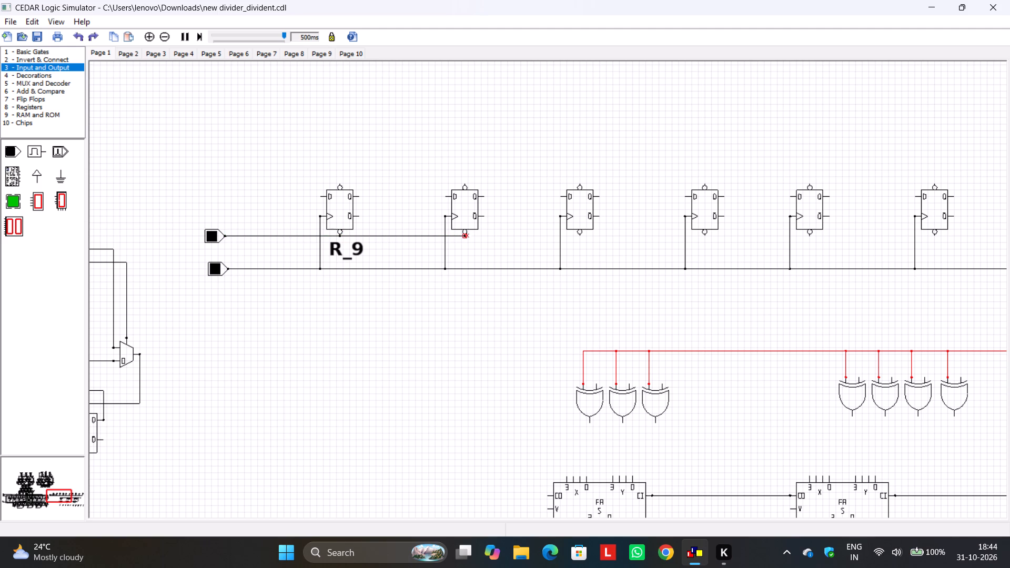
drag(467, 236, 569, 235)
click(594, 246)
drag(582, 235, 463, 236)
drag(705, 234, 579, 236)
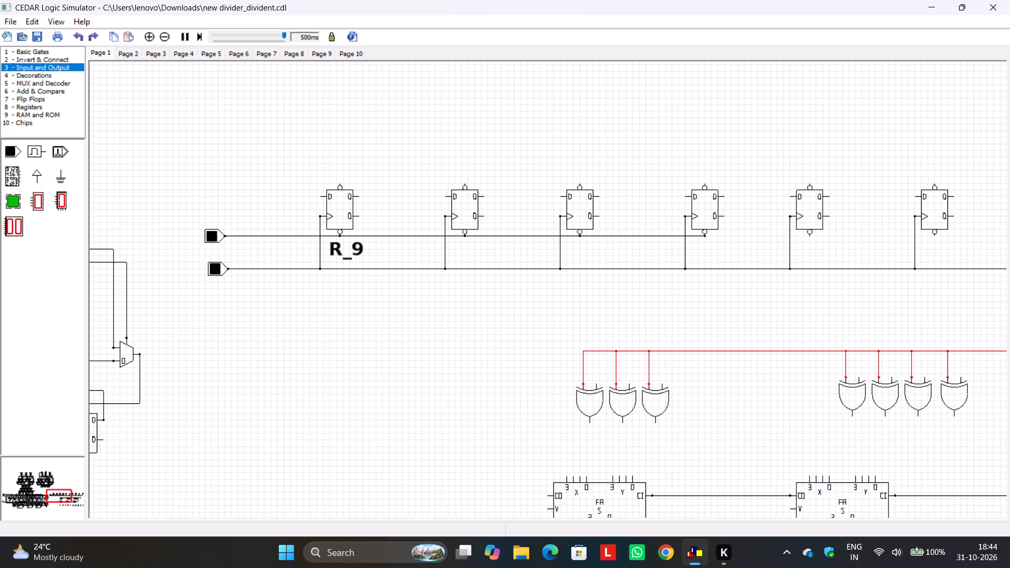
drag(808, 234, 706, 233)
Extend the reset line through the bottom pins of the remaining five flip-flops, ending at R_0.
middle_drag(836, 245, 550, 263)
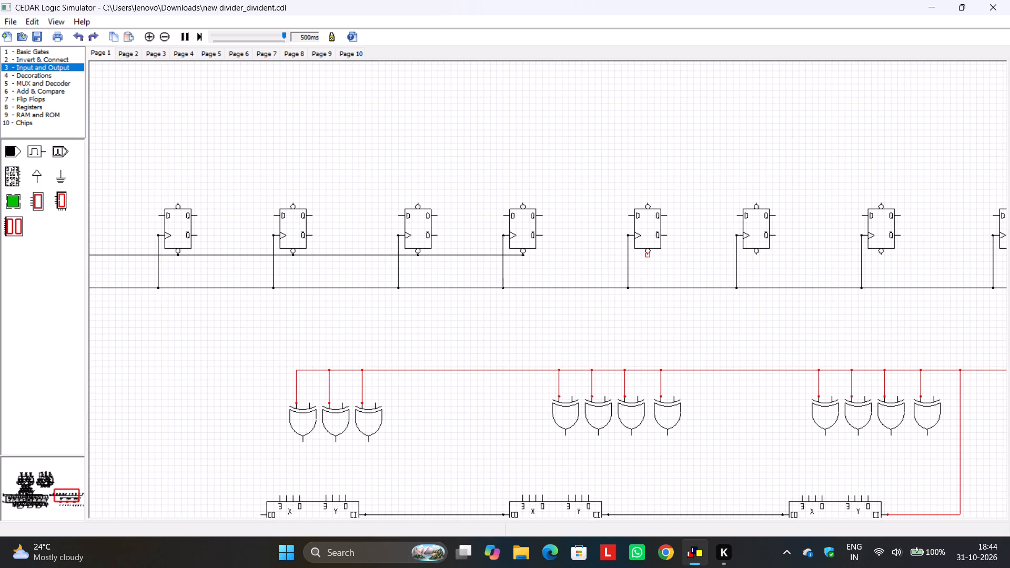
drag(645, 255, 523, 255)
drag(755, 253, 651, 257)
drag(651, 257, 650, 257)
drag(882, 253, 759, 256)
click(972, 250)
middle_drag(959, 253, 764, 275)
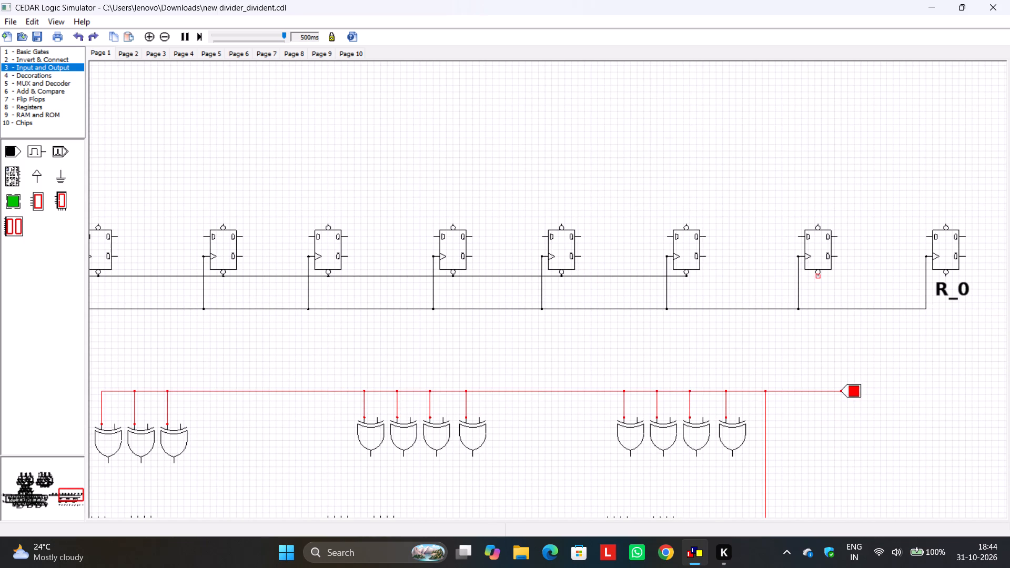
drag(816, 273, 685, 277)
drag(943, 277, 817, 277)
Add a text label reading "Reset" above the upper toggle switch beside R_9.
middle_drag(725, 297, 923, 281)
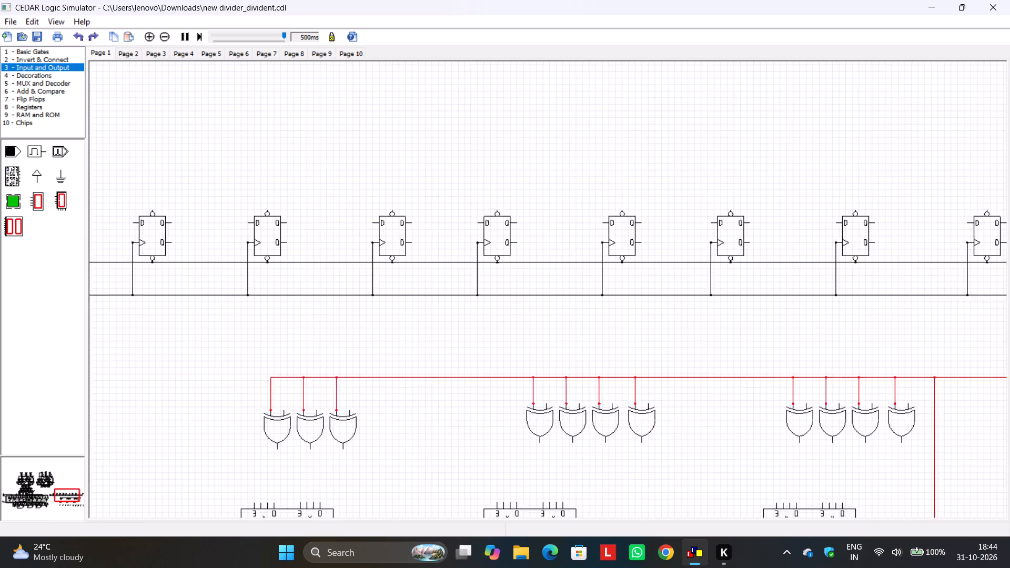
middle_drag(923, 281, 1007, 260)
middle_drag(241, 309, 555, 319)
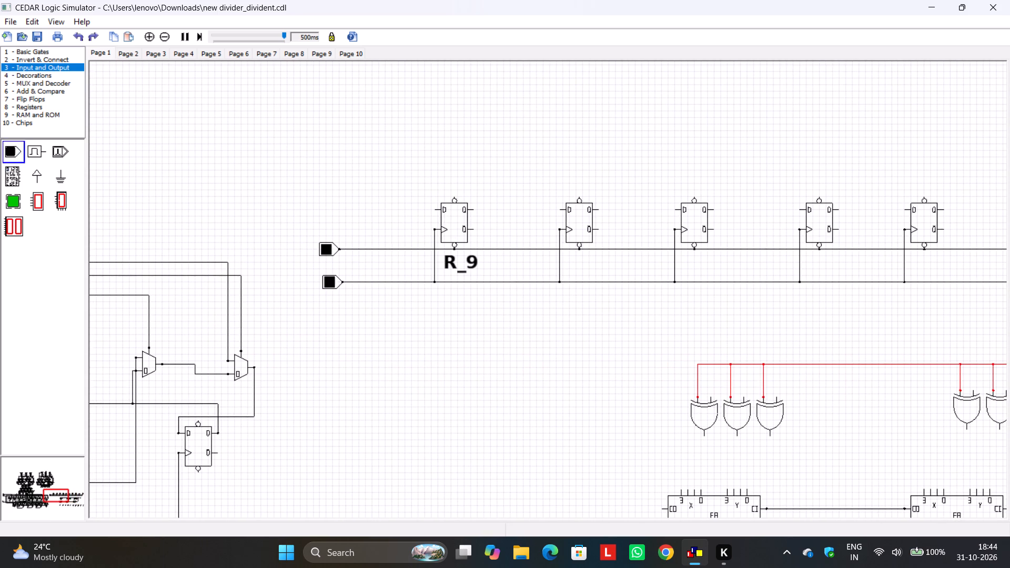
click(34, 72)
drag(15, 149, 198, 188)
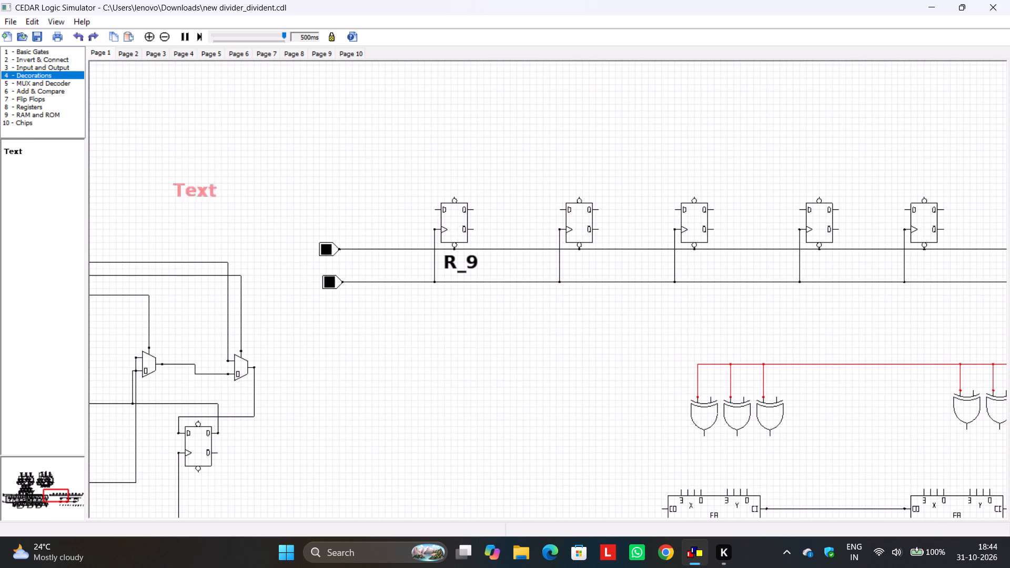
drag(198, 188, 328, 221)
triple_click(329, 221)
key(BackSpace)
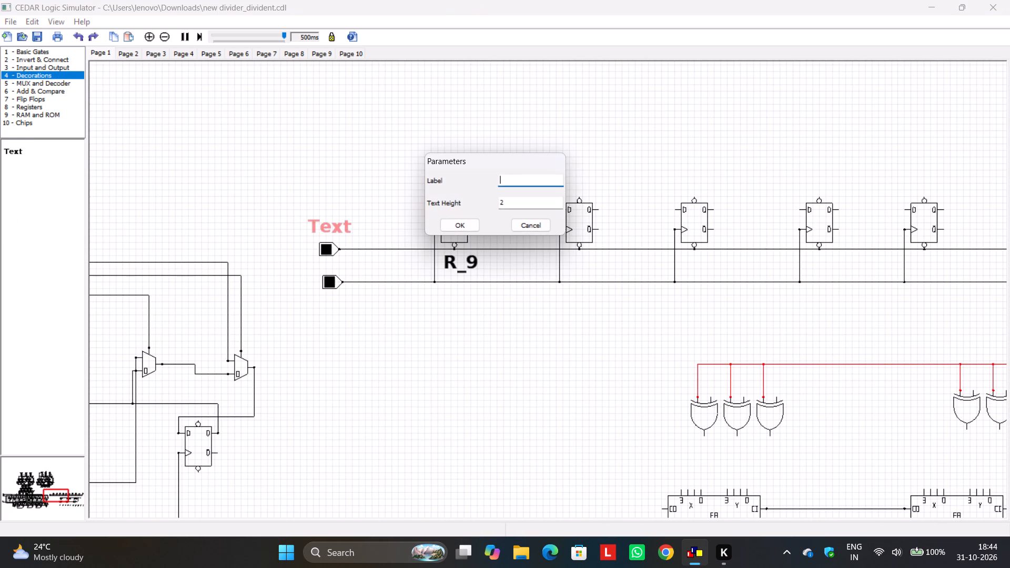
text(Reset)
key(Return)
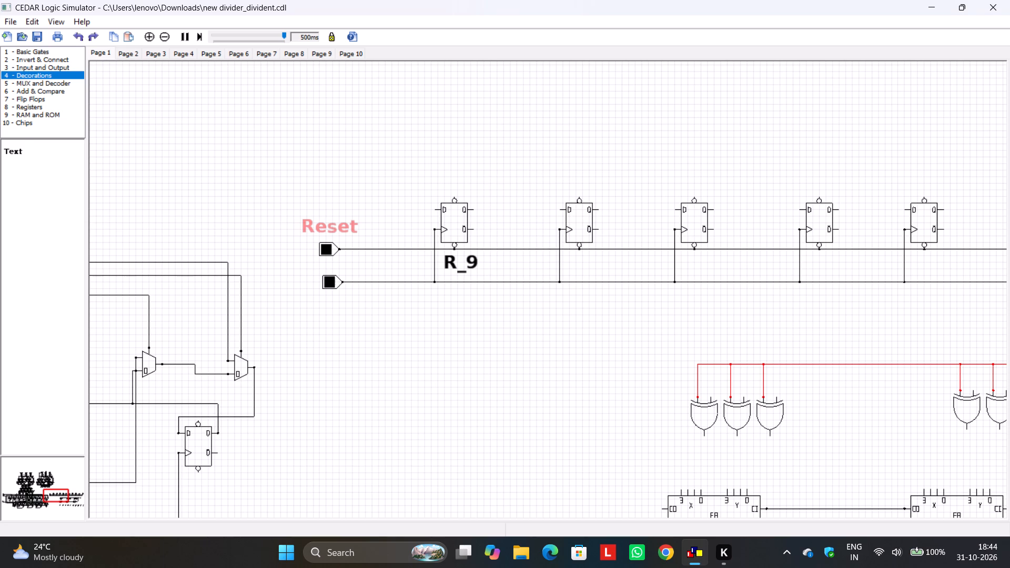
Add a text label reading "Clk" below the lower toggle switch that drives the clock line.
drag(21, 151, 322, 300)
triple_click(322, 305)
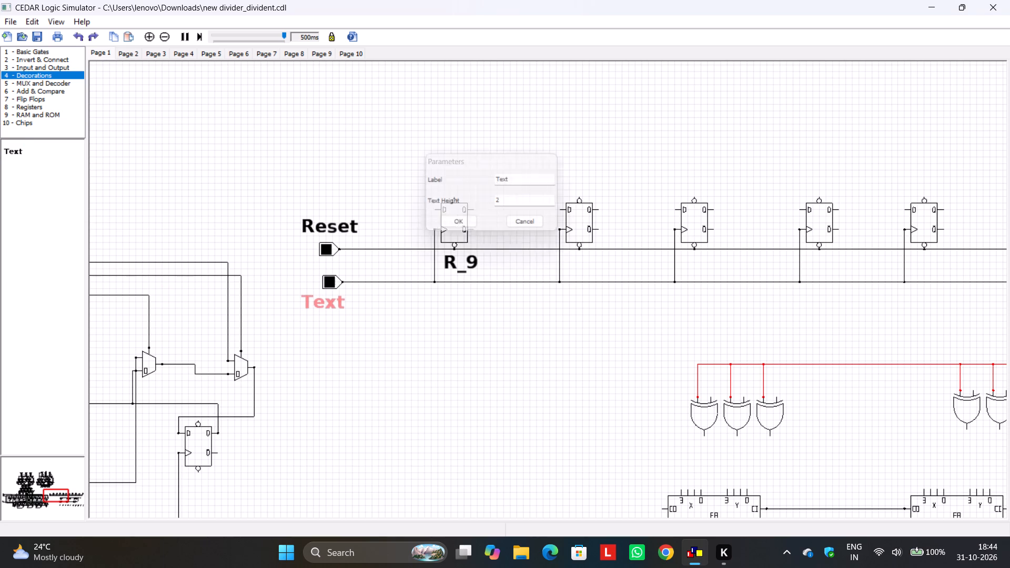
key(BackSpace)
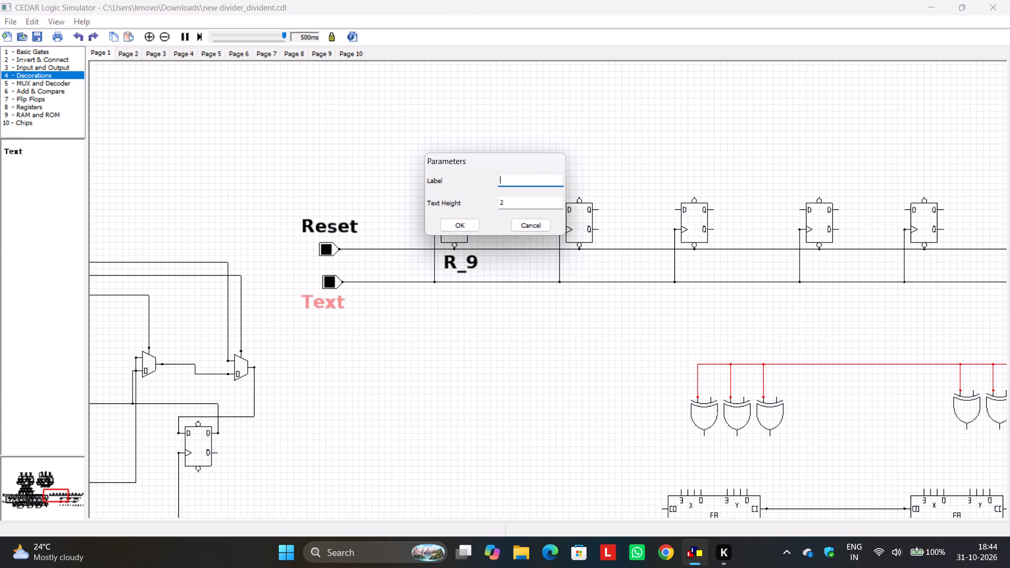
text(Clk)
key(Return)
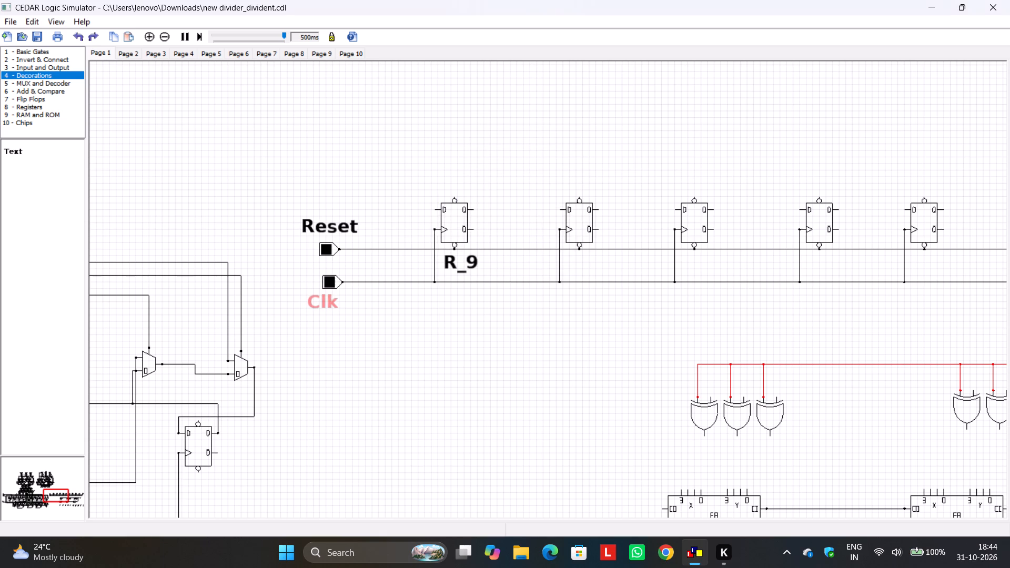
click(388, 373)
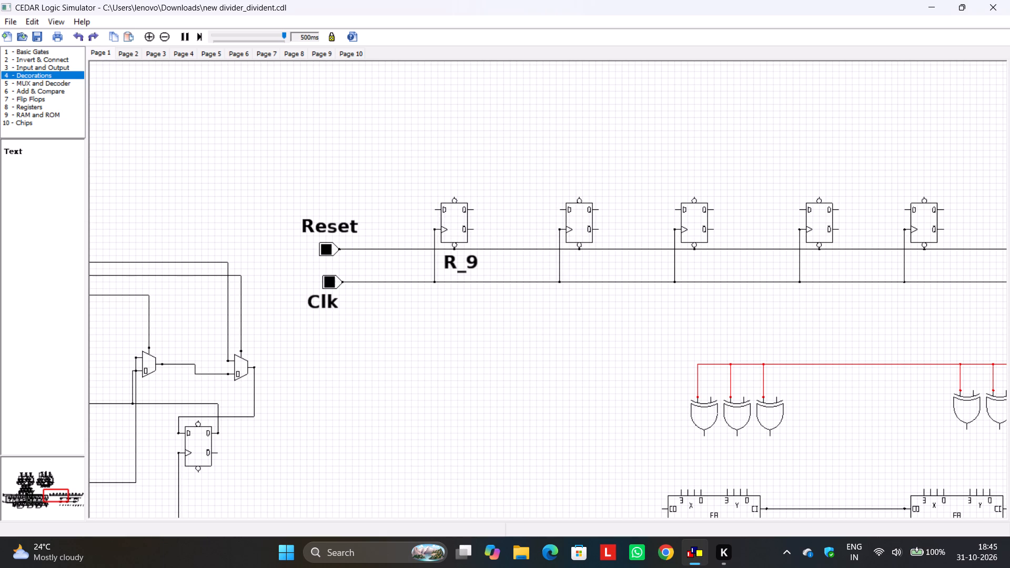
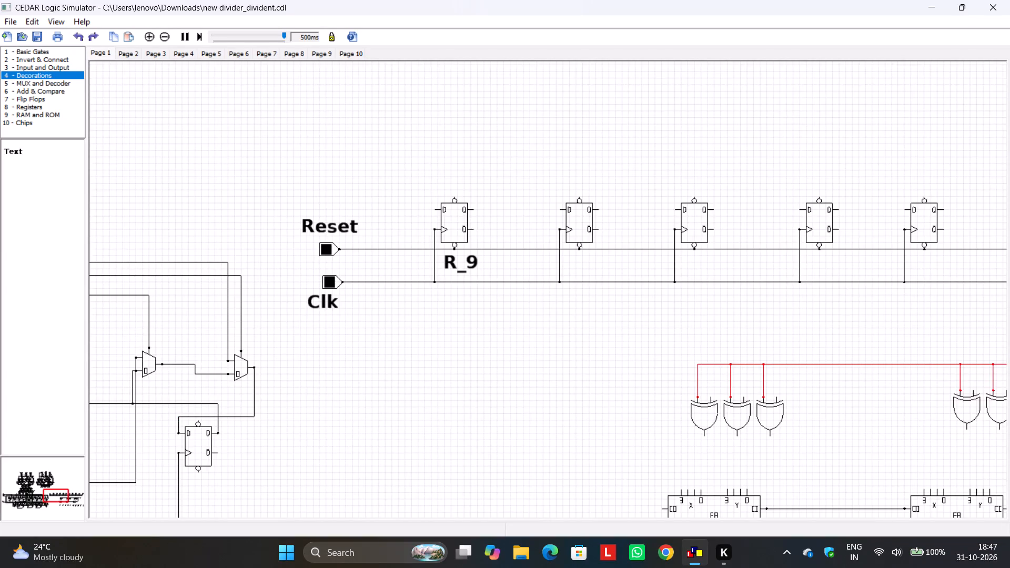
Add a text label "T_10" with text height 1 beside the upper output of the R_9 flip-flop.
middle_drag(504, 378, 204, 300)
scroll(204, 301, down, 1)
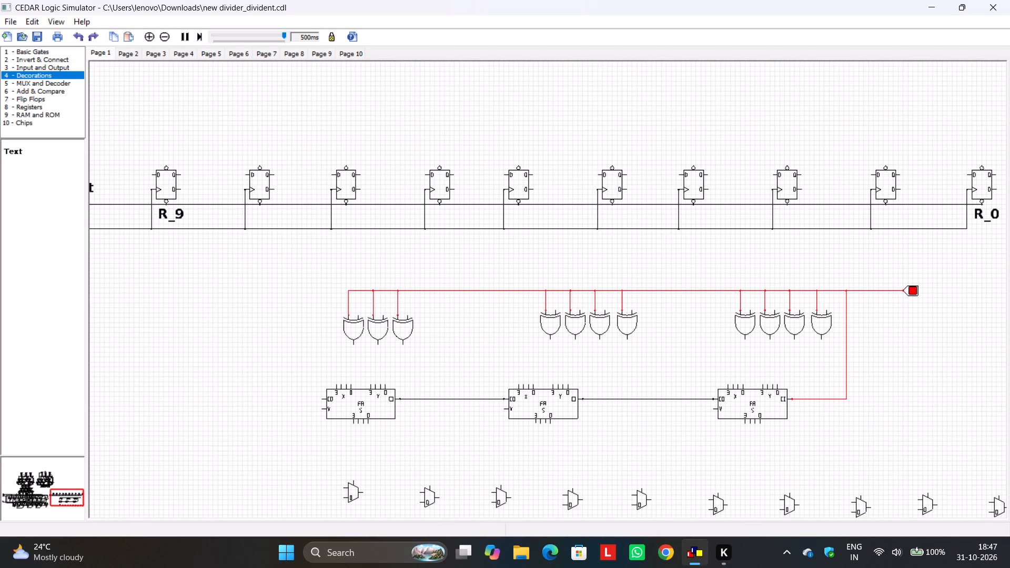
drag(5, 154, 198, 162)
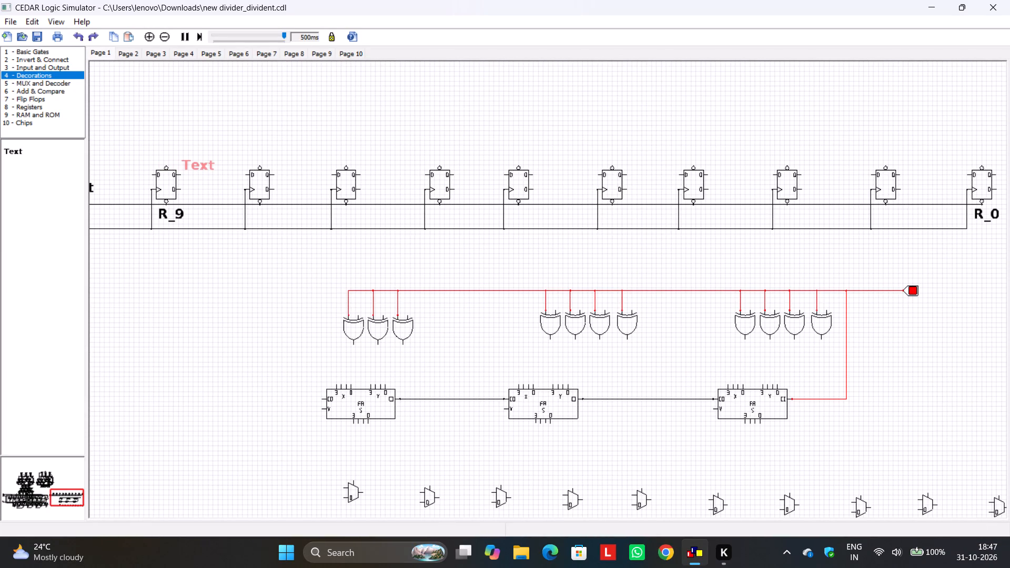
drag(198, 162, 197, 161)
triple_click(197, 161)
key(BackSpace)
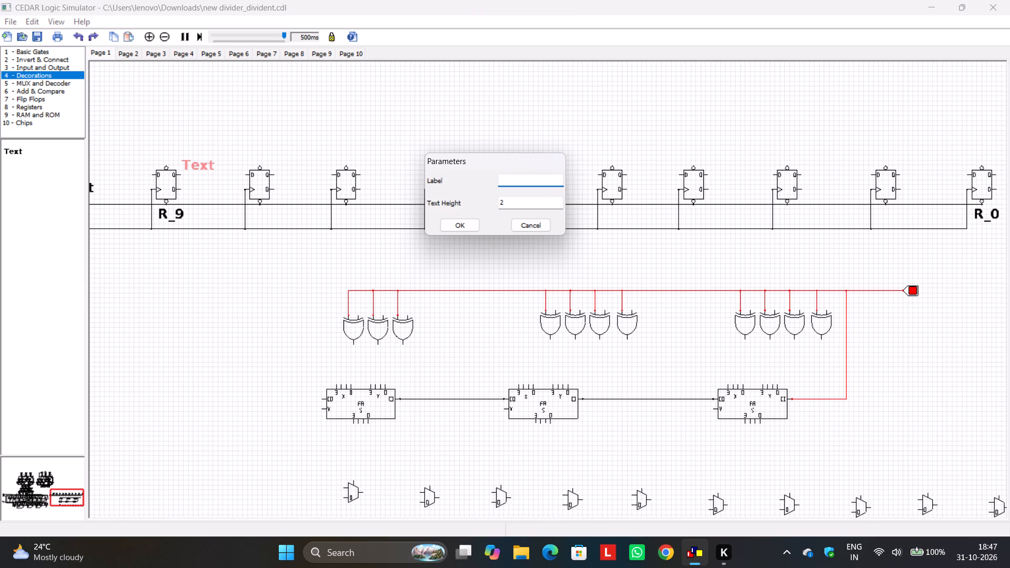
key(shift+t)
key(shift+underscore)
key(1)
key(0)
click(509, 202)
key(BackSpace)
key(1)
key(Return)
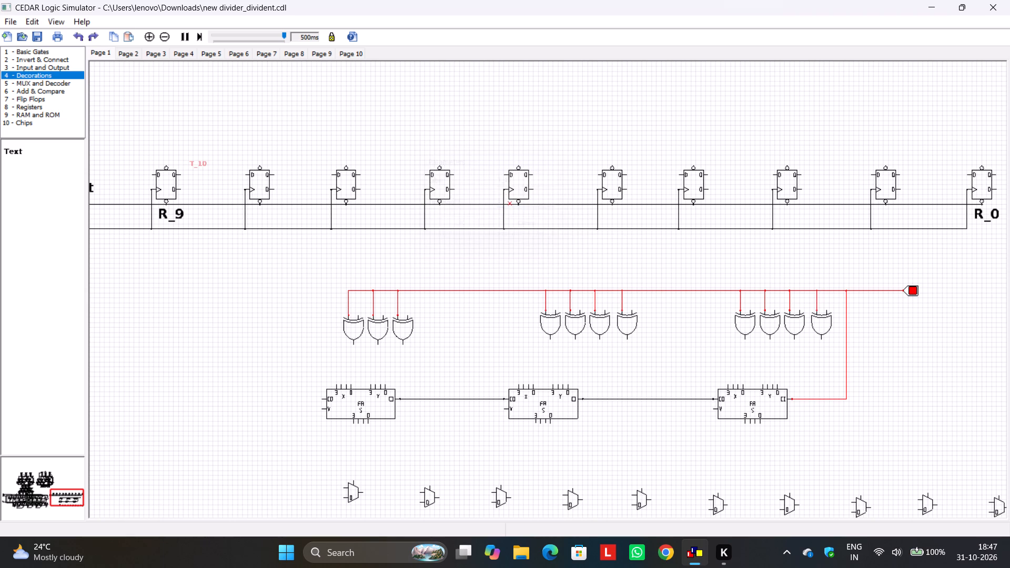
drag(203, 160, 198, 165)
drag(198, 165, 196, 164)
click(210, 181)
Copy the T_10 label to the upper output of the R_0 flip-flop and change the copy's text to "T_1".
click(193, 167)
key(ctrl+c)
key(ctrl+v)
click(1005, 166)
middle_drag(995, 271, 863, 288)
triple_click(877, 183)
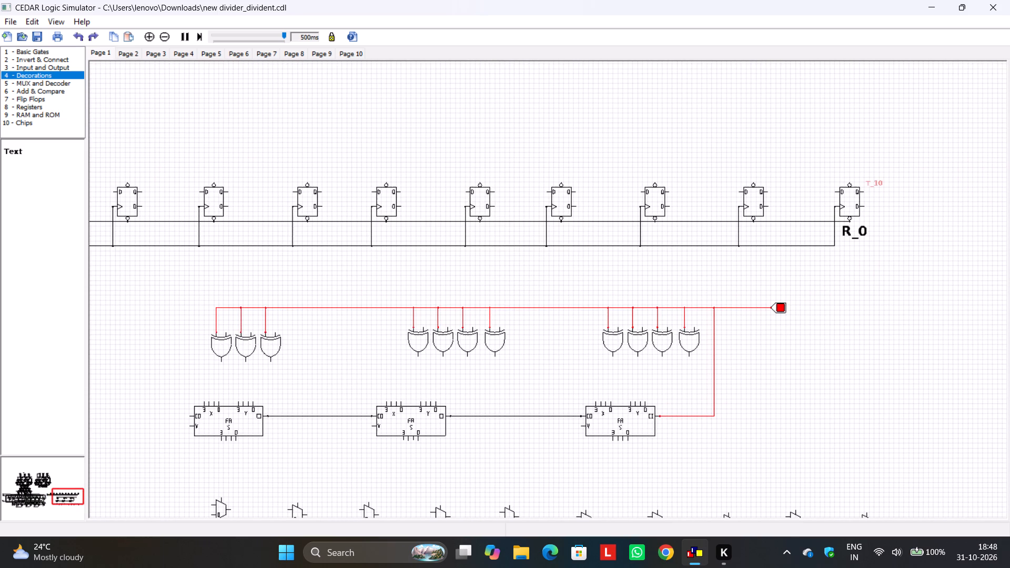
click(522, 181)
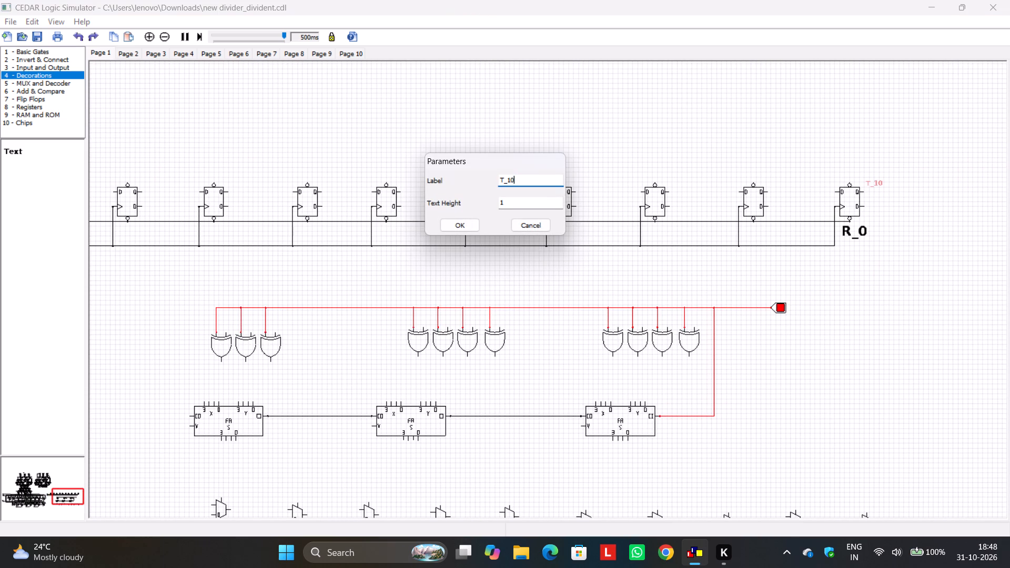
key(BackSpace)
key(Return)
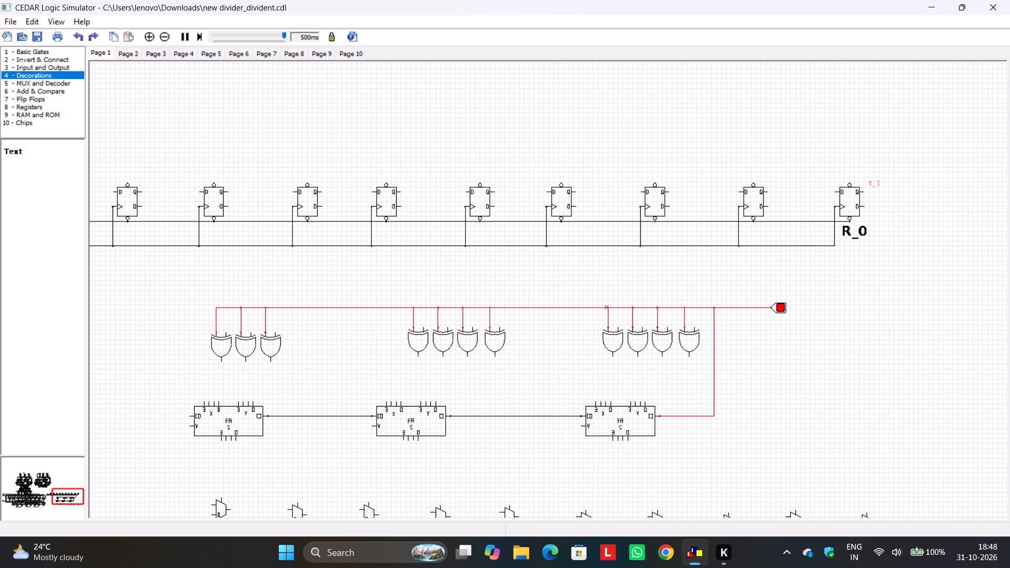
click(865, 290)
Add a text label reading "LSB" below the last flip-flop of the dividend shift register's lower row.
middle_drag(857, 303, 1009, 231)
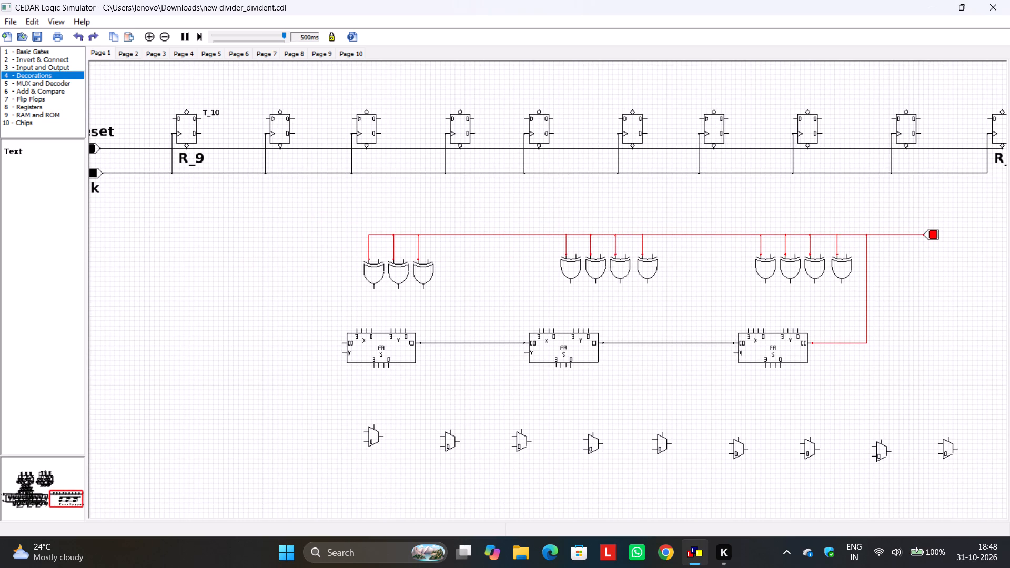
middle_drag(163, 309, 581, 321)
middle_drag(494, 324, 854, 276)
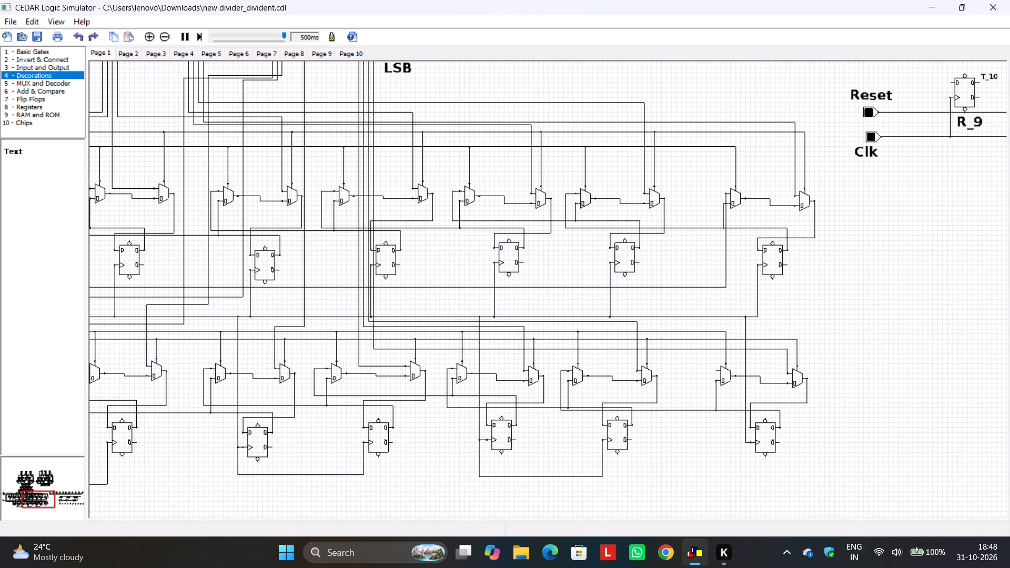
middle_drag(157, 254, 586, 260)
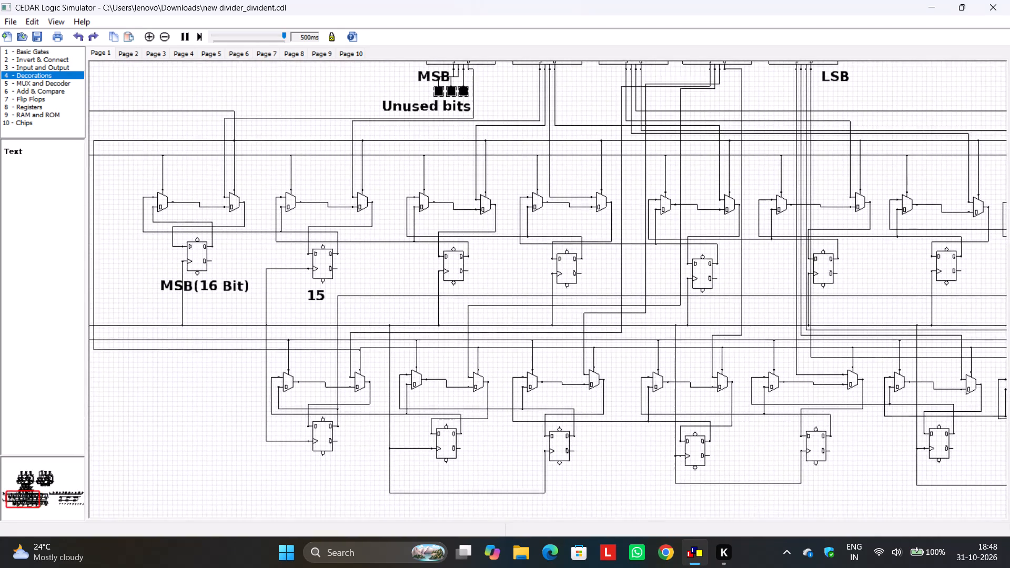
middle_drag(586, 260, 287, 207)
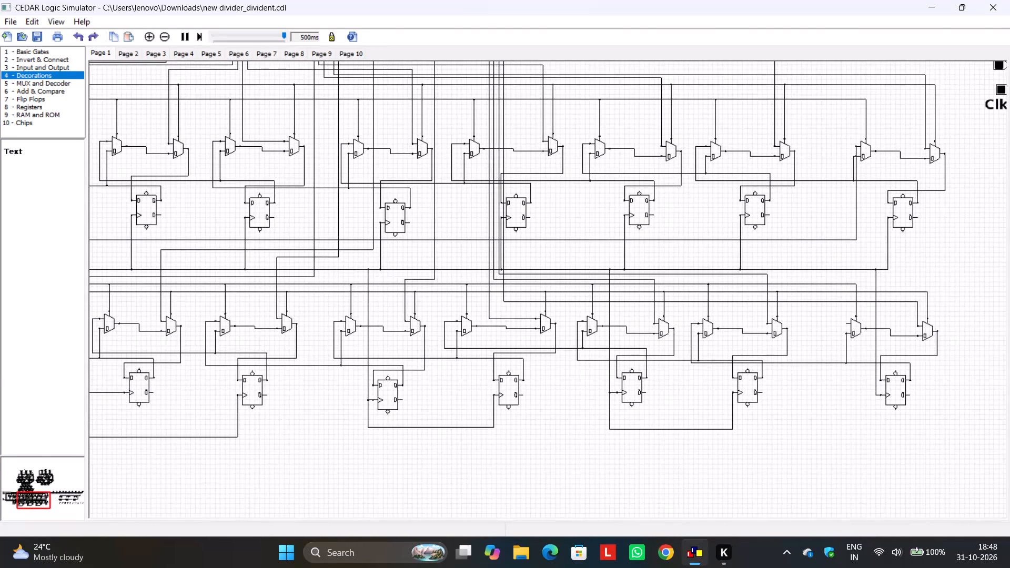
middle_drag(858, 427, 734, 380)
drag(12, 154, 697, 363)
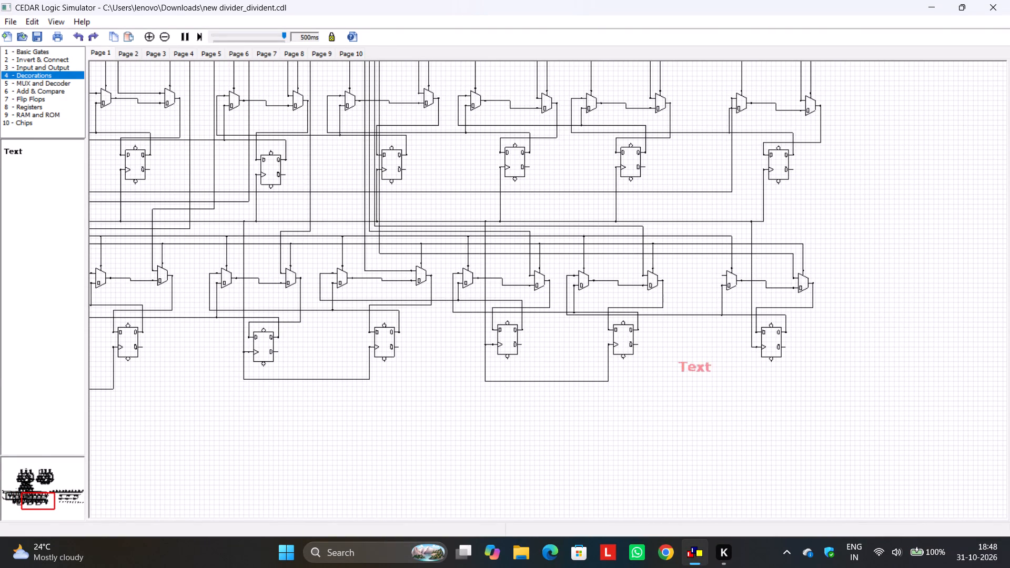
drag(697, 363, 771, 371)
triple_click(778, 371)
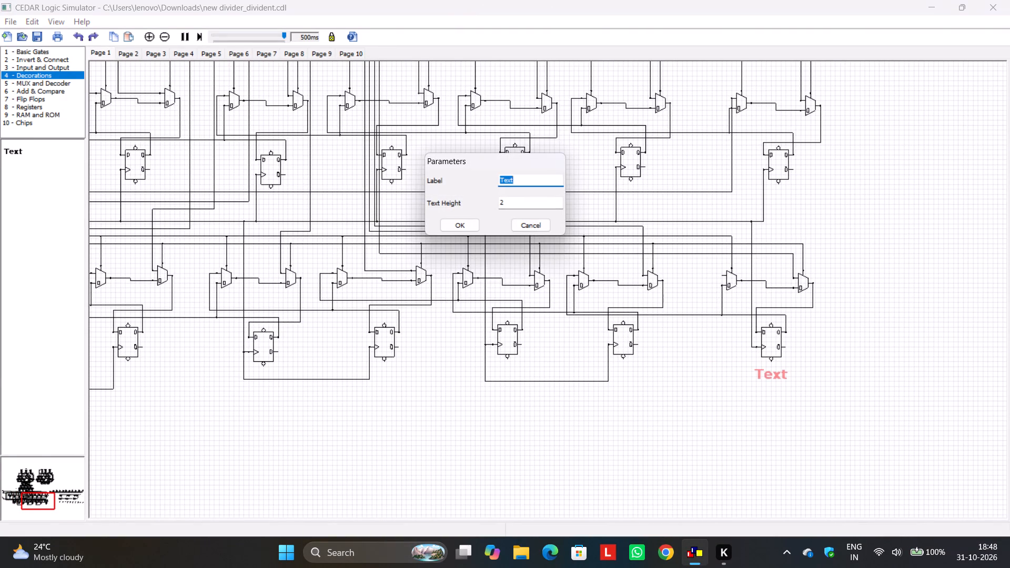
key(BackSpace)
text(LS)
key(shift+b)
key(Return)
click(731, 428)
Add a text label reading "T_0" beside the upper output of the MSB(16 Bit) flip-flop.
middle_drag(728, 425, 820, 445)
scroll(736, 428, down, 1)
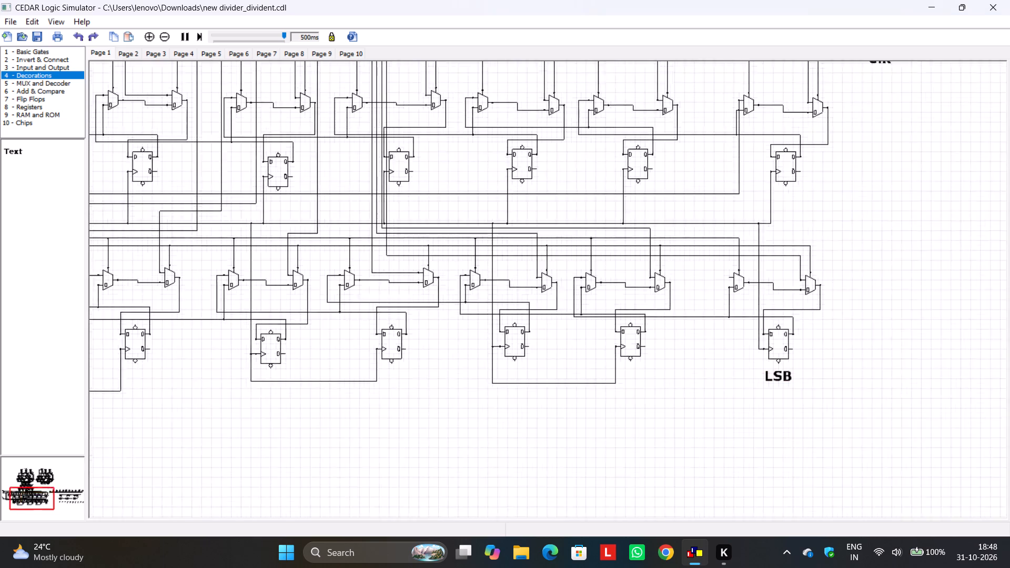
middle_drag(820, 445, 1009, 531)
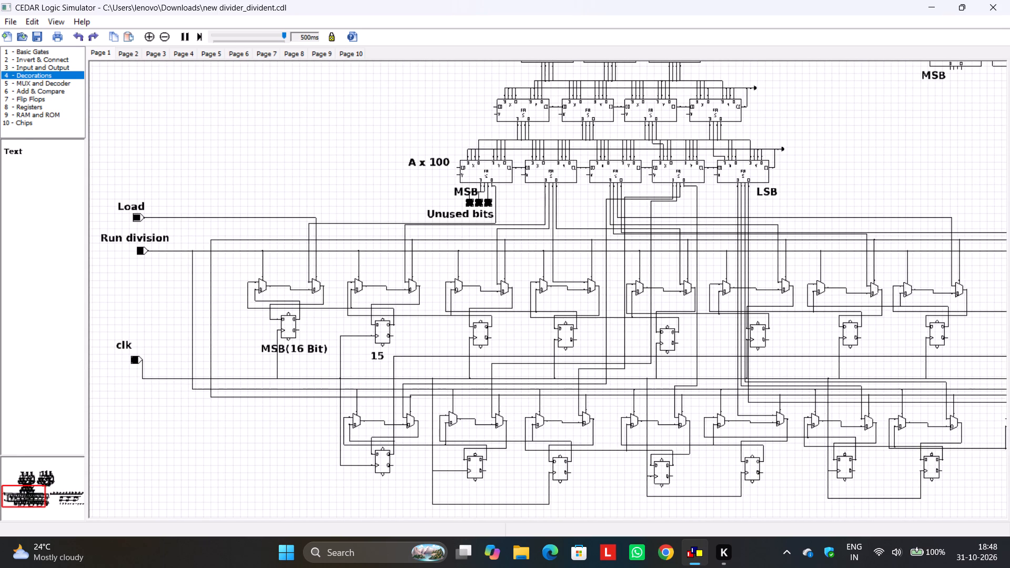
drag(19, 153, 315, 317)
triple_click(315, 317)
key(BackSpace)
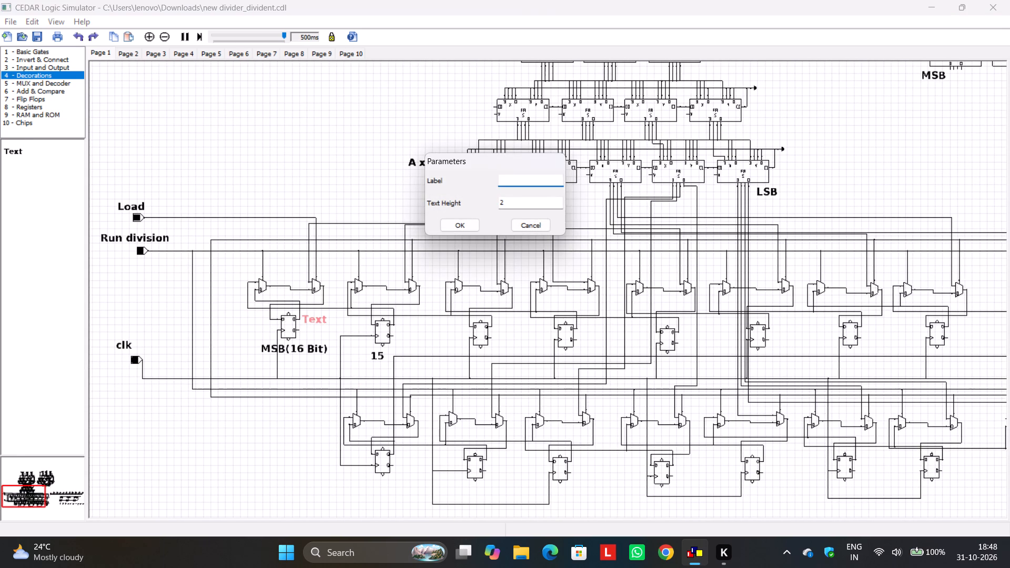
key(shift+t)
text(_0)
key(Return)
click(331, 326)
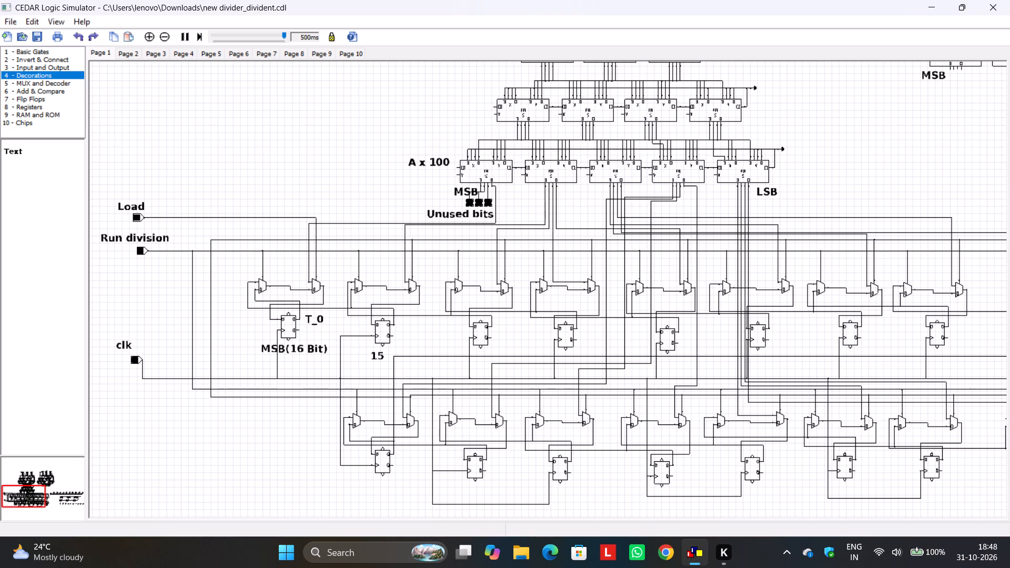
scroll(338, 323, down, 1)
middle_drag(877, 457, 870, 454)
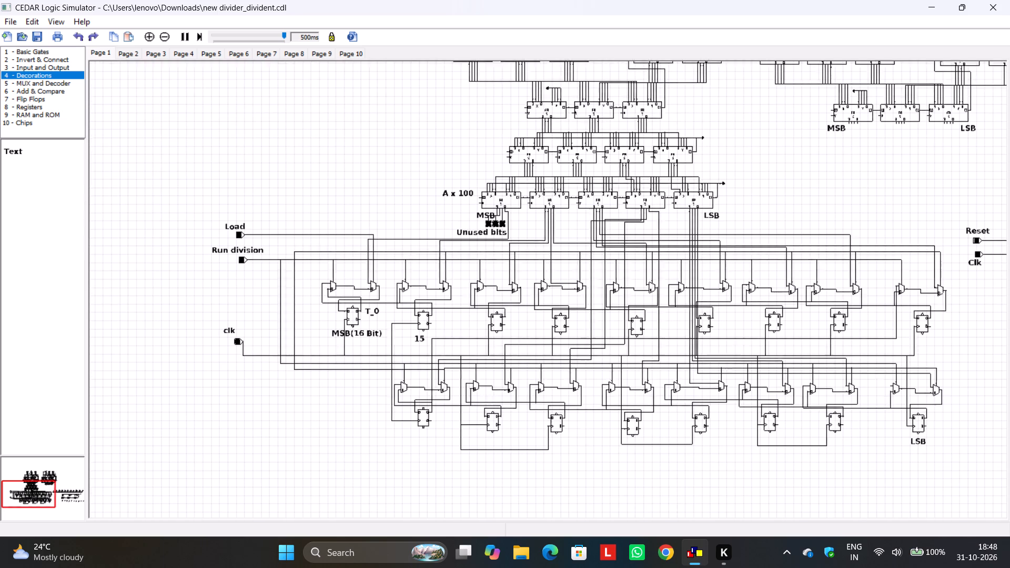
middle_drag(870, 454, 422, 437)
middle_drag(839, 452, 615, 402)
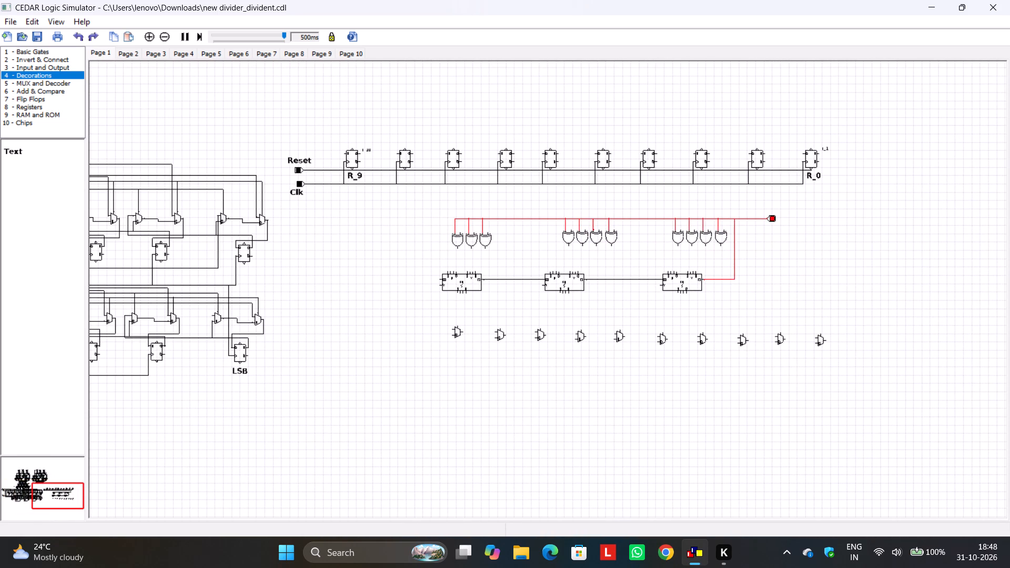
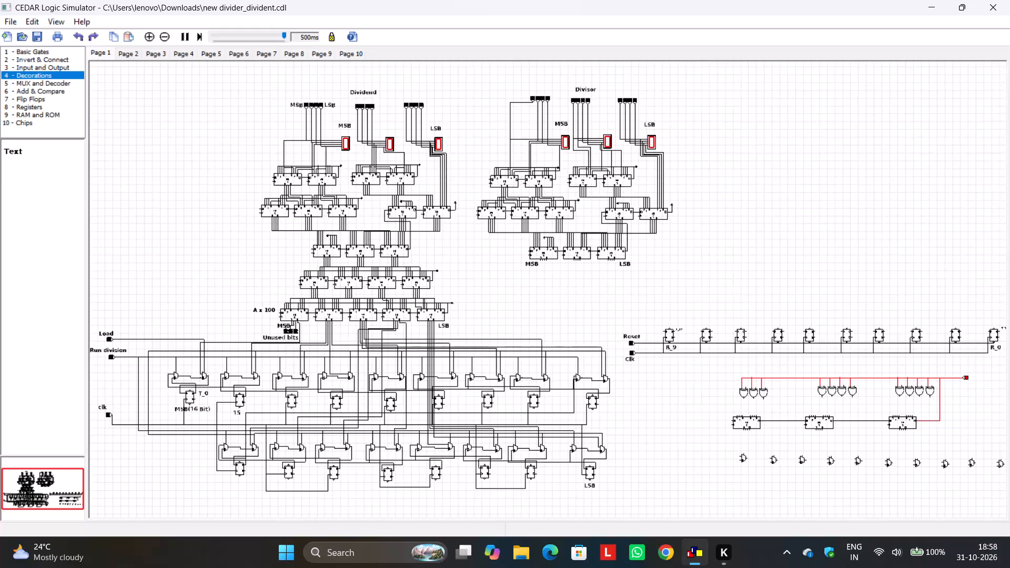
Wire the two lowest outputs of the divisor's LSB adder to the last two XOR gates of the group nearest the carry input, spacing the verticals.
middle_drag(830, 297, 757, 186)
scroll(756, 206, up, 2)
middle_drag(841, 279, 624, 307)
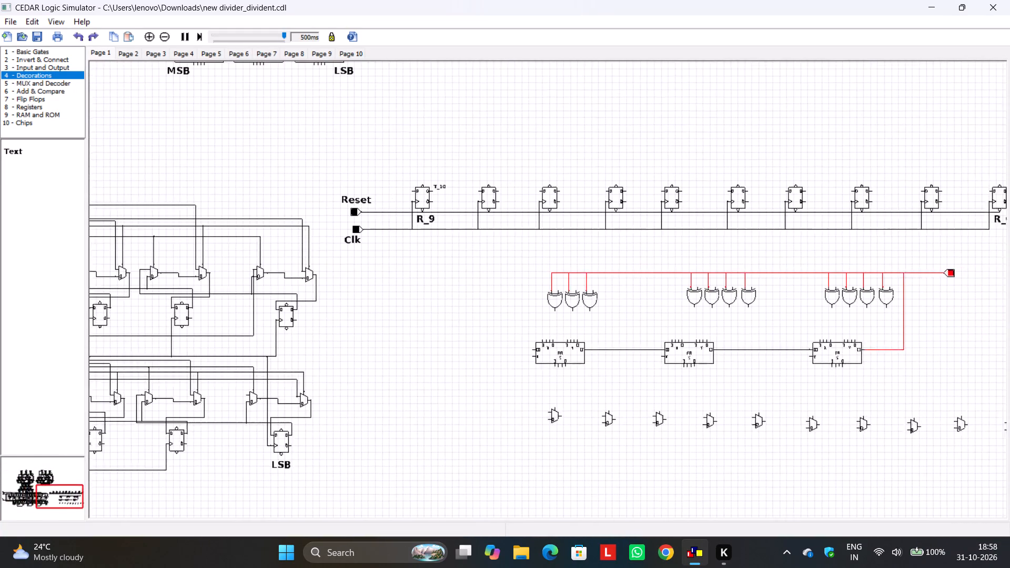
middle_drag(624, 307, 620, 316)
middle_drag(441, 298, 454, 366)
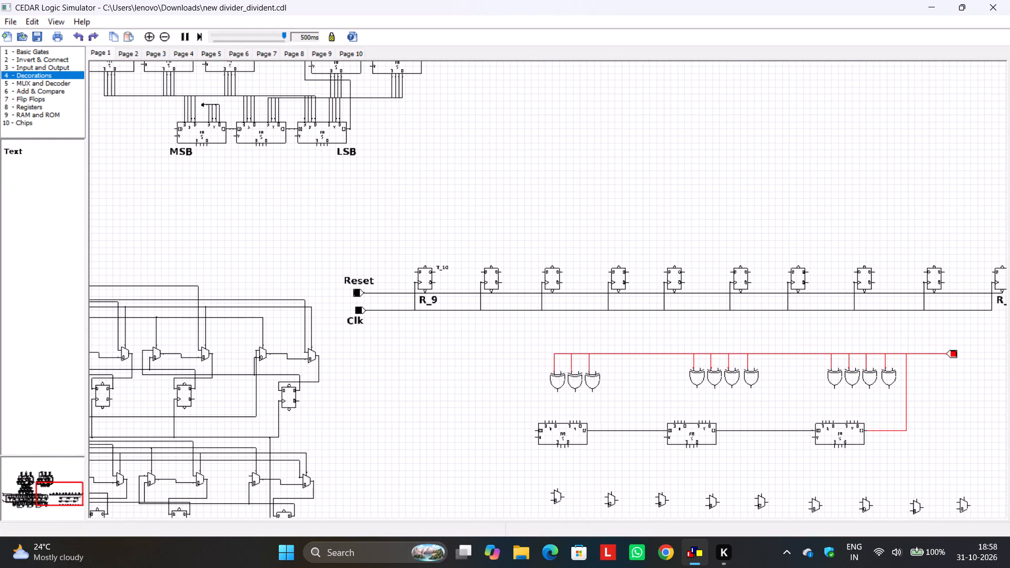
drag(329, 144, 715, 326)
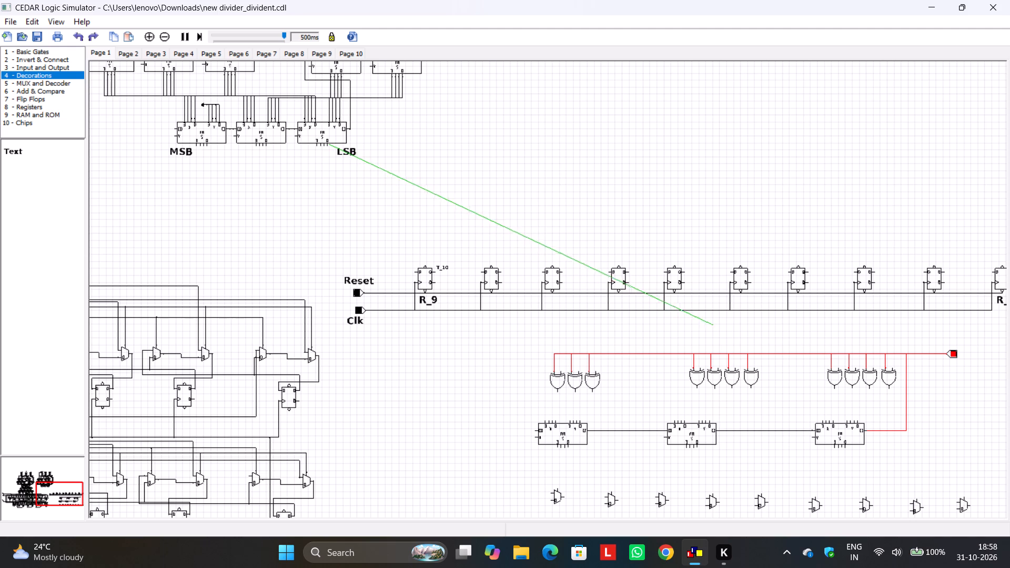
drag(715, 326, 893, 367)
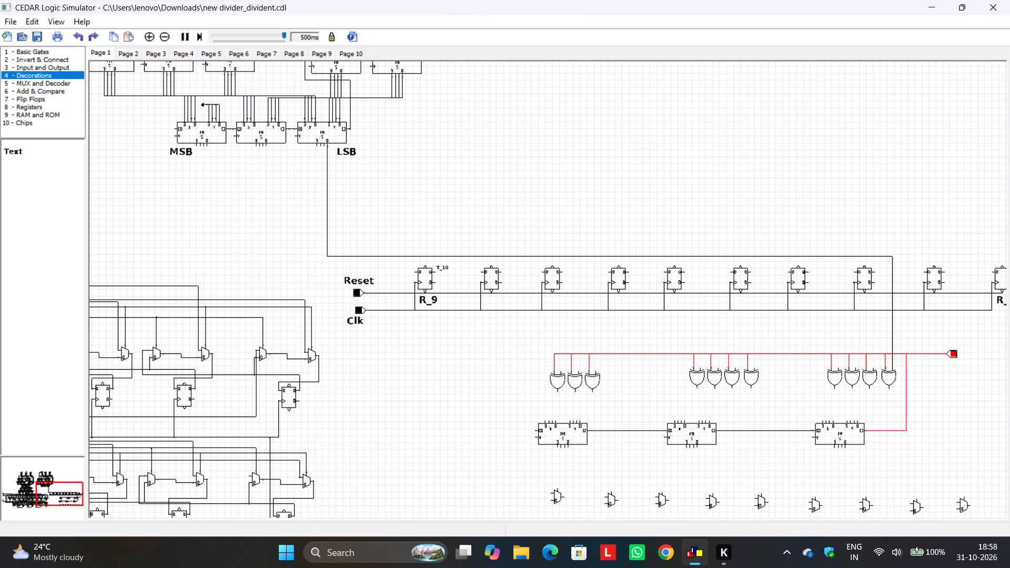
drag(324, 144, 336, 176)
drag(336, 176, 873, 368)
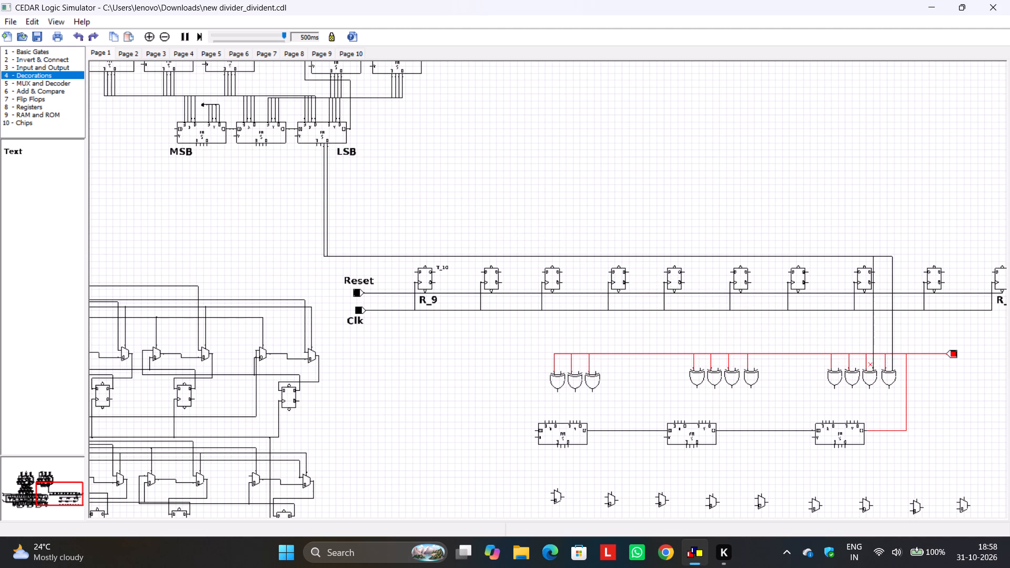
drag(872, 327, 880, 327)
click(842, 201)
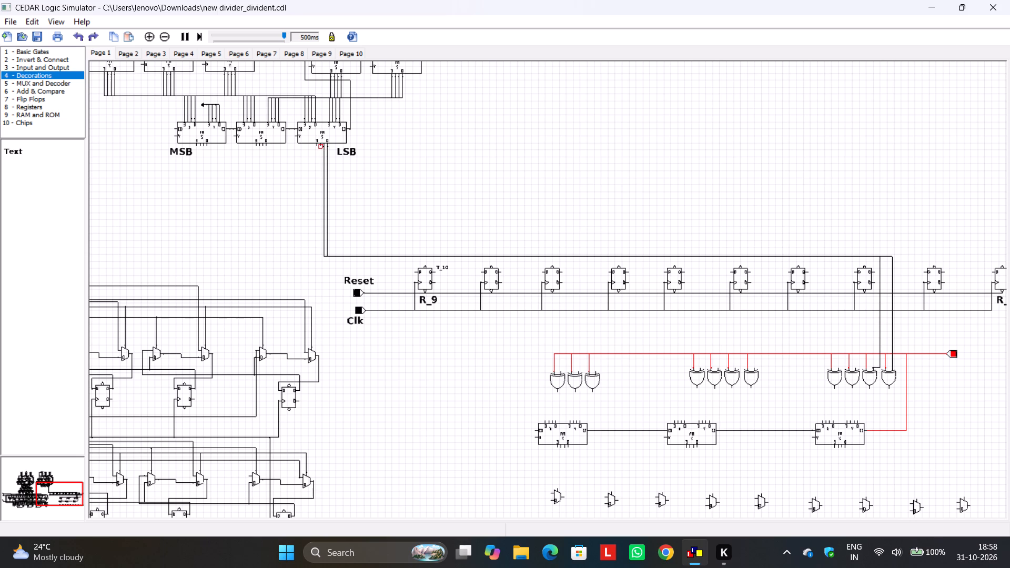
Wire the two highest outputs of the divisor's LSB adder to the group's remaining two XOR gates, rerouting the wire that crosses a flip-flop.
drag(320, 147, 842, 360)
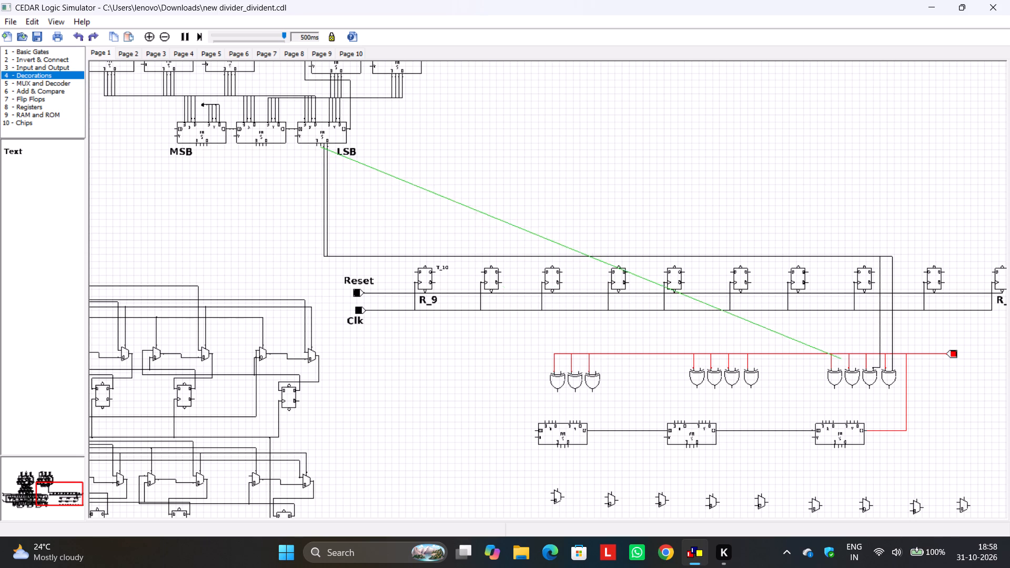
drag(842, 360, 853, 367)
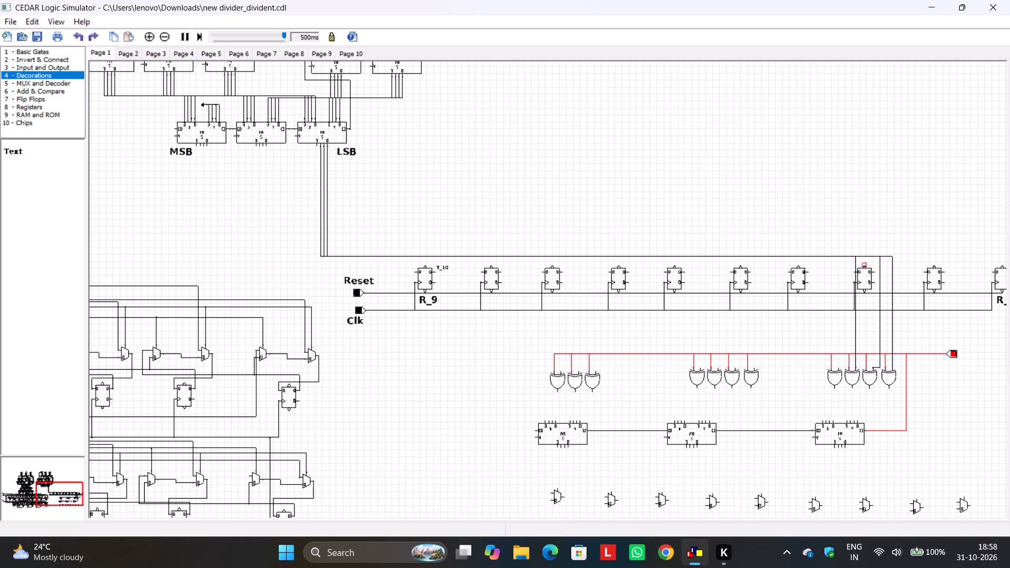
drag(856, 335, 845, 333)
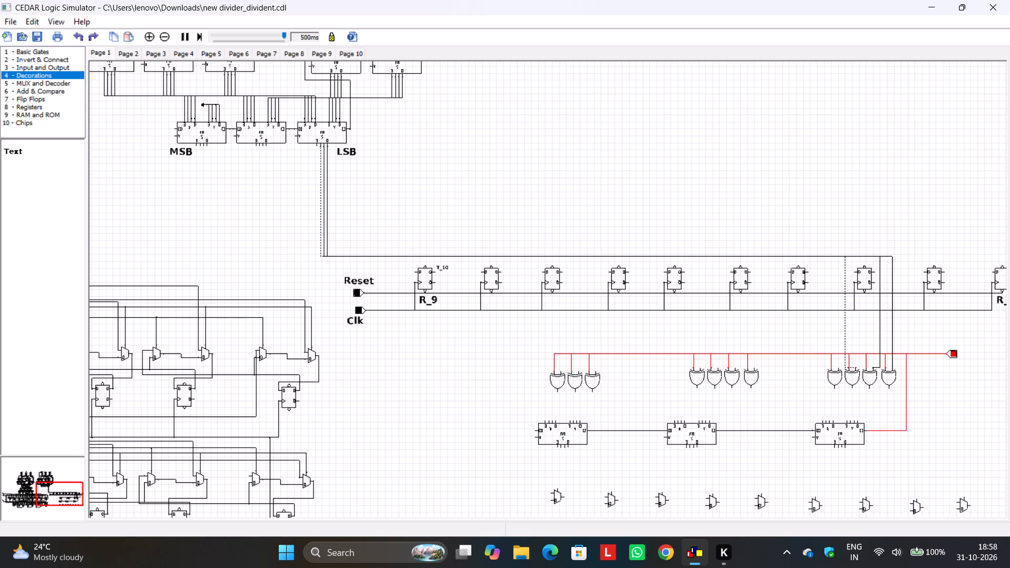
drag(852, 367, 853, 344)
click(860, 328)
drag(315, 146, 837, 368)
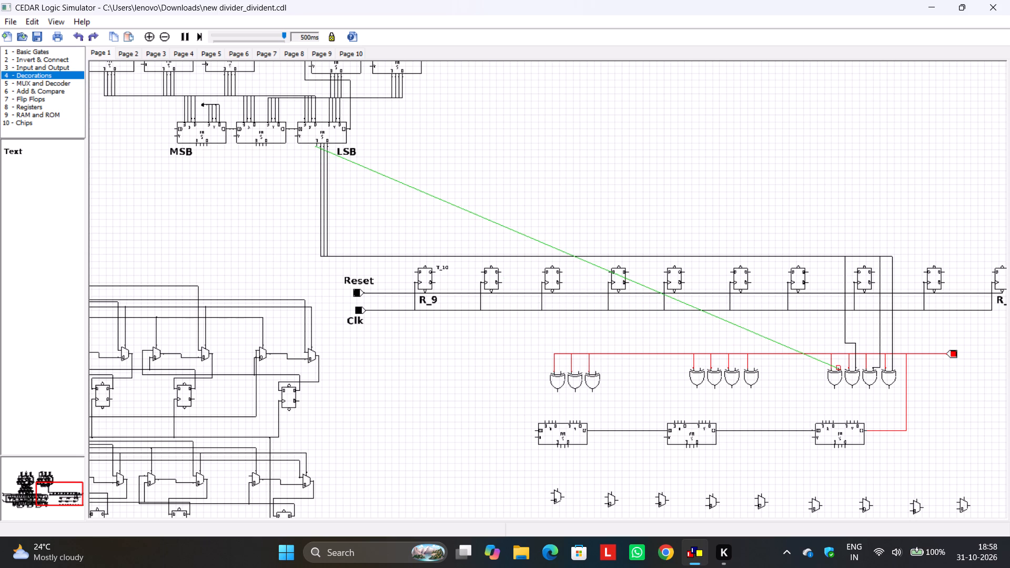
drag(837, 368, 838, 368)
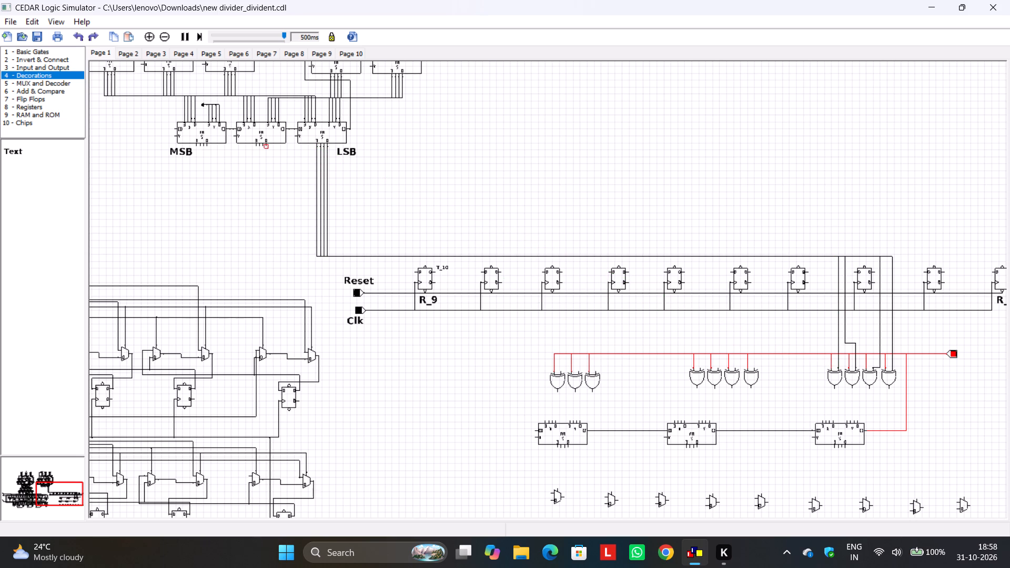
Wire the lowest output of the divisor's middle adder to the last XOR gate of the middle group.
drag(266, 145, 753, 367)
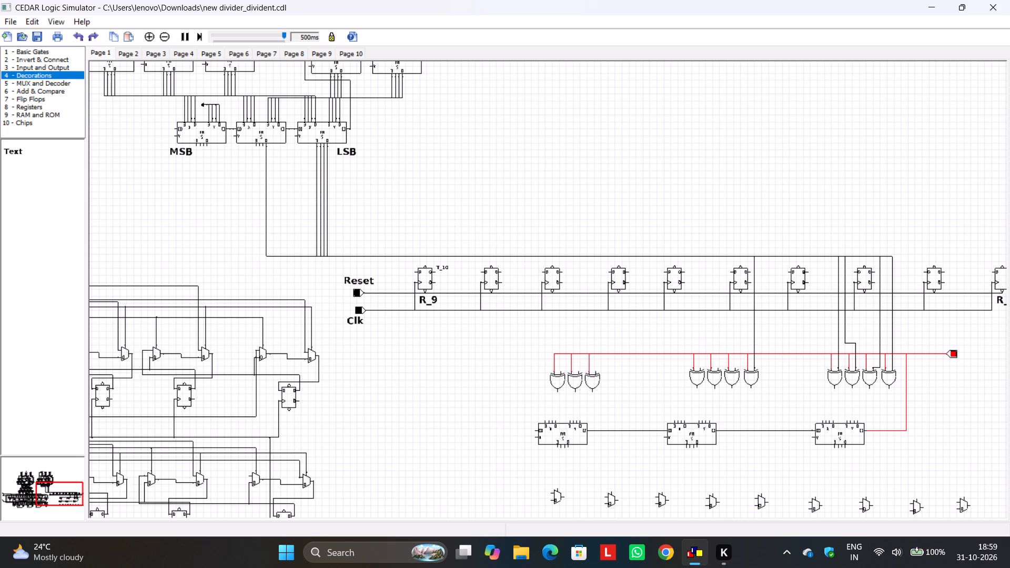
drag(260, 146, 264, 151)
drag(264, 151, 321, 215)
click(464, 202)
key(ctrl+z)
Wire the middle adder's second-lowest output to the middle group's third XOR gate and shift its vertical run clear of the flip-flop.
drag(262, 145, 735, 367)
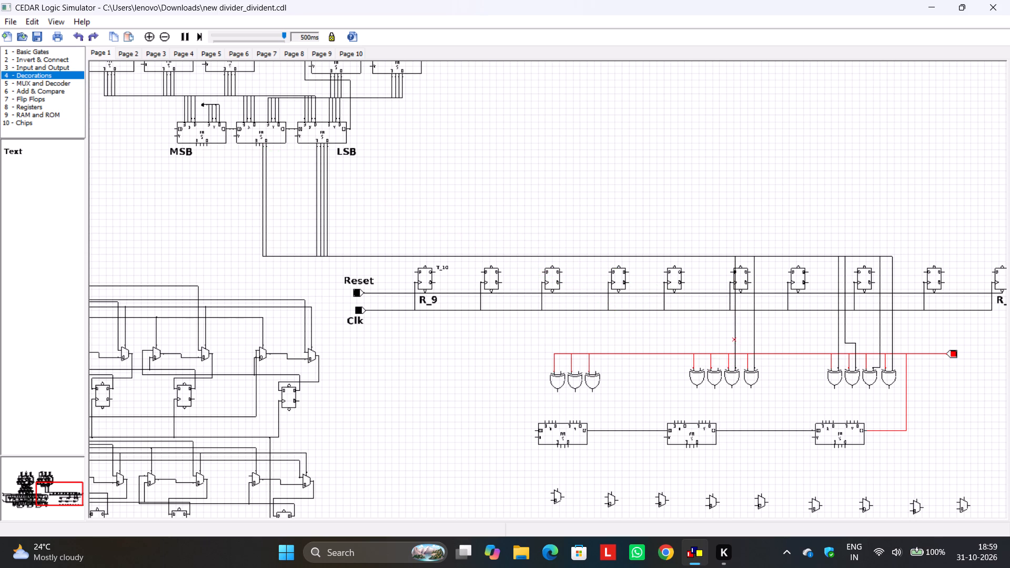
drag(734, 341, 732, 339)
drag(732, 339, 724, 339)
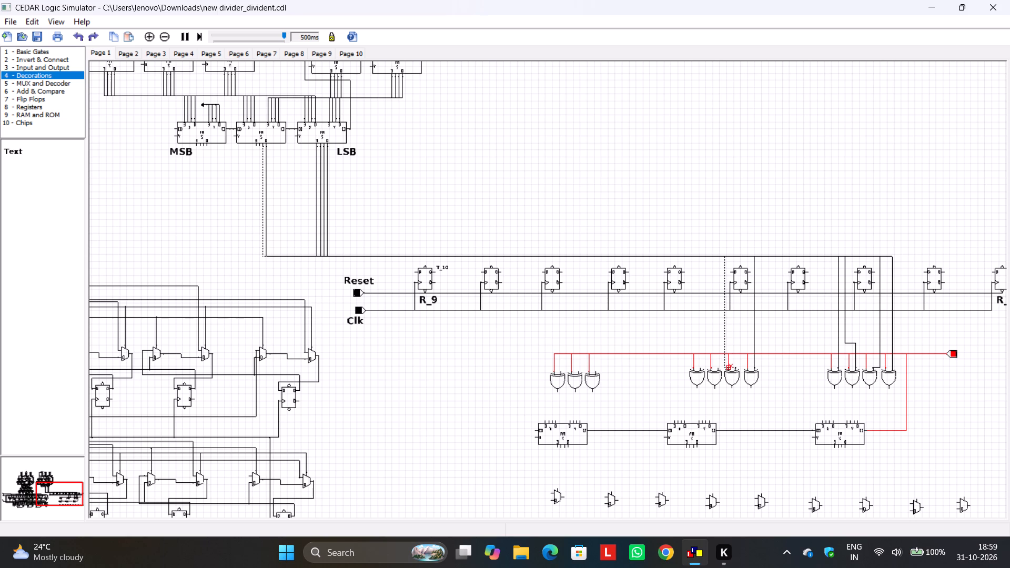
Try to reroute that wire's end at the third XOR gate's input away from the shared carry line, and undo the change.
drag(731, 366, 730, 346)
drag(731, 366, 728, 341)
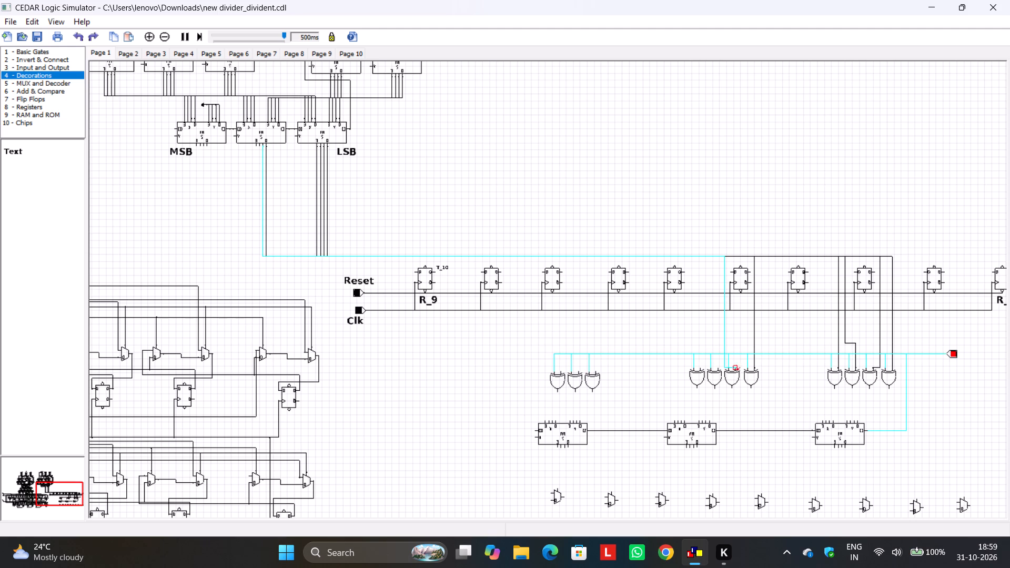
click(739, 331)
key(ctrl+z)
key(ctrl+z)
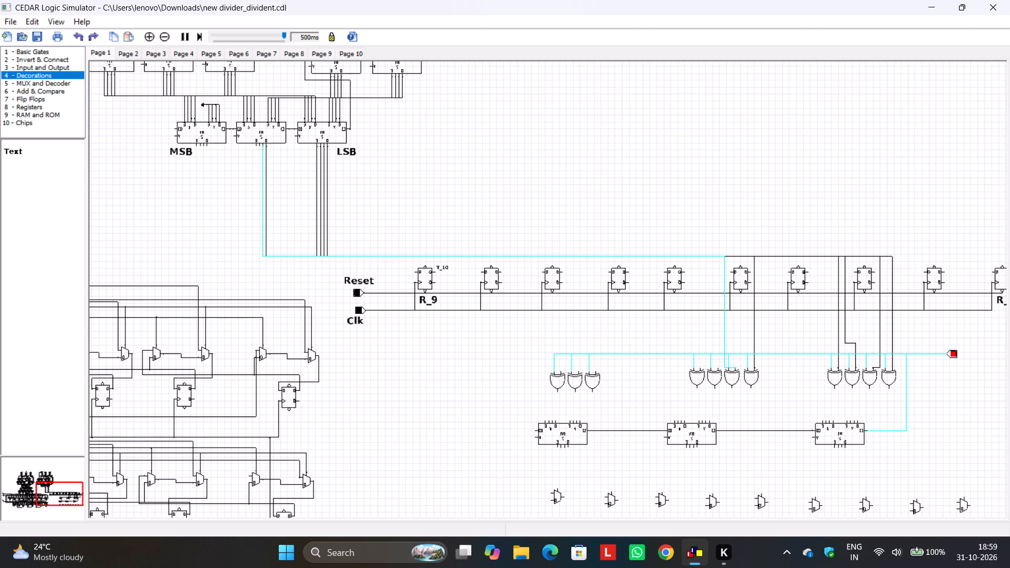
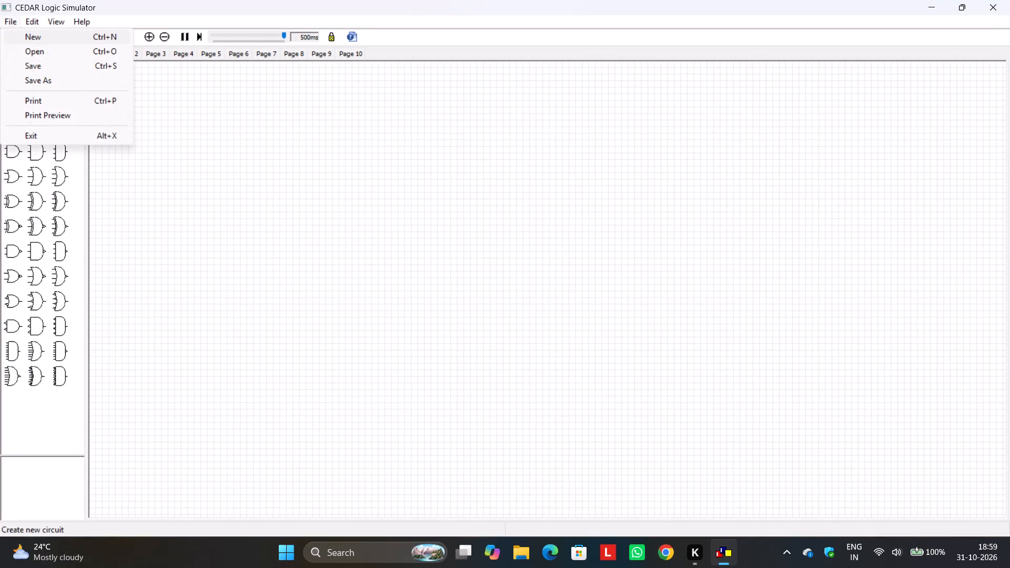
Open the circuit file new divider_divident.cdl from the Downloads folder.
click(35, 50)
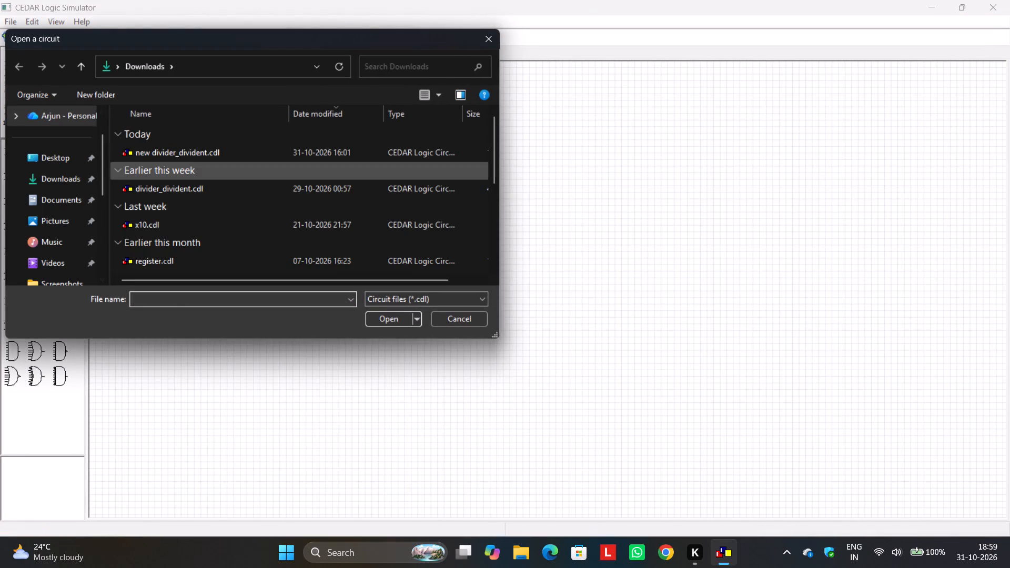
click(181, 156)
click(381, 320)
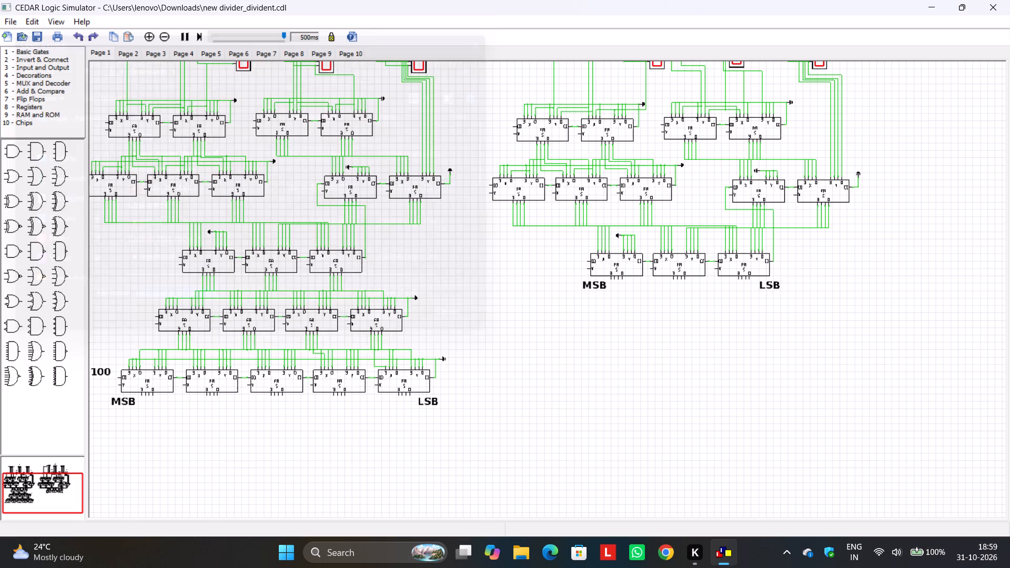
Place a two-input multiplexer below the dividend's A x 100 adder row, a little beyond its MSB end.
middle_drag(671, 359, 607, 367)
scroll(605, 364, down, 2)
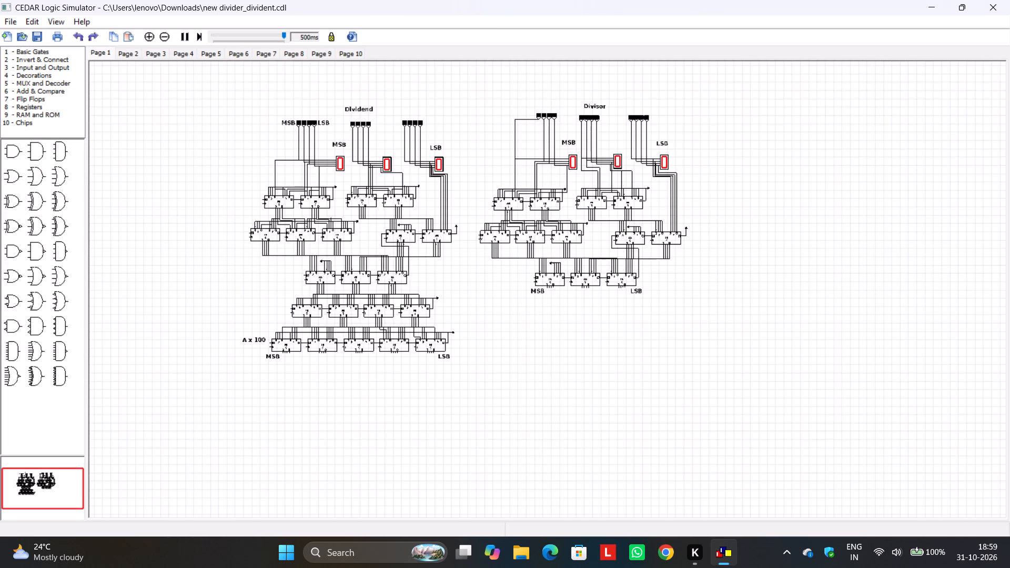
scroll(529, 338, up, 1)
middle_drag(527, 346, 530, 390)
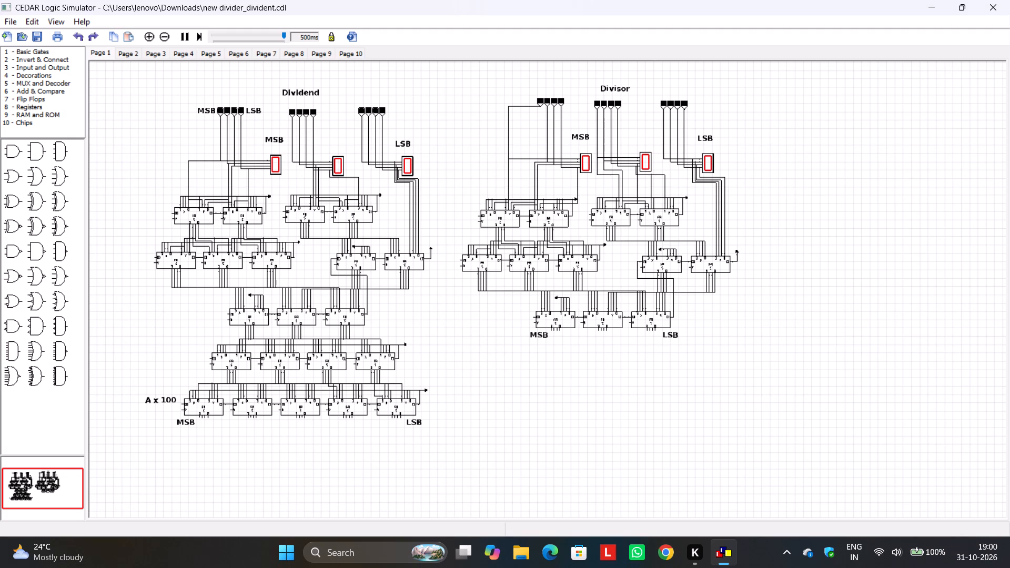
scroll(540, 453, up, 1)
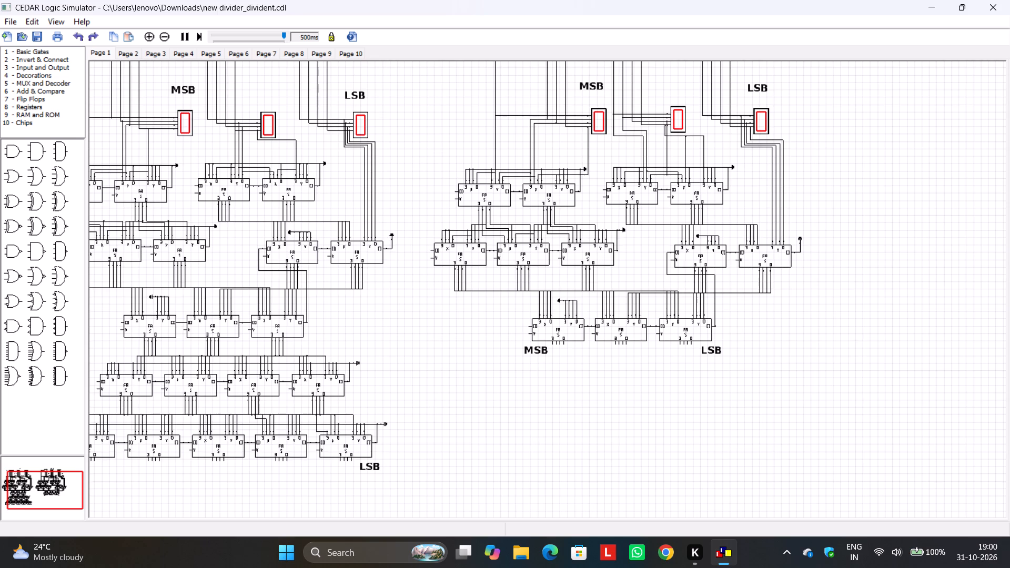
middle_drag(531, 445, 799, 211)
middle_drag(556, 295, 267, 192)
scroll(519, 270, up, 1)
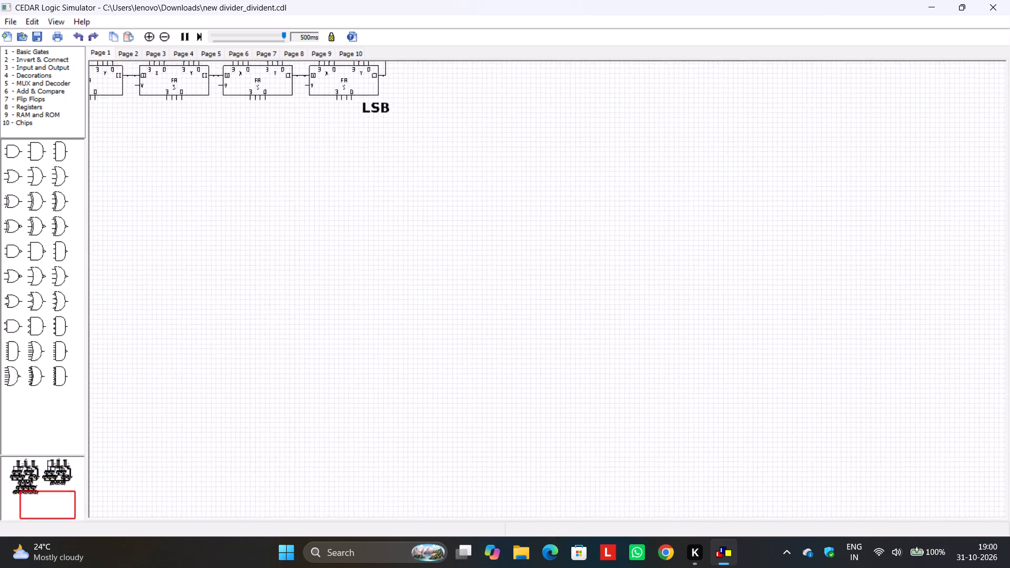
middle_drag(267, 192, 518, 252)
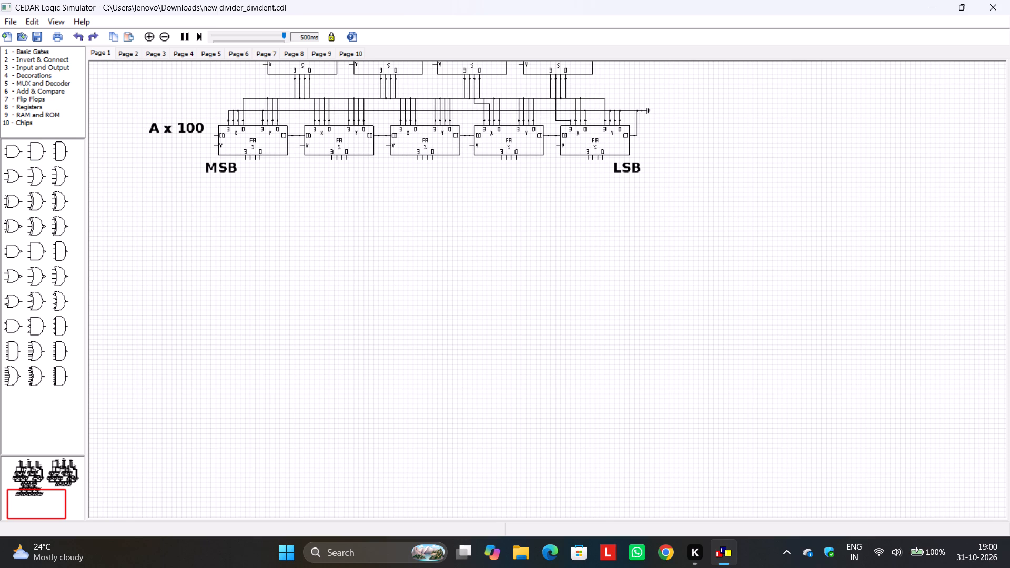
click(46, 83)
drag(15, 152, 199, 226)
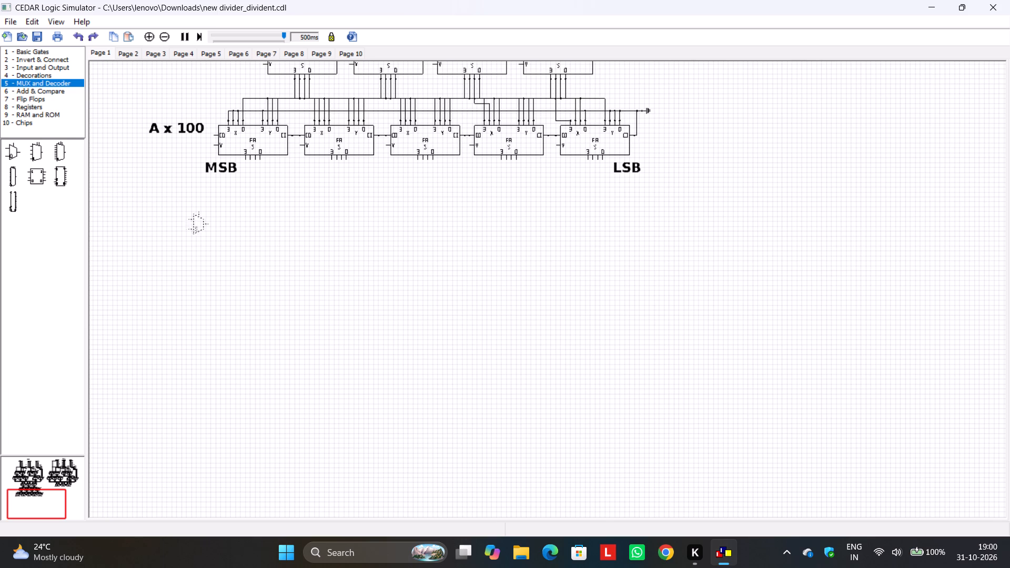
drag(199, 226, 198, 226)
drag(198, 226, 133, 239)
middle_drag(189, 237, 342, 222)
scroll(341, 221, down, 2)
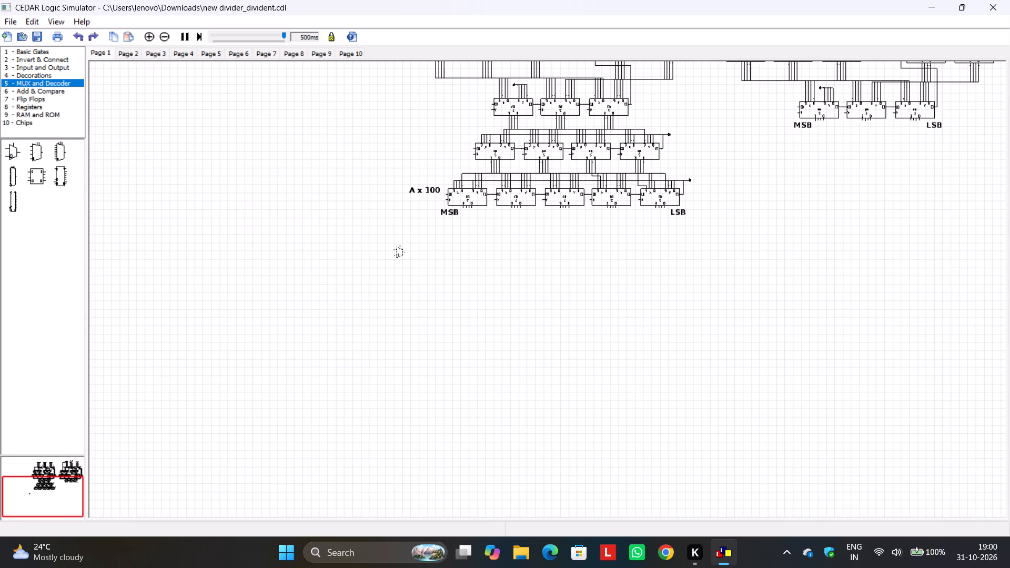
drag(399, 250, 383, 253)
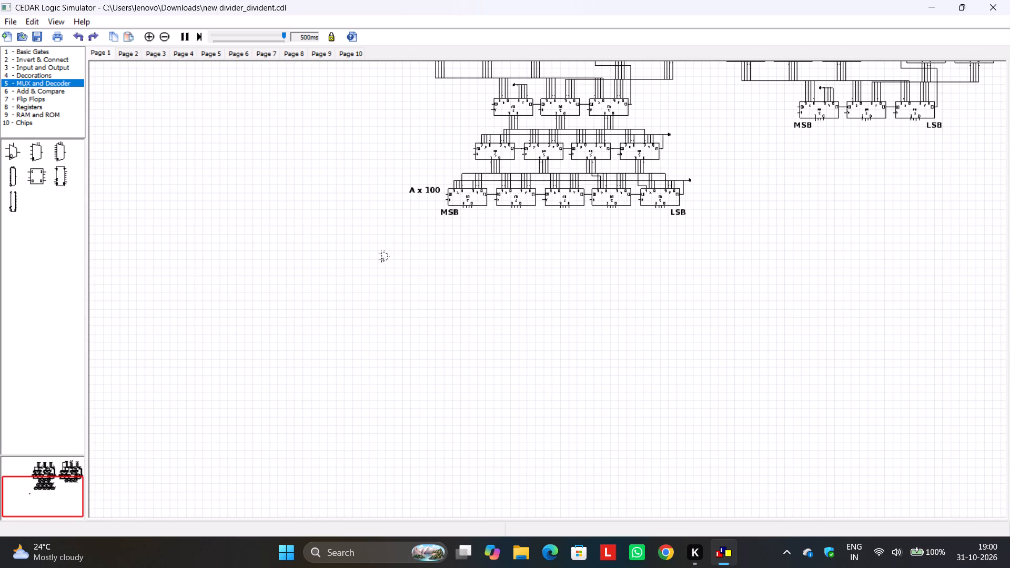
drag(383, 253, 376, 257)
click(390, 259)
Place a second two-input multiplexer beside the first, level with it and towards the LSB side.
drag(12, 149, 18, 154)
drag(18, 154, 410, 260)
drag(410, 260, 409, 259)
drag(409, 259, 410, 259)
click(433, 277)
Duplicate the two multiplexers and place the copies in line after them, making a row of four.
scroll(429, 273, up, 1)
drag(257, 215, 402, 276)
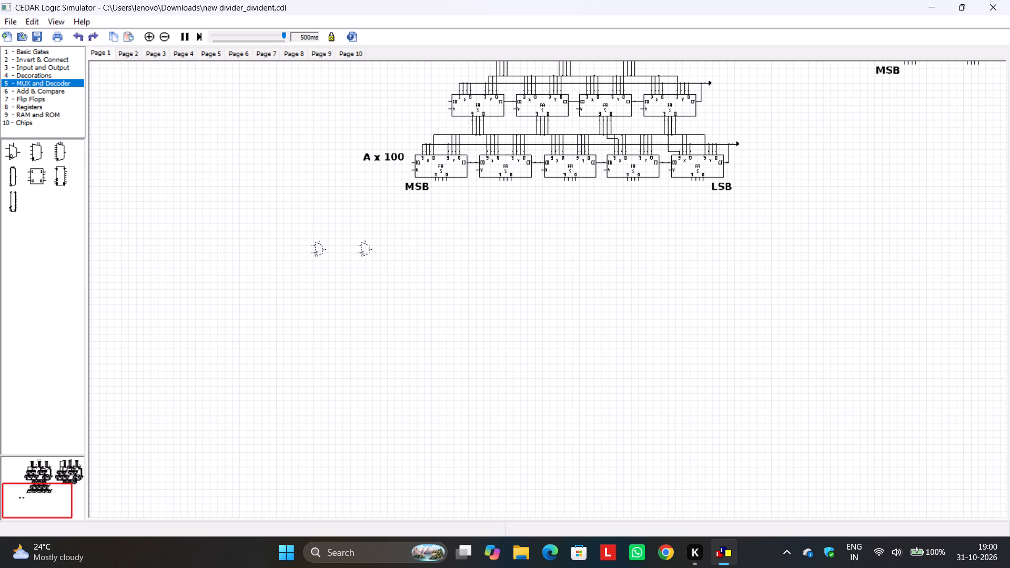
key(ctrl+c)
key(ctrl+v)
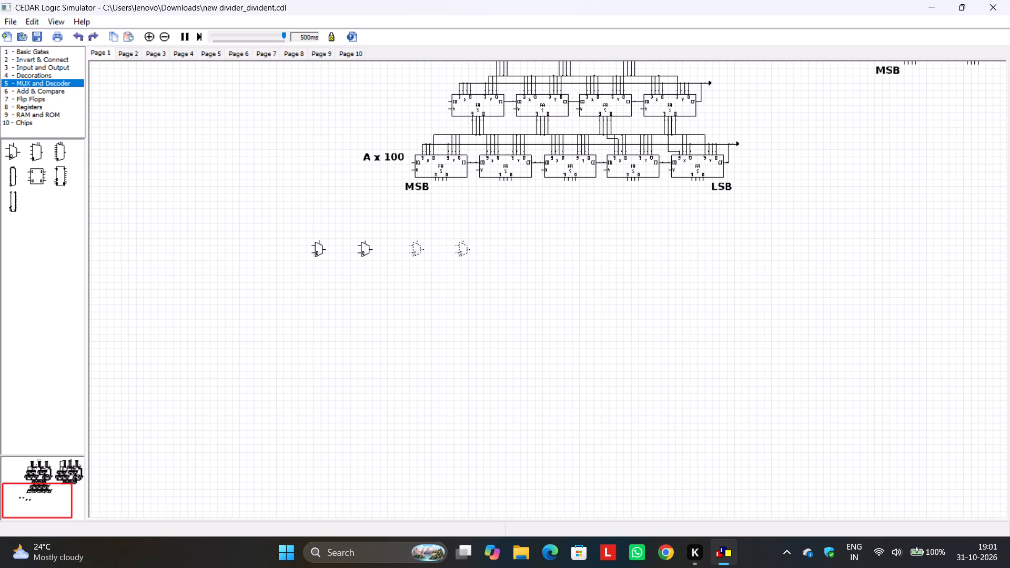
click(417, 250)
click(477, 304)
Duplicate the four multiplexers and place the copies in line after them, making a row of eight.
drag(294, 221, 486, 268)
key(ctrl+c)
key(ctrl+v)
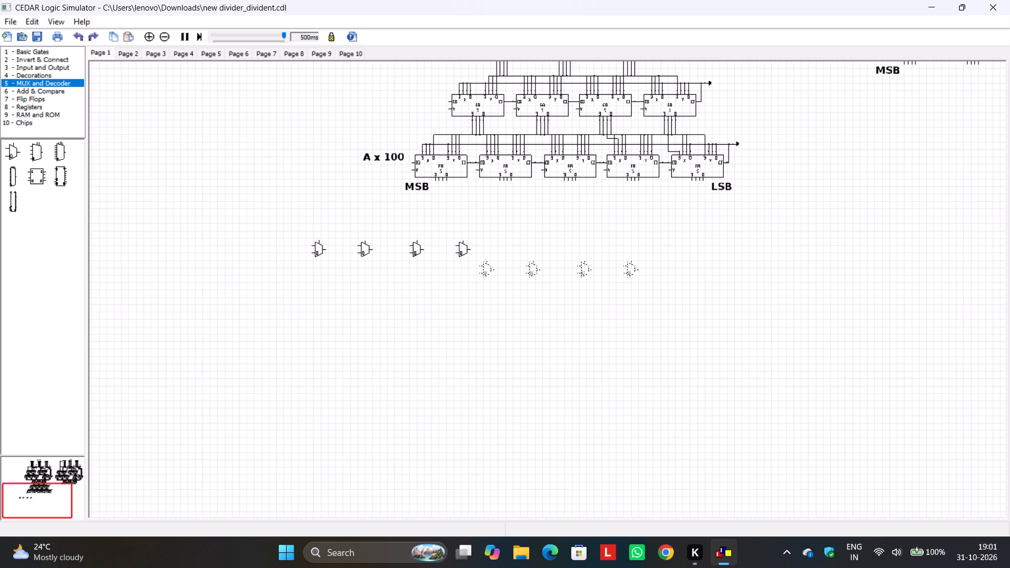
click(506, 248)
click(542, 278)
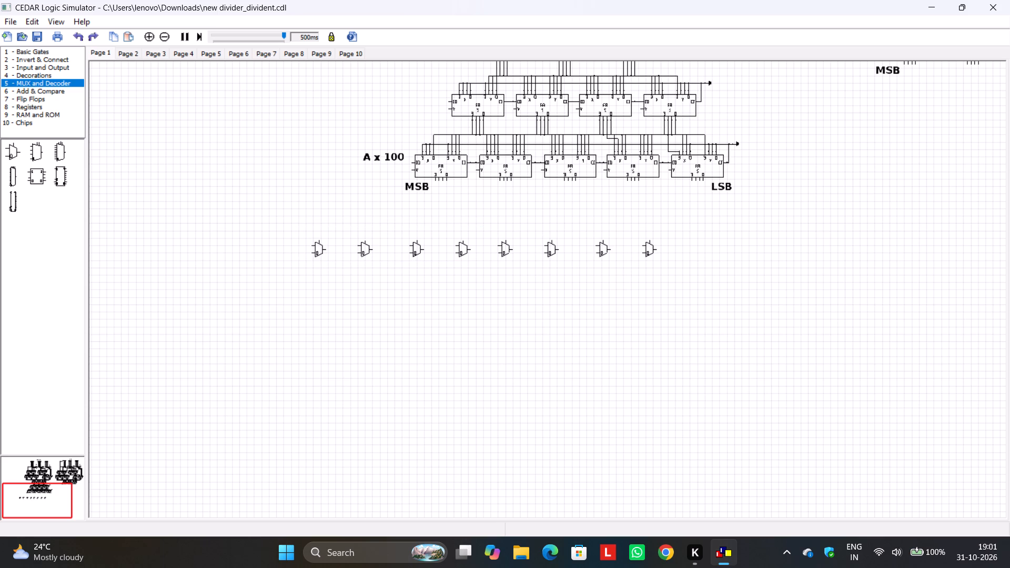
Duplicate the eight multiplexers and align the copies at the end of the row, making sixteen.
middle_drag(603, 300, 521, 324)
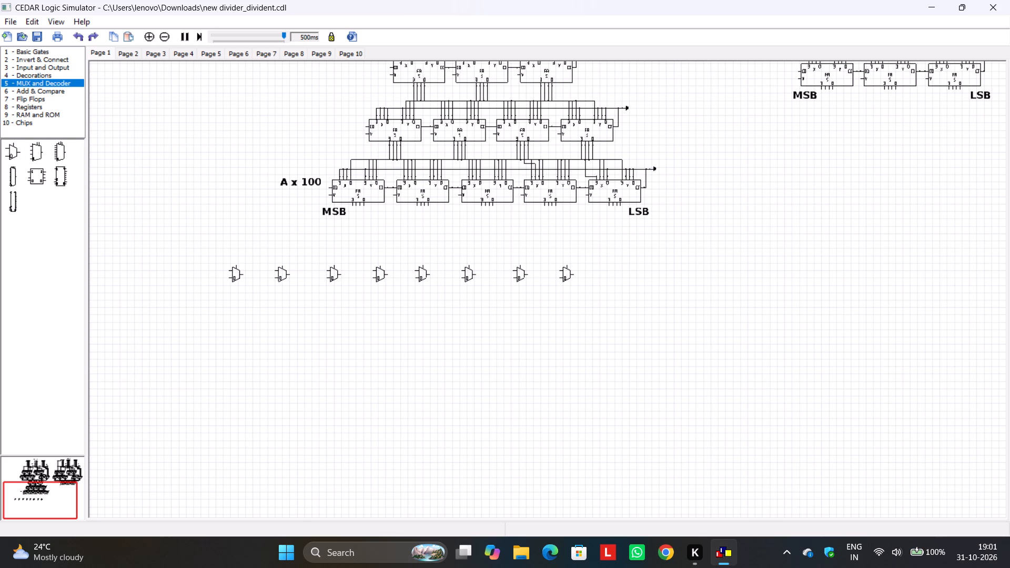
drag(196, 235, 380, 302)
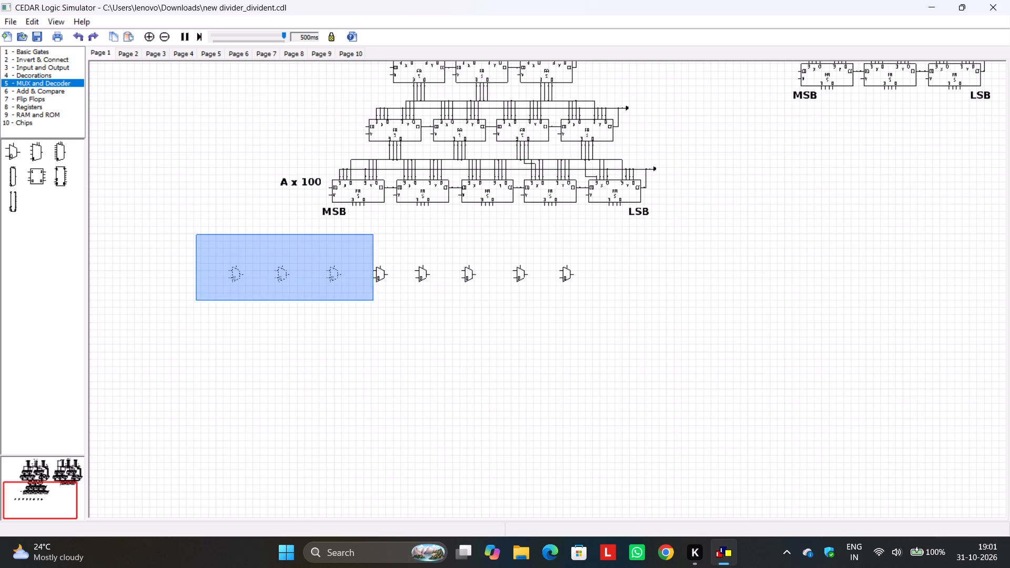
drag(380, 302, 597, 313)
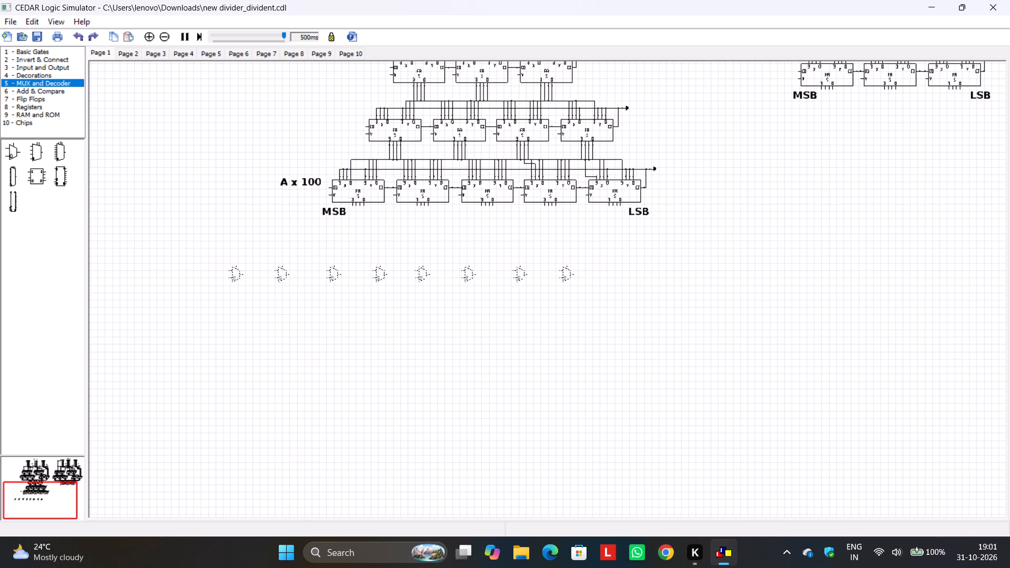
key(ctrl+c)
key(ctrl+v)
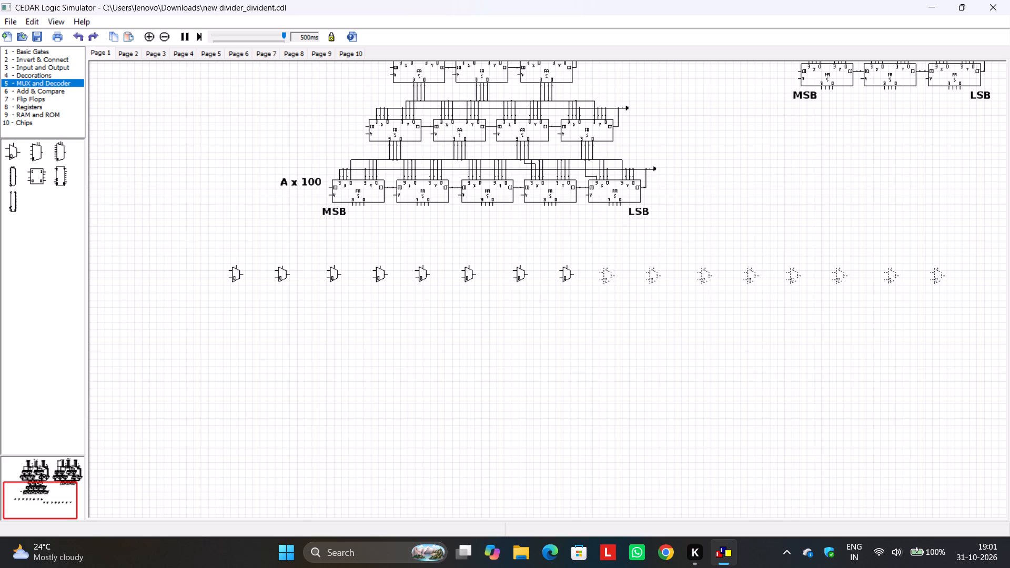
click(608, 275)
click(684, 318)
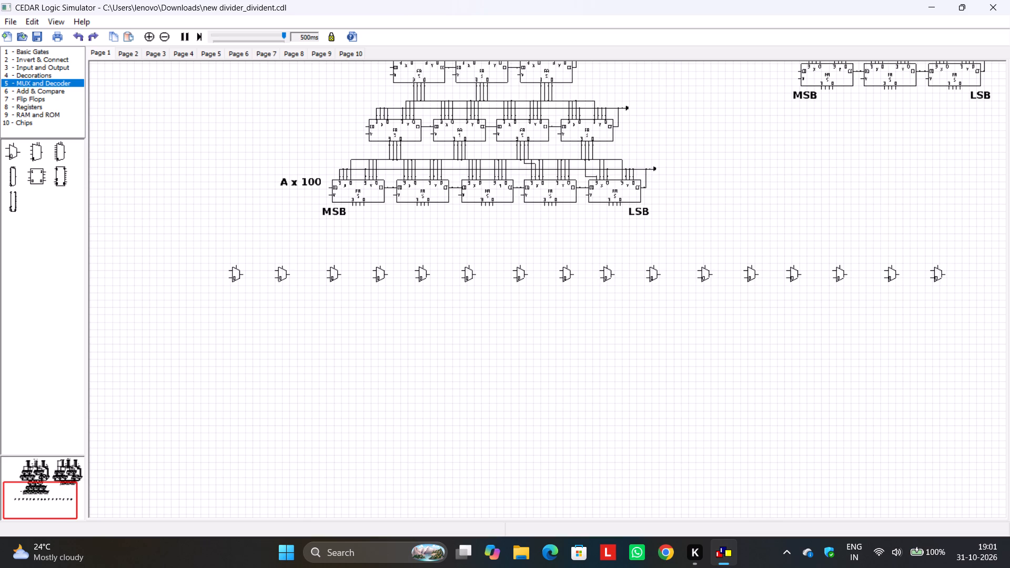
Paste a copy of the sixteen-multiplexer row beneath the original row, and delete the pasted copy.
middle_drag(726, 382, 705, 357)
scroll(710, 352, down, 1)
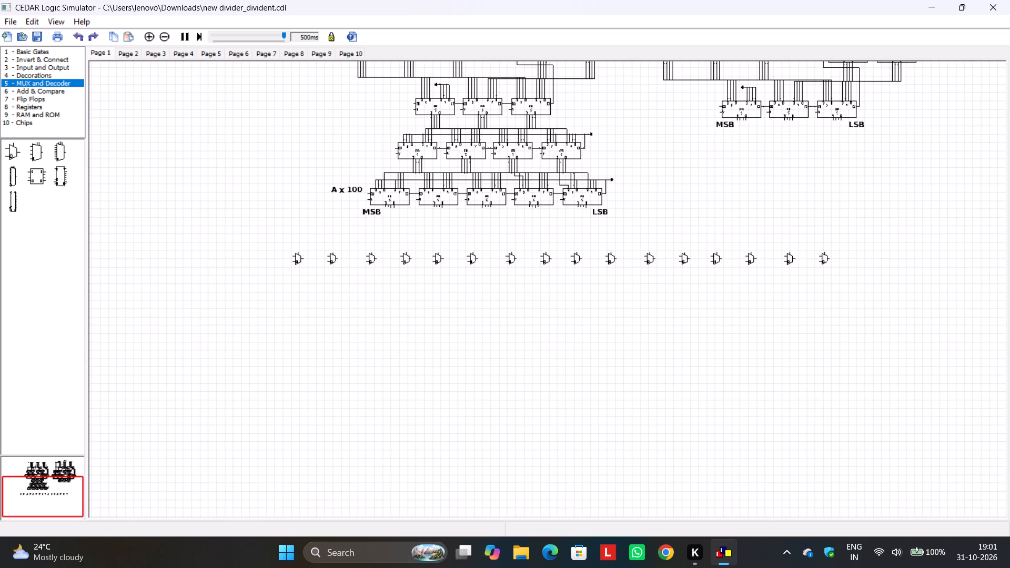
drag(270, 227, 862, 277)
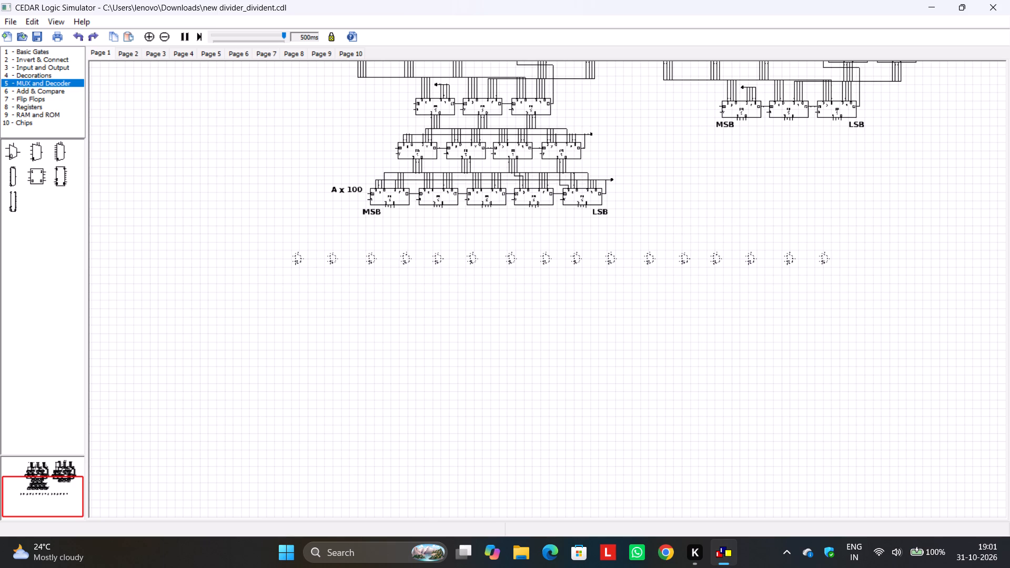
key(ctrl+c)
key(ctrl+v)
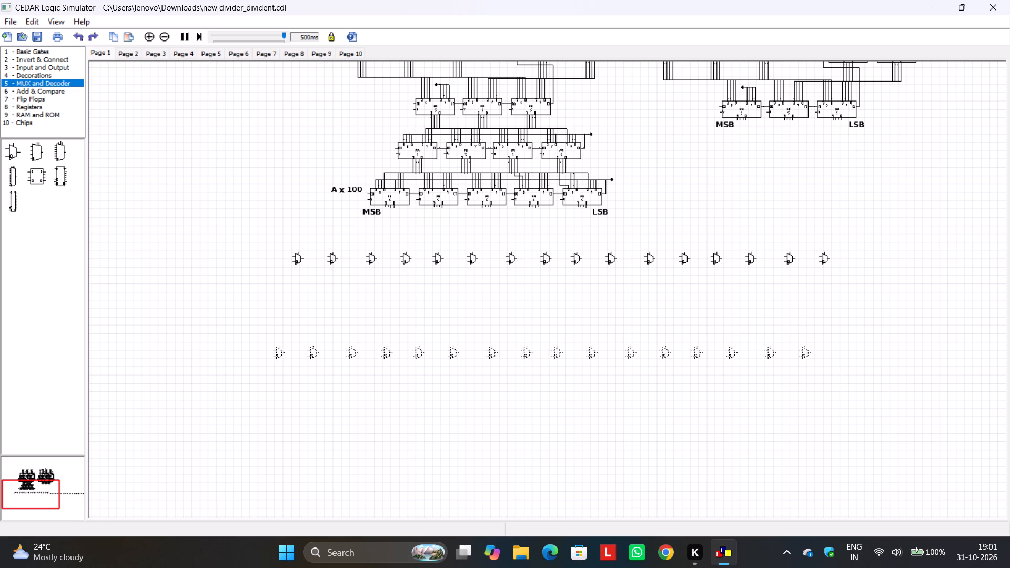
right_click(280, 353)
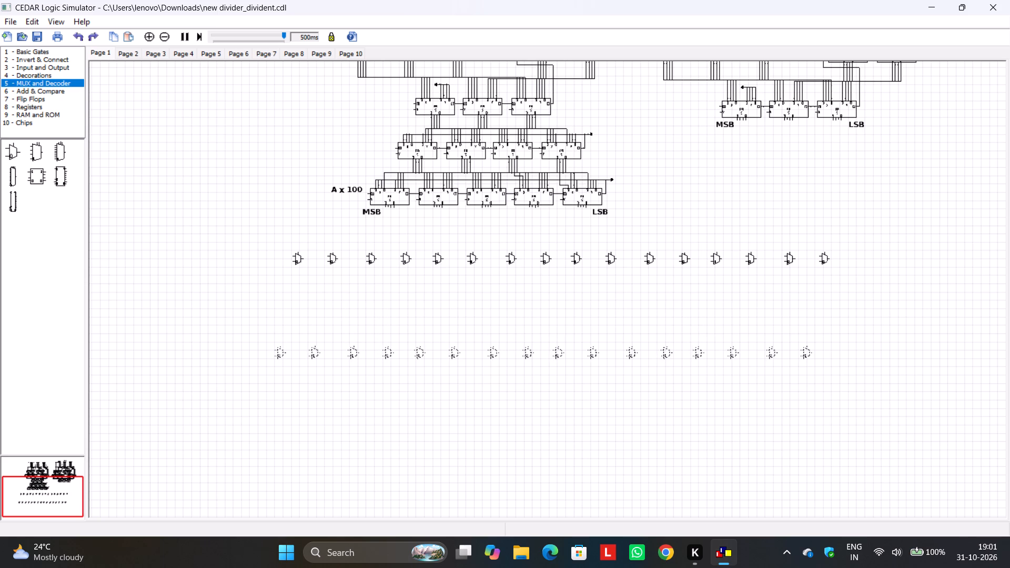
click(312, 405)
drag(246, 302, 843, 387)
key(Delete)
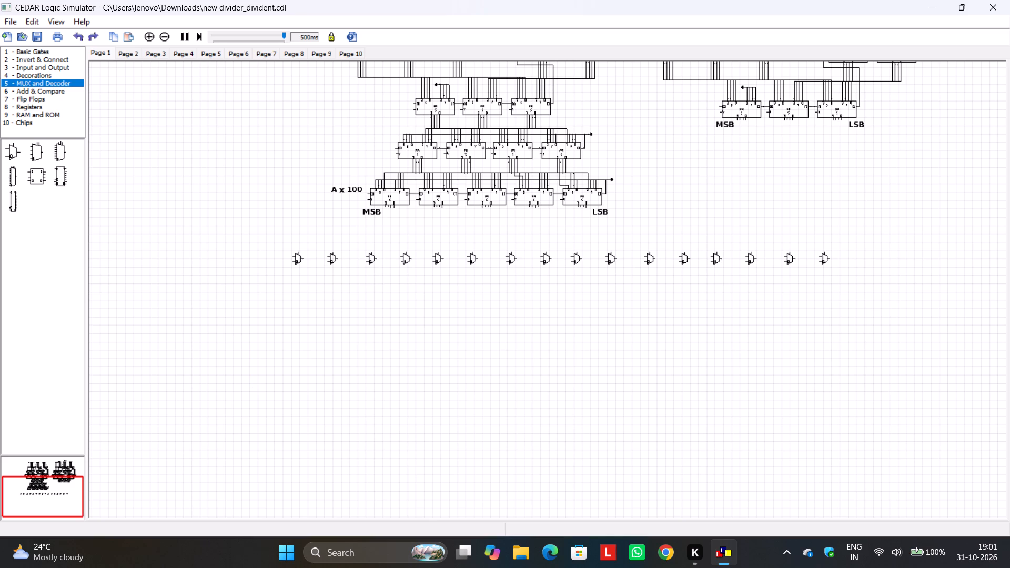
Move the last two multiplexers of the row to its start, in line ahead of the first one.
drag(814, 230, 861, 286)
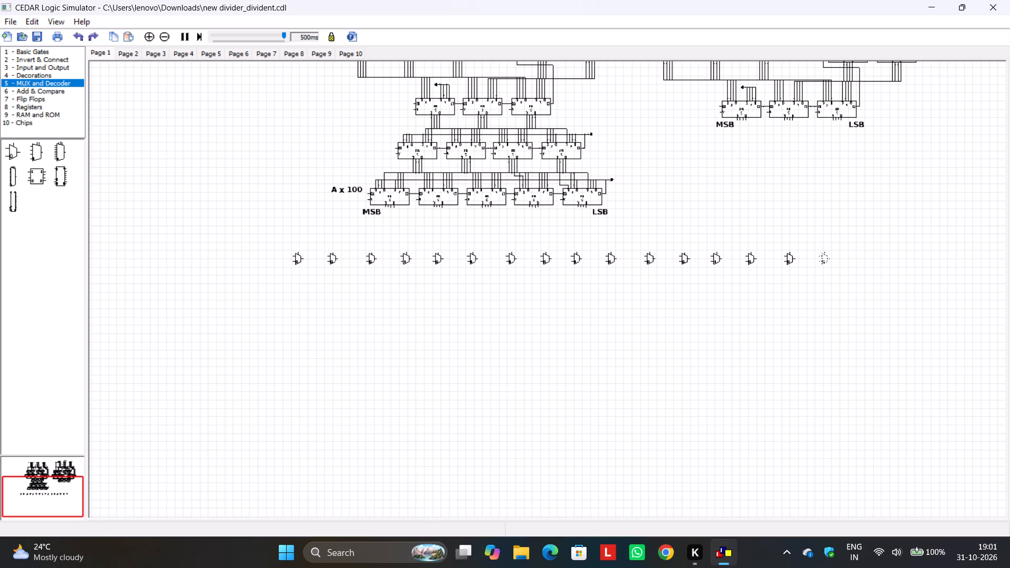
click(859, 286)
drag(772, 230, 856, 293)
key(ctrl+c)
key(Delete)
key(ctrl+v)
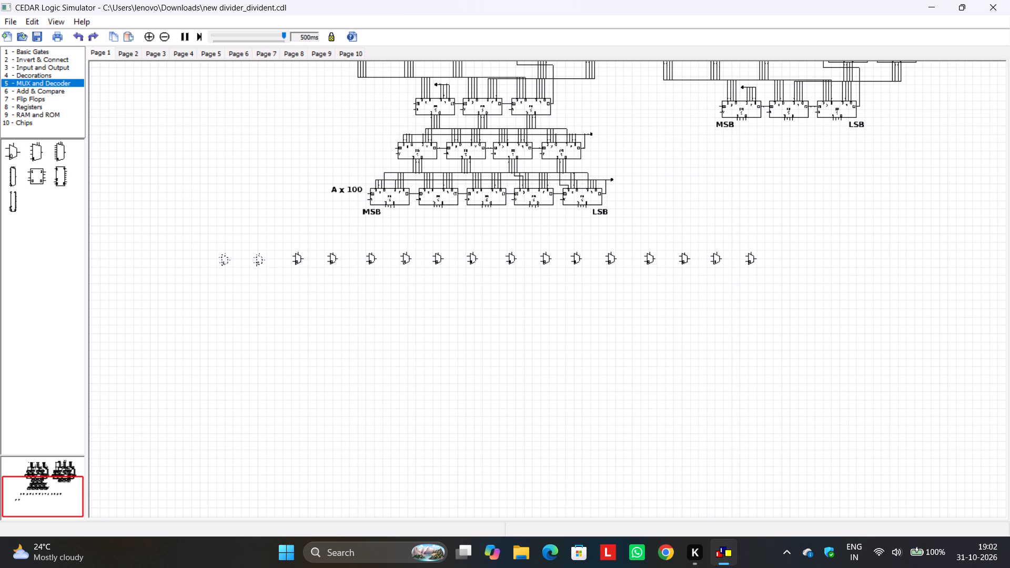
click(225, 260)
click(400, 317)
Duplicate the first two multiplexers and place the copies evenly spaced ahead of them, making a row of eighteen.
drag(198, 230, 283, 292)
key(ctrl+c)
key(ctrl+v)
click(150, 263)
click(213, 301)
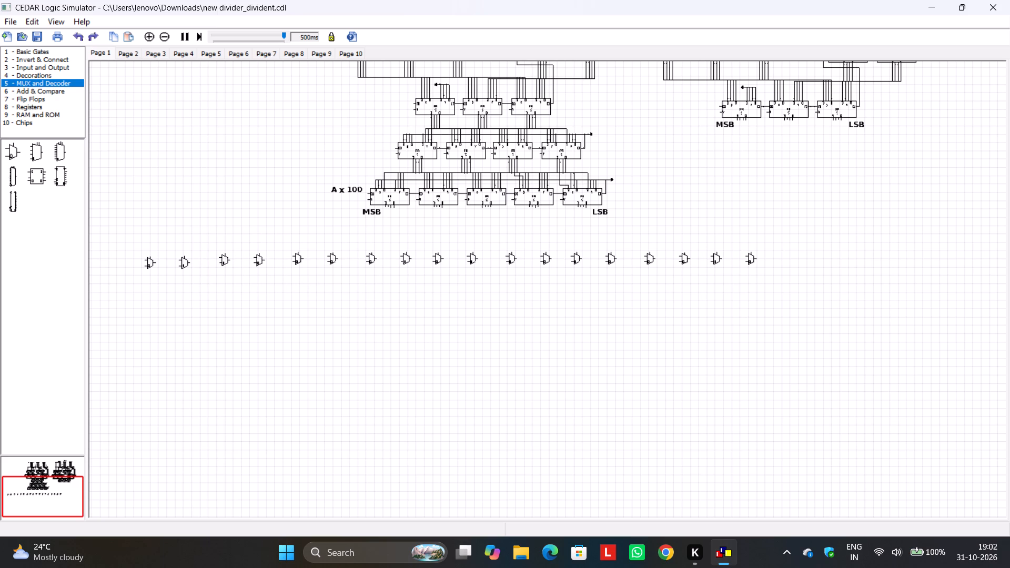
drag(120, 217, 198, 307)
key(Delete)
key(ctrl+v)
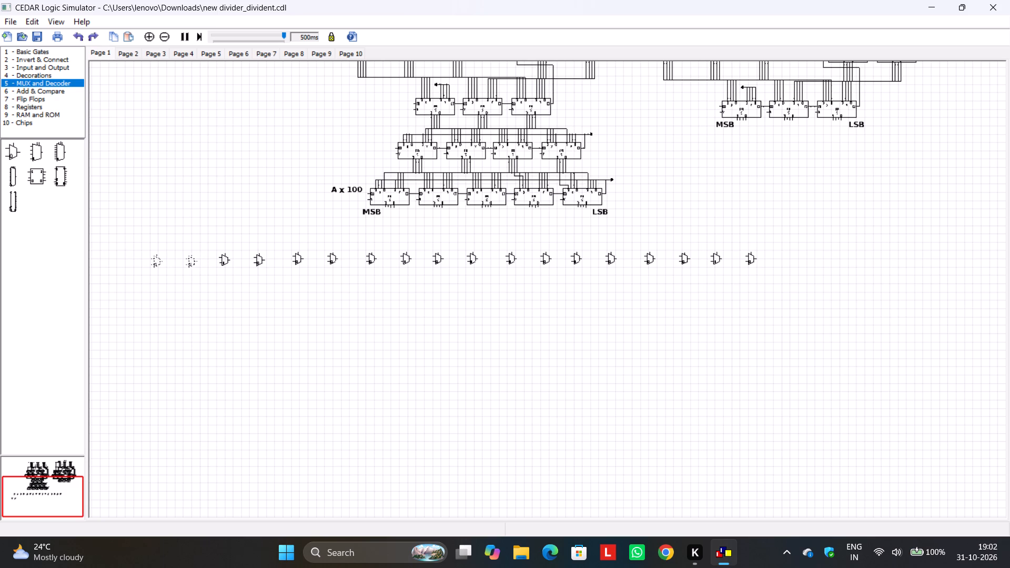
click(156, 260)
click(272, 347)
Place a flip-flop beneath the row's first pair of multiplexers and a copy of it beneath the second pair.
click(37, 98)
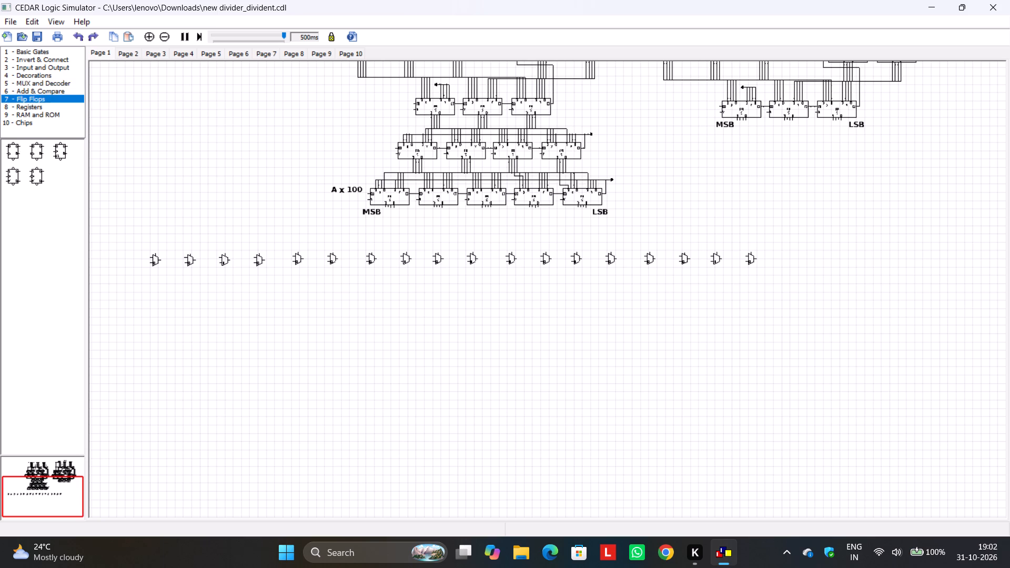
drag(8, 150, 174, 300)
drag(174, 300, 174, 300)
drag(151, 280, 209, 325)
key(ctrl+c)
key(ctrl+v)
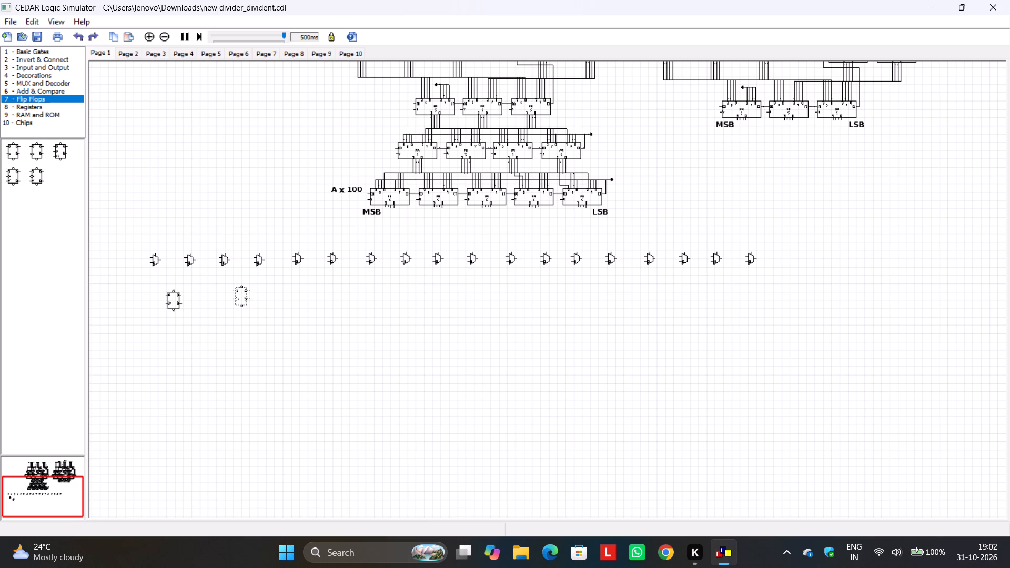
click(242, 301)
click(335, 348)
Duplicate the two flip-flops and line the copies up beneath the third and fourth multiplexer pairs, making four.
drag(140, 283, 299, 320)
key(ctrl+c)
key(ctrl+v)
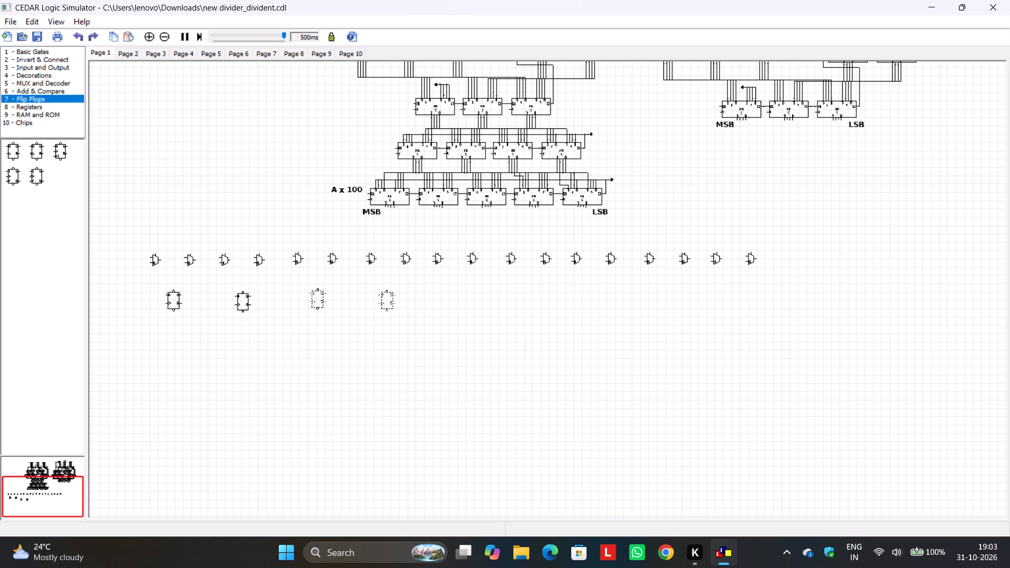
click(319, 299)
click(385, 328)
click(388, 296)
click(432, 325)
Duplicate the last two flip-flops and place the copies beneath the fifth and sixth multiplexer pairs, making six.
drag(296, 281, 502, 322)
key(ctrl+c)
key(ctrl+v)
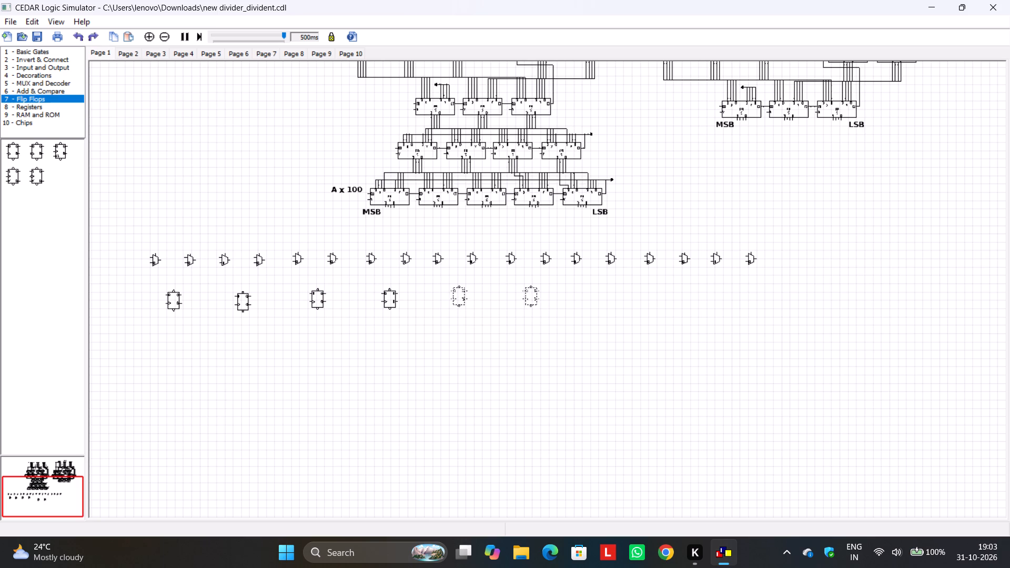
click(459, 299)
click(625, 358)
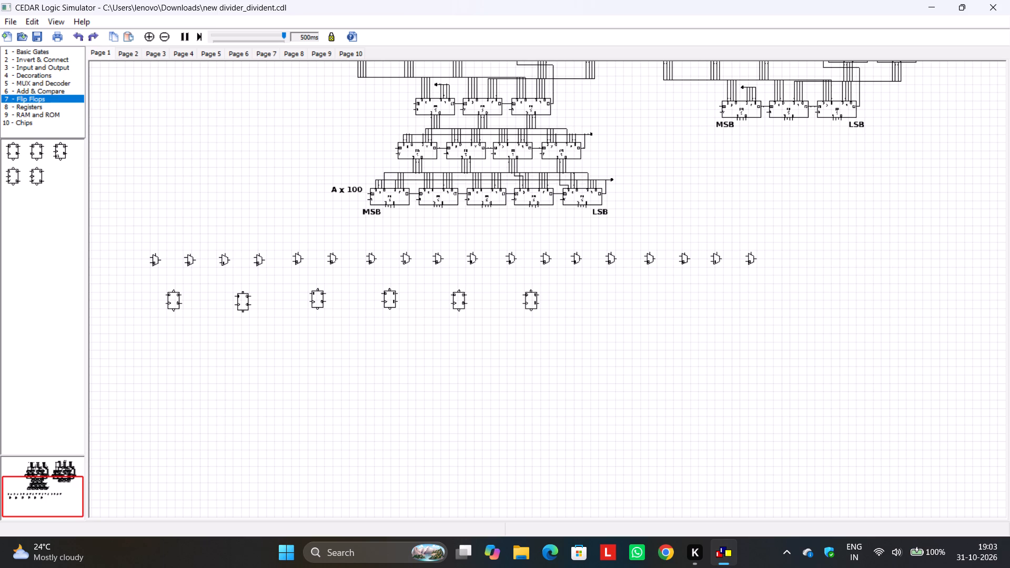
Duplicate the last two flip-flops and place the copies beneath the seventh and eighth multiplexer pairs, making eight.
drag(436, 280, 599, 321)
key(ctrl+c)
key(ctrl+v)
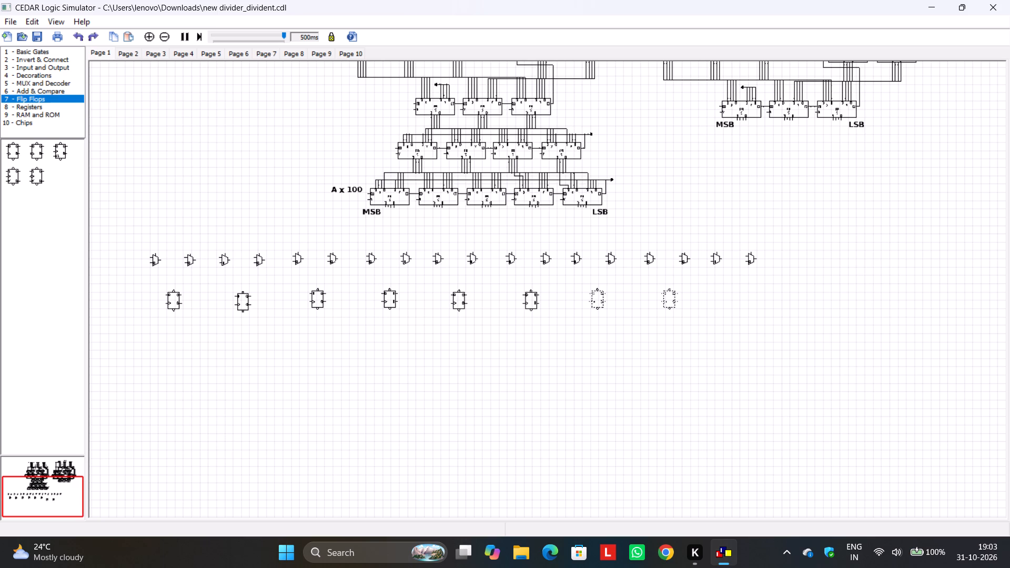
click(595, 300)
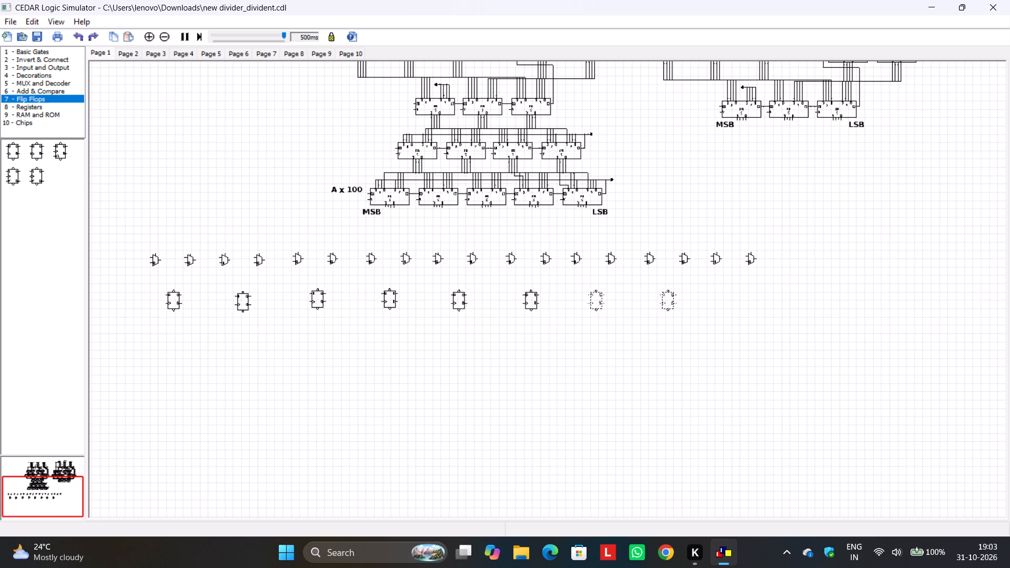
click(732, 362)
Duplicate the last flip-flop and place the copy beneath the ninth multiplexer pair, making nine.
drag(632, 278, 730, 334)
key(ctrl+c)
key(ctrl+v)
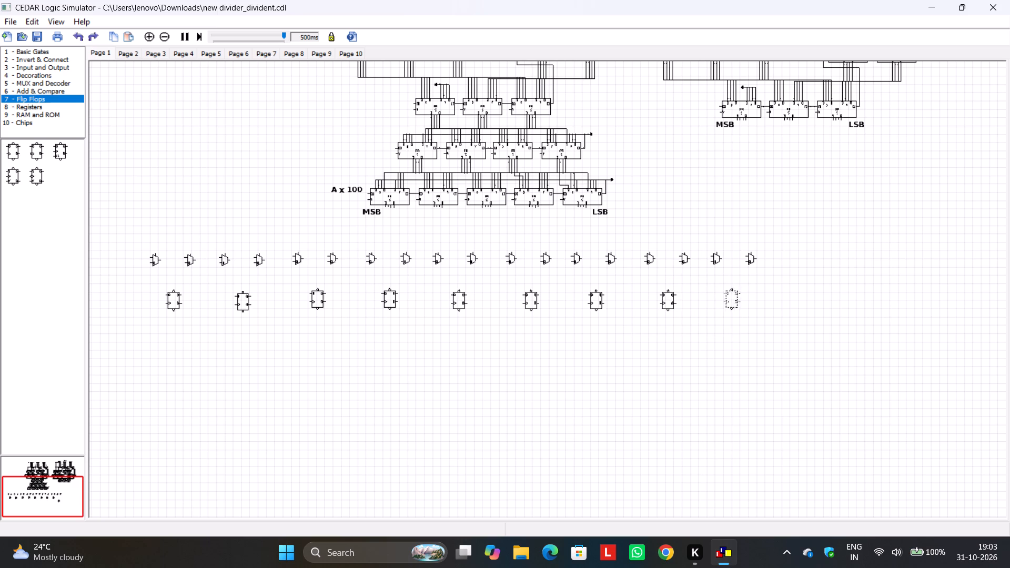
click(736, 293)
click(800, 349)
Duplicate the eighteen multiplexers and nine flip-flops together and align the copies directly beneath the original two rows.
drag(129, 219, 793, 348)
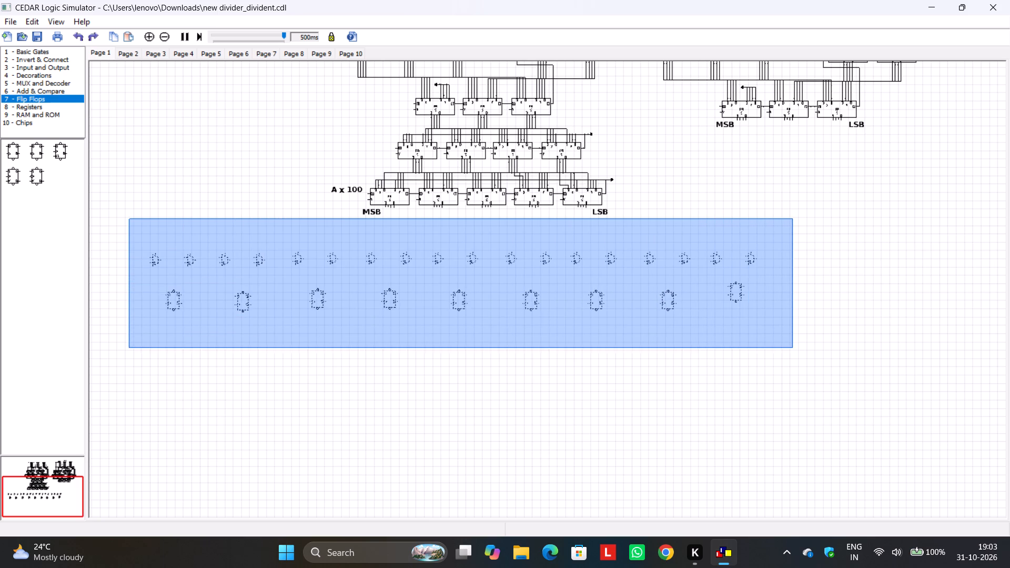
drag(793, 348, 798, 349)
key(ctrl+c)
key(ctrl+v)
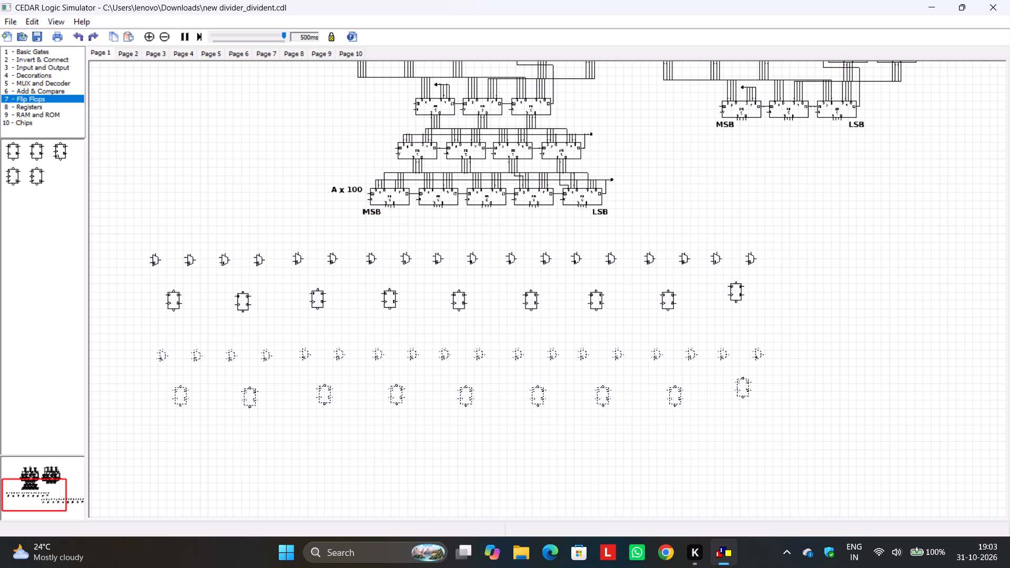
click(298, 355)
click(509, 478)
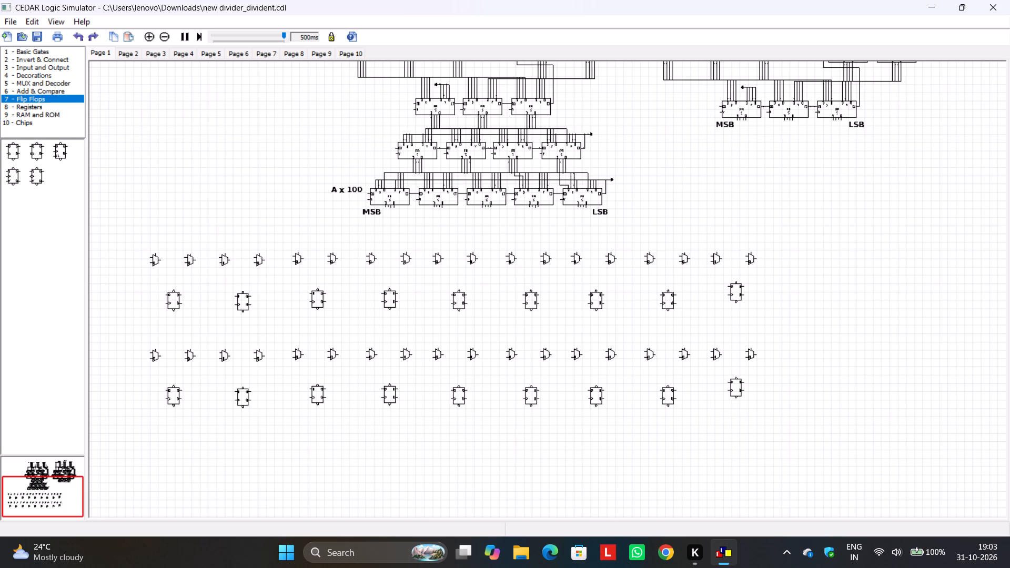
Delete the first two multiplexers and the first flip-flop from the duplicated rows.
drag(129, 334, 215, 388)
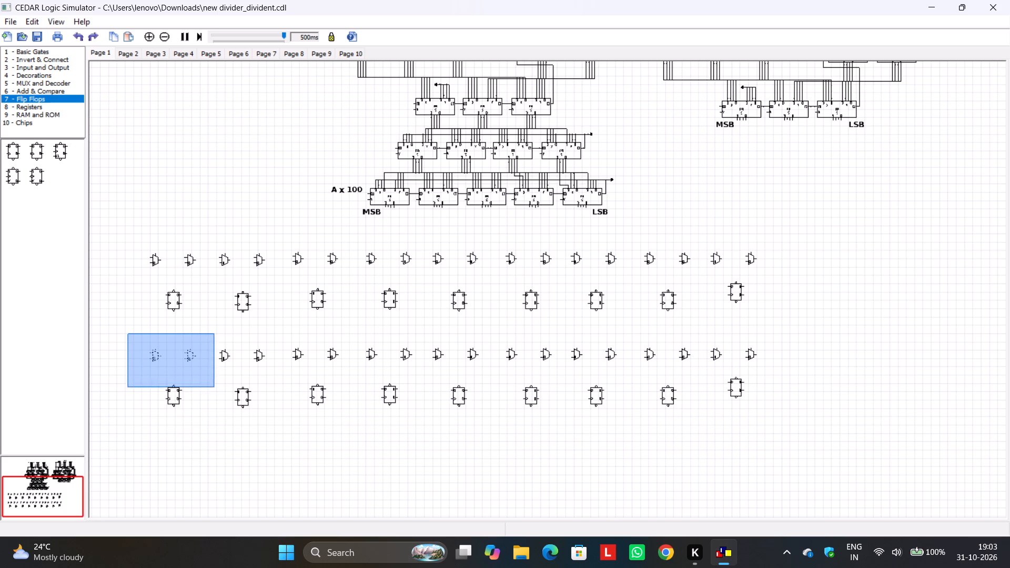
drag(215, 388, 214, 417)
key(Delete)
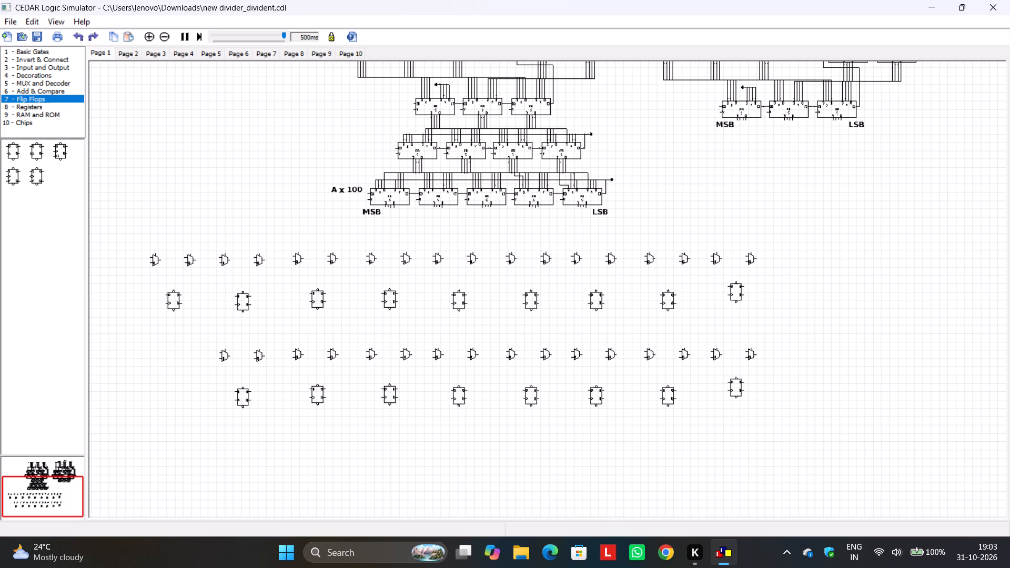
Move the last flip-flop of the duplicated row down into line with the other flip-flops.
drag(735, 389, 738, 393)
Align the last flip-flop of the upper row with its neighbours and nudge the last lower-row flip-flop directly beneath it.
drag(736, 292, 736, 301)
click(789, 313)
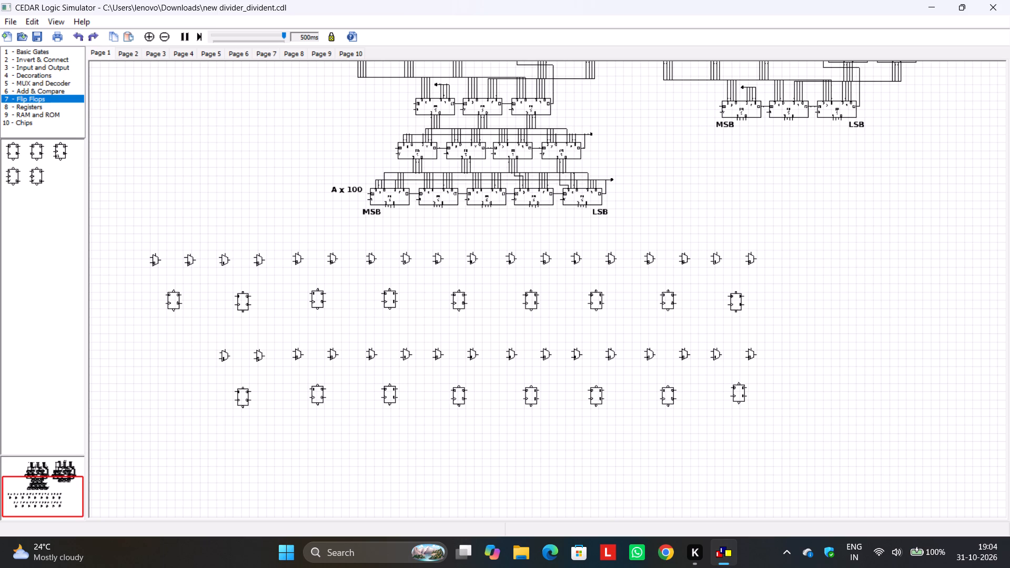
click(737, 394)
click(793, 401)
Place an input toggle before the first flip-flop, level with the gap between the upper and lower rows.
scroll(244, 218, up, 2)
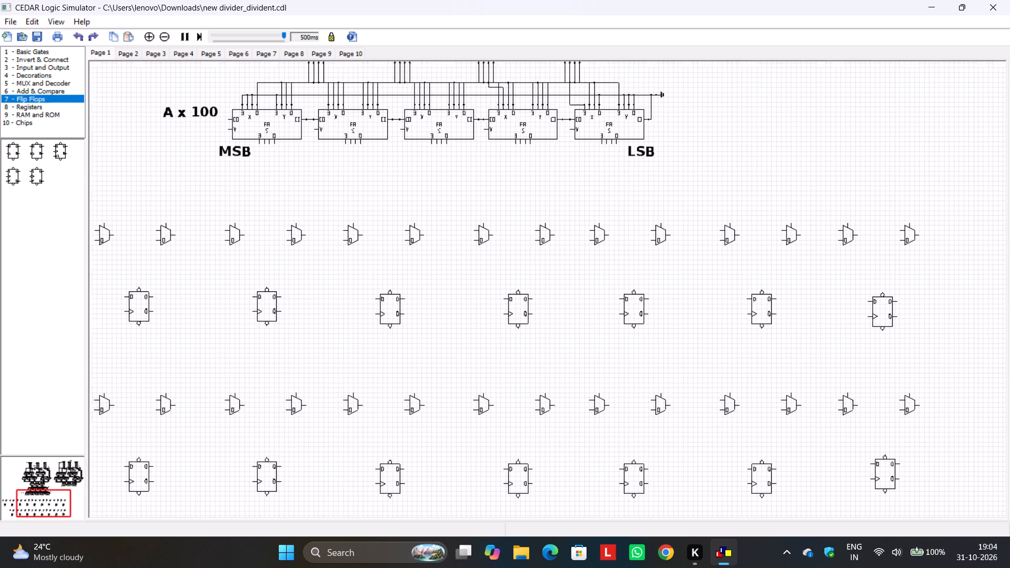
middle_drag(204, 291, 637, 277)
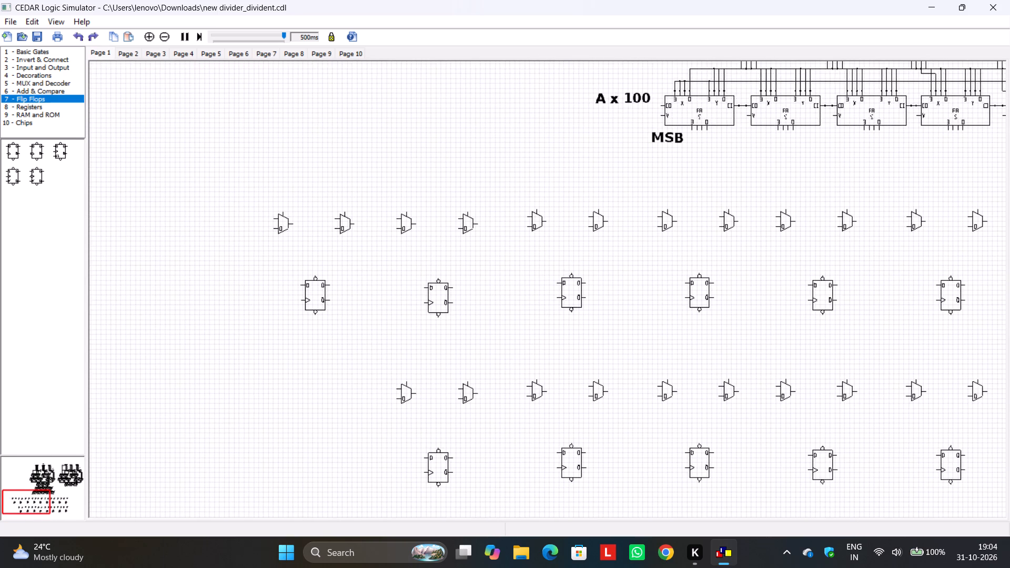
scroll(278, 261, down, 2)
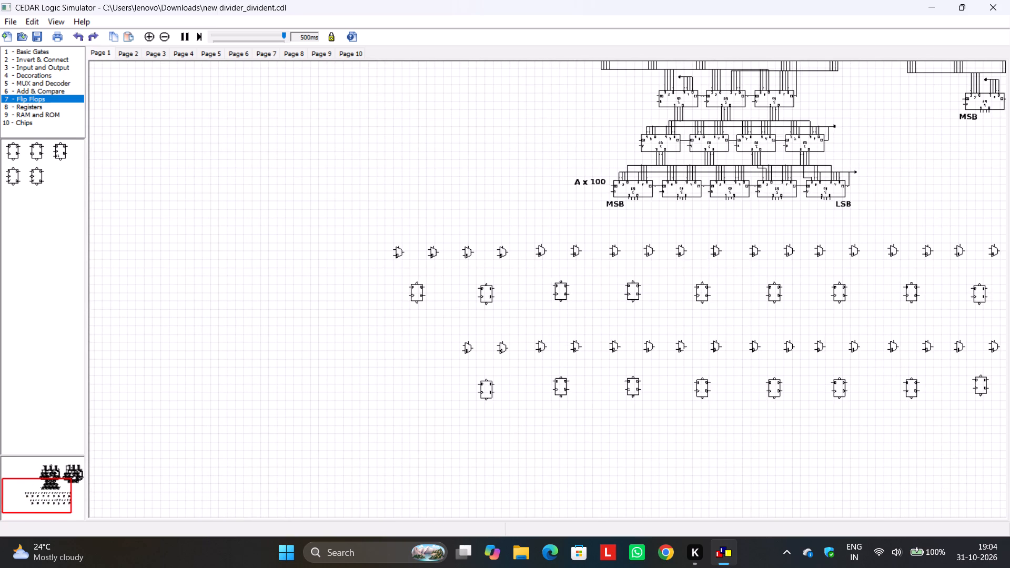
scroll(291, 275, up, 1)
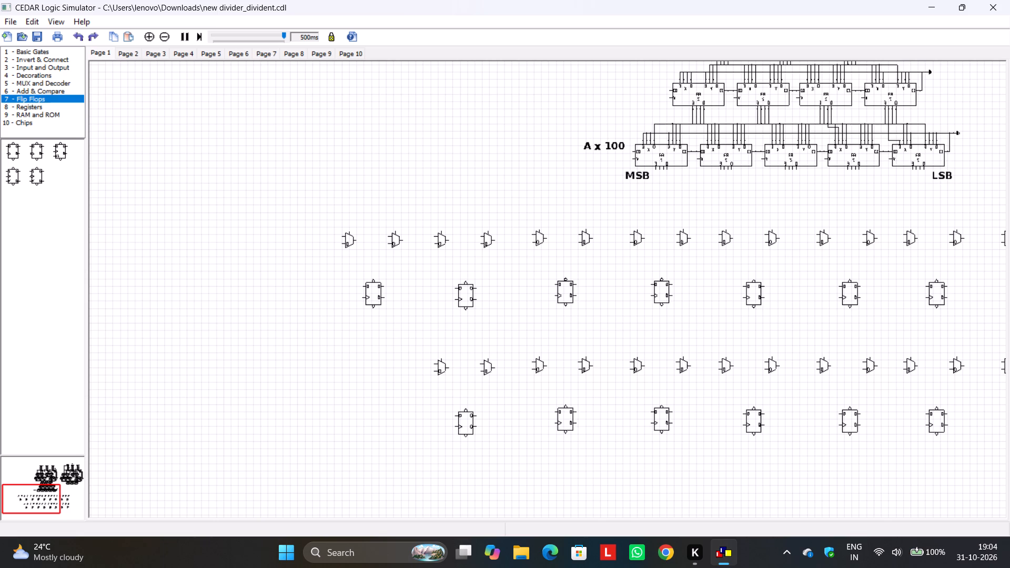
click(39, 64)
drag(4, 146, 14, 152)
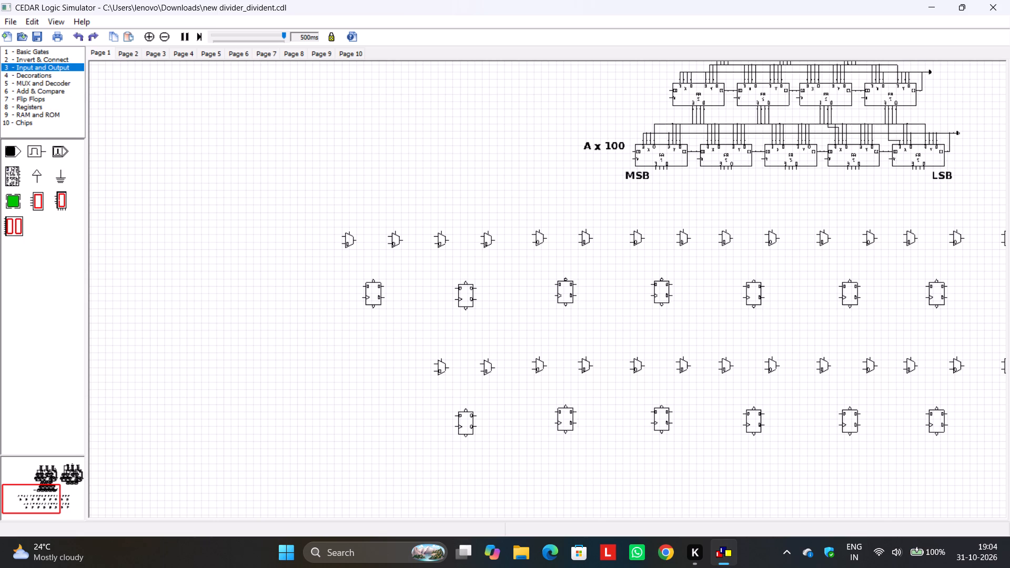
drag(14, 152, 224, 342)
drag(224, 342, 209, 340)
click(232, 361)
Place two more input toggles, one above the other, above the level of the first multiplexer row.
drag(13, 155, 200, 187)
drag(200, 187, 204, 187)
click(245, 238)
drag(13, 150, 203, 149)
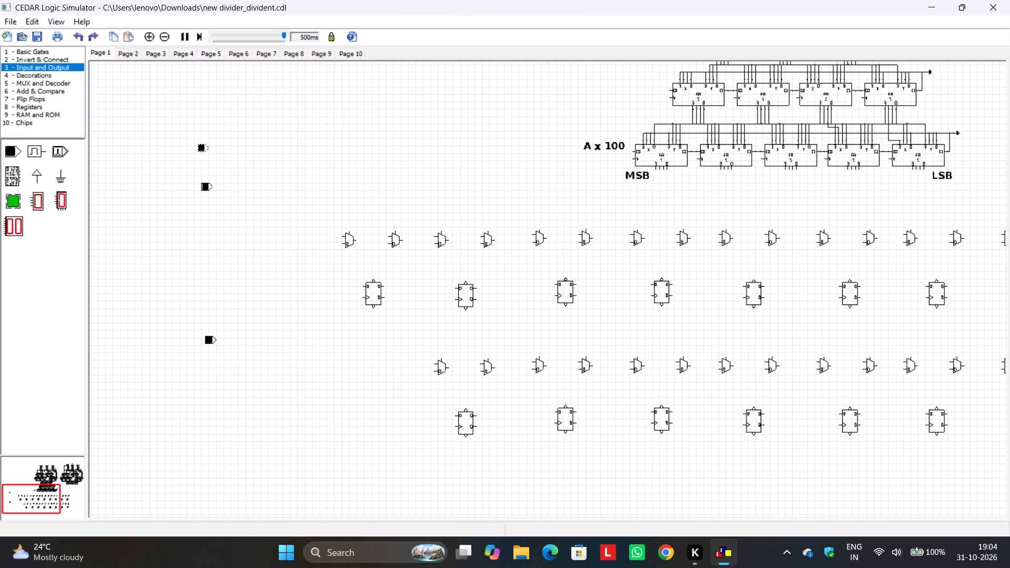
drag(203, 149, 205, 149)
click(265, 158)
Wire the toggle beside the row gap to the clock inputs of the first four upper-row flip-flops, aligning the flip-flops along the wire.
drag(217, 338, 269, 333)
drag(269, 333, 366, 298)
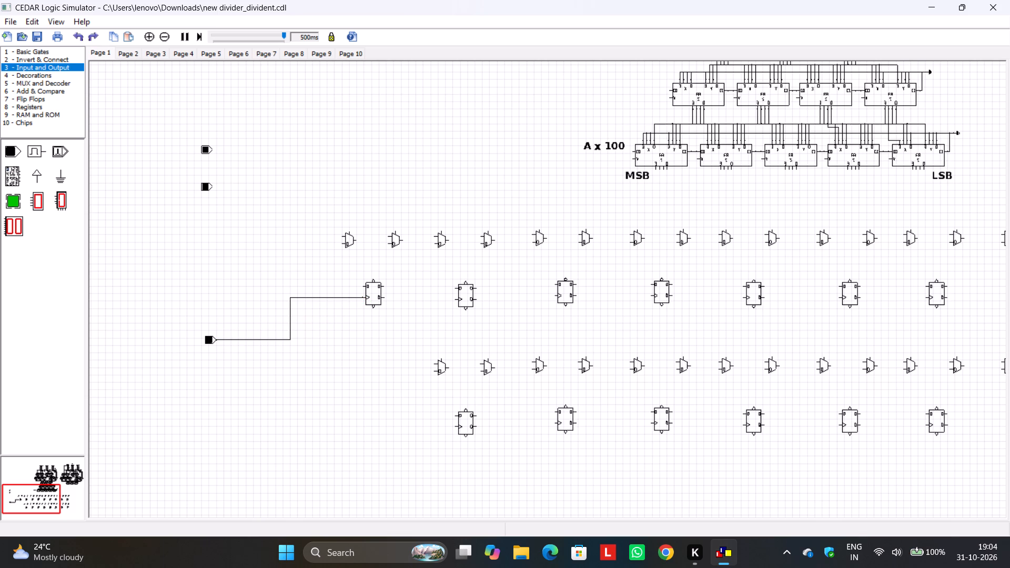
drag(457, 299, 360, 300)
click(468, 295)
click(496, 321)
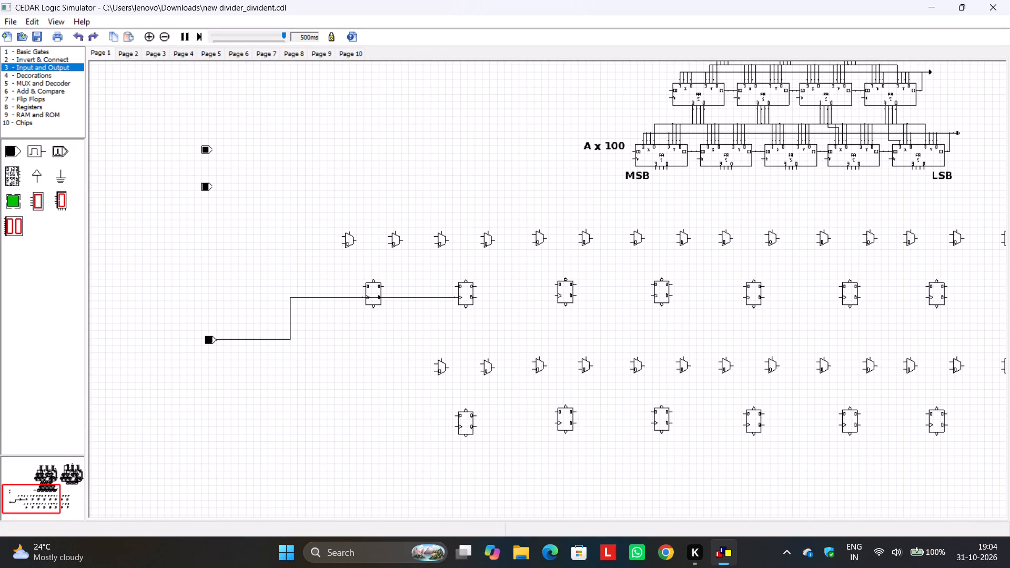
drag(555, 294, 454, 301)
drag(454, 301, 456, 299)
click(566, 288)
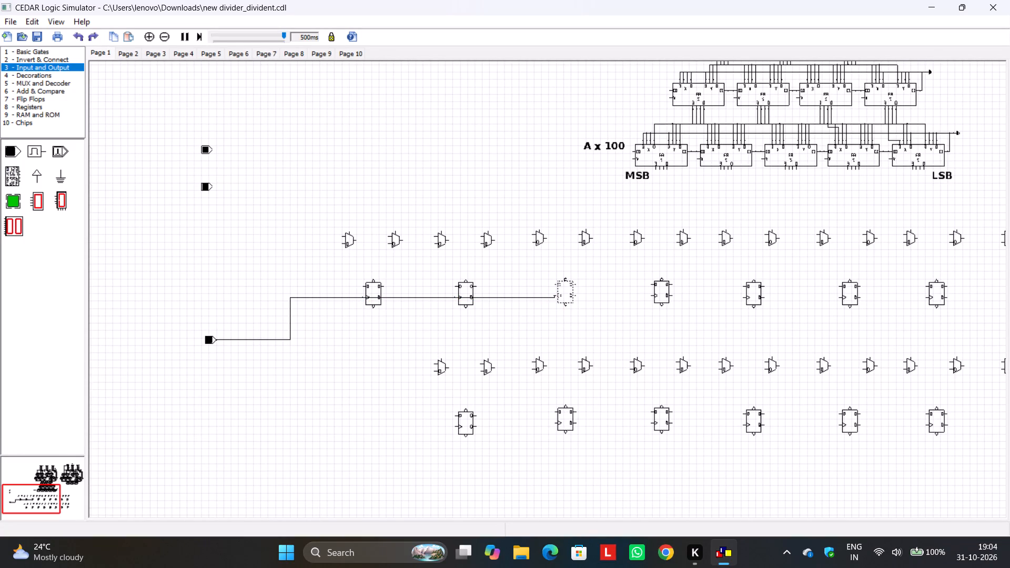
click(567, 292)
click(592, 298)
drag(648, 296, 551, 299)
drag(551, 299, 555, 298)
click(660, 293)
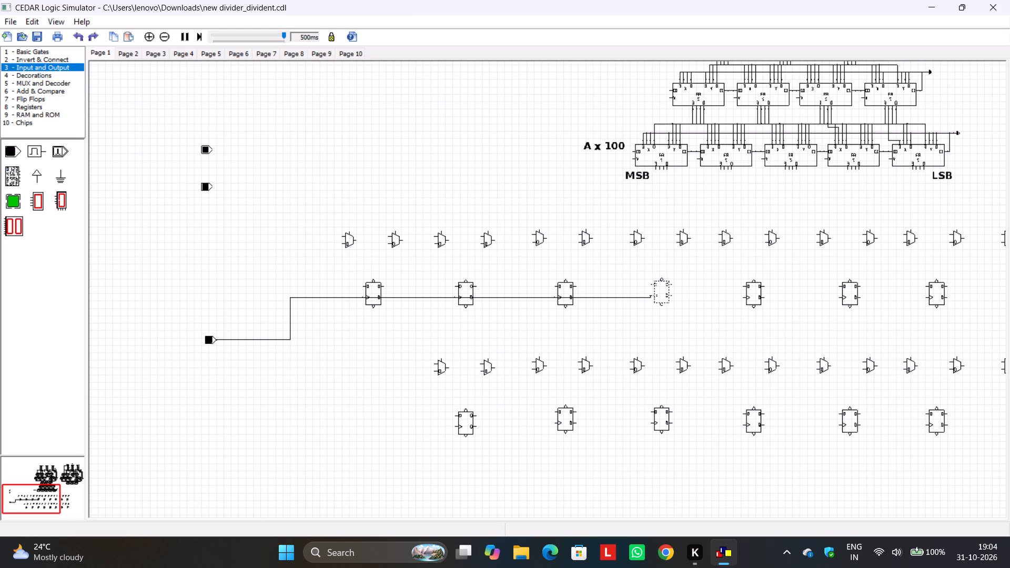
click(712, 298)
Extend the clock wire to the clock inputs of the remaining five flip-flops in the upper row.
drag(742, 296, 653, 298)
drag(839, 296, 745, 298)
middle_drag(831, 326, 532, 320)
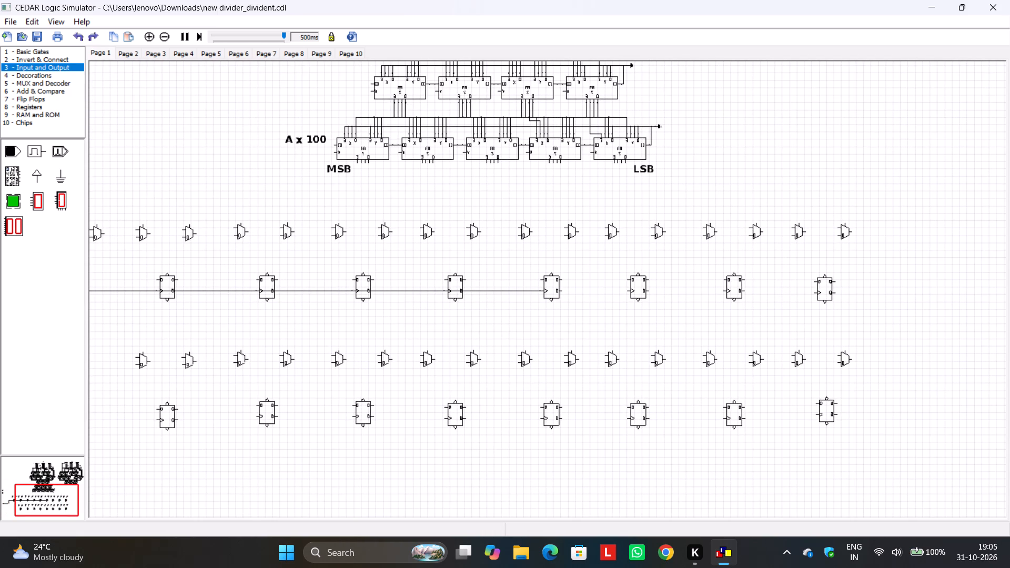
drag(626, 289, 541, 291)
drag(722, 289, 631, 289)
drag(814, 293, 706, 295)
drag(706, 295, 720, 291)
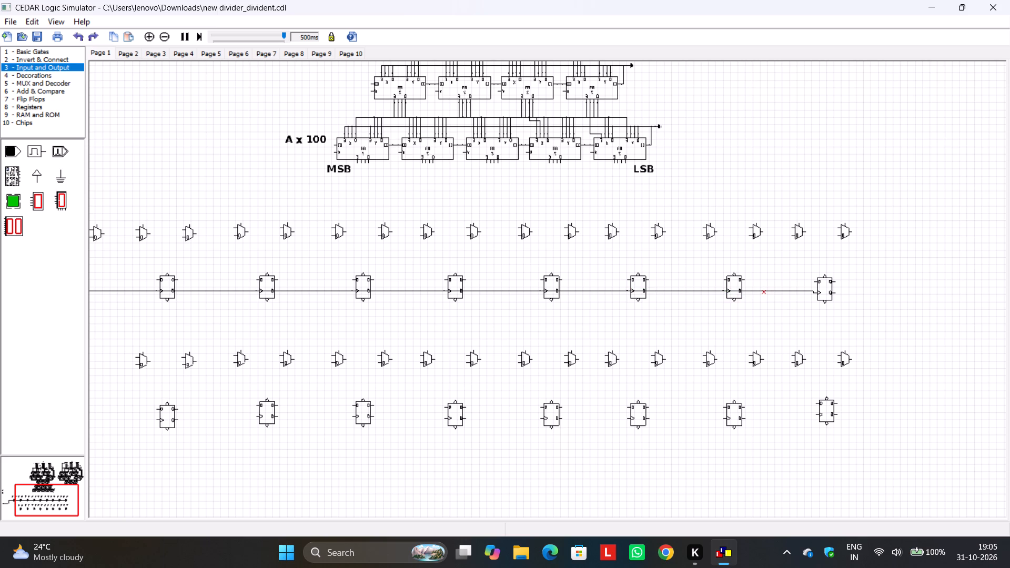
Move the shared clock line down so it runs beneath the upper flip-flops, with a branch up to each one.
drag(764, 290, 770, 325)
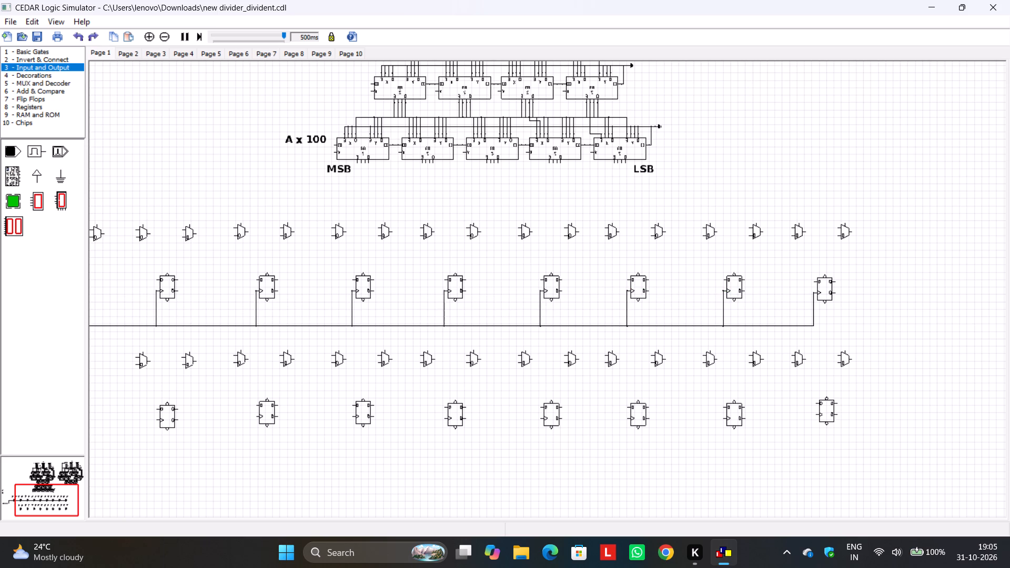
drag(770, 325, 770, 320)
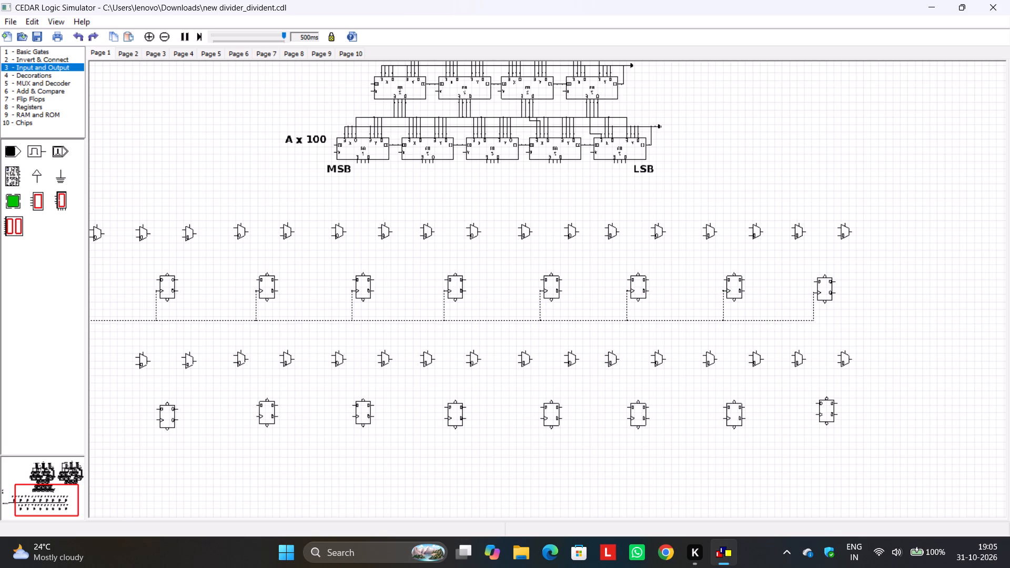
click(867, 314)
Cut the sixteen multiplexers and eight flip-flops of the lower rows and paste them further below the clock line.
middle_drag(878, 323, 977, 184)
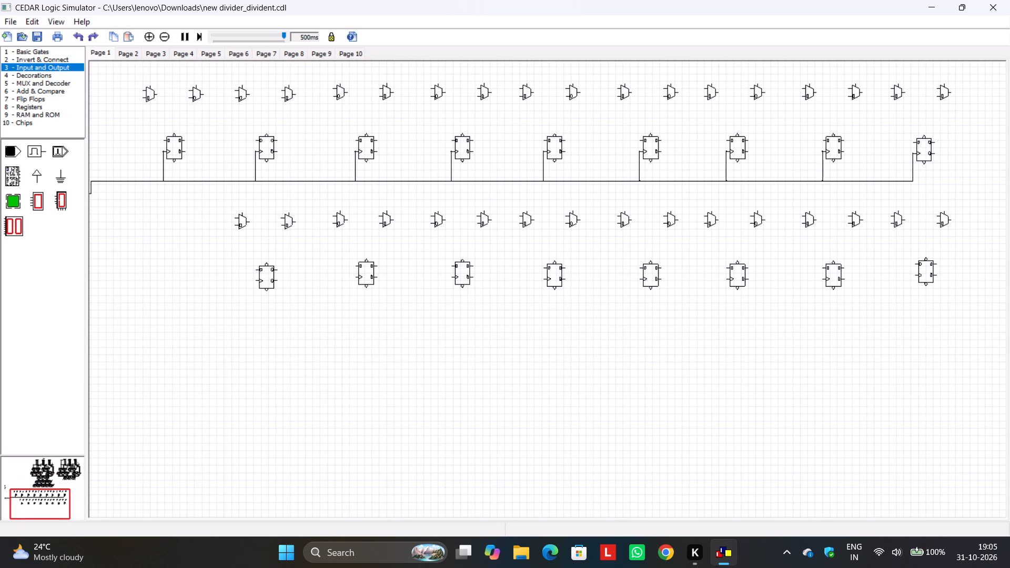
drag(221, 198, 998, 306)
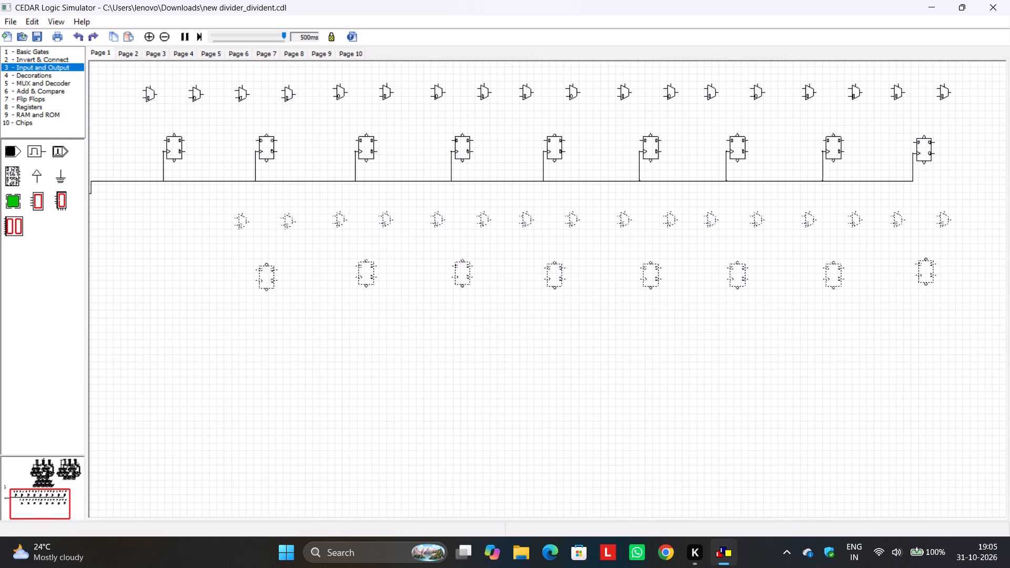
key(ctrl+c)
key(Delete)
key(ctrl+v)
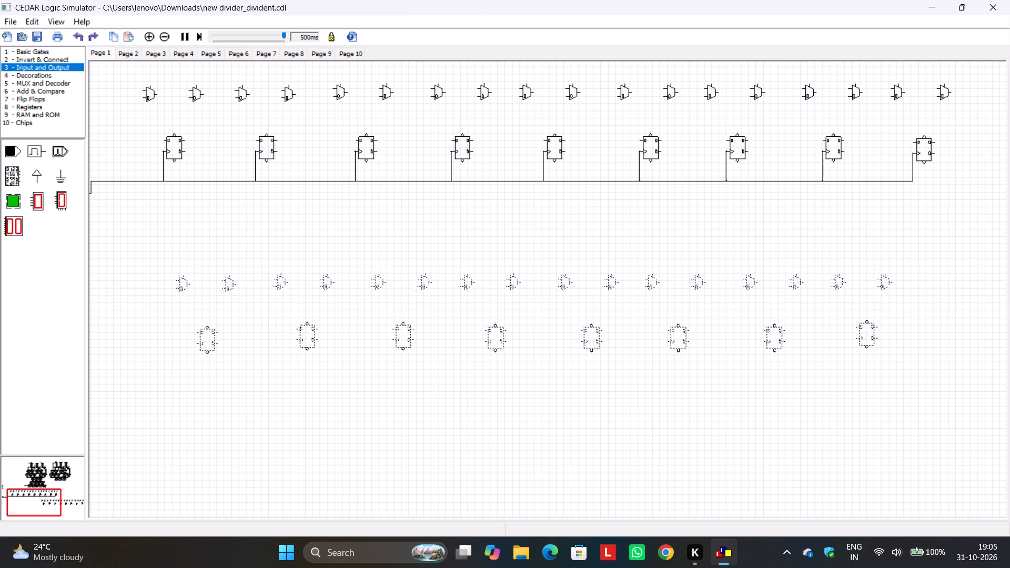
click(491, 348)
click(760, 445)
Align the clock toggle with the shared clock line so its wire runs straight beneath the upper flip-flops.
scroll(746, 448, down, 1)
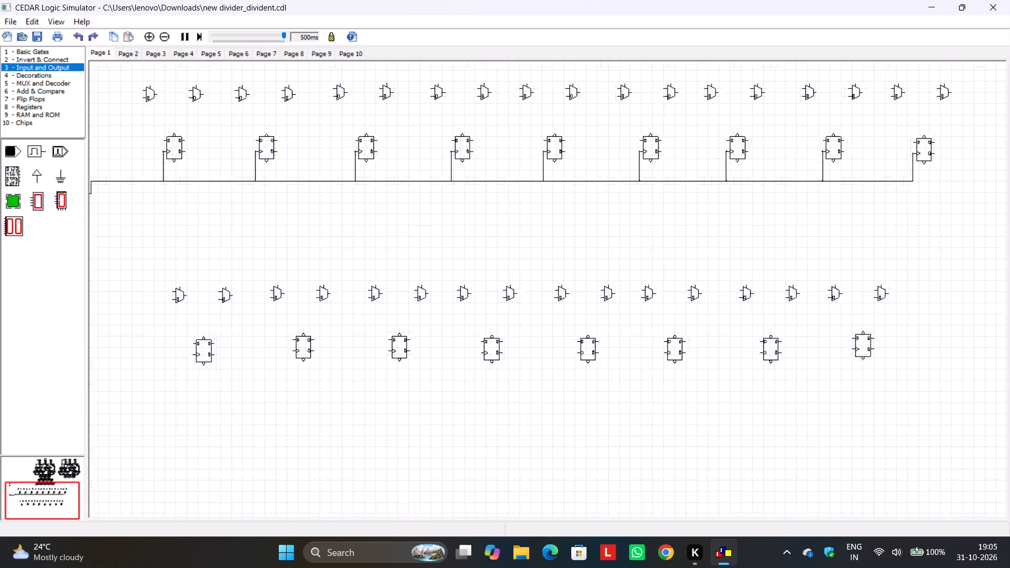
middle_drag(564, 407, 656, 493)
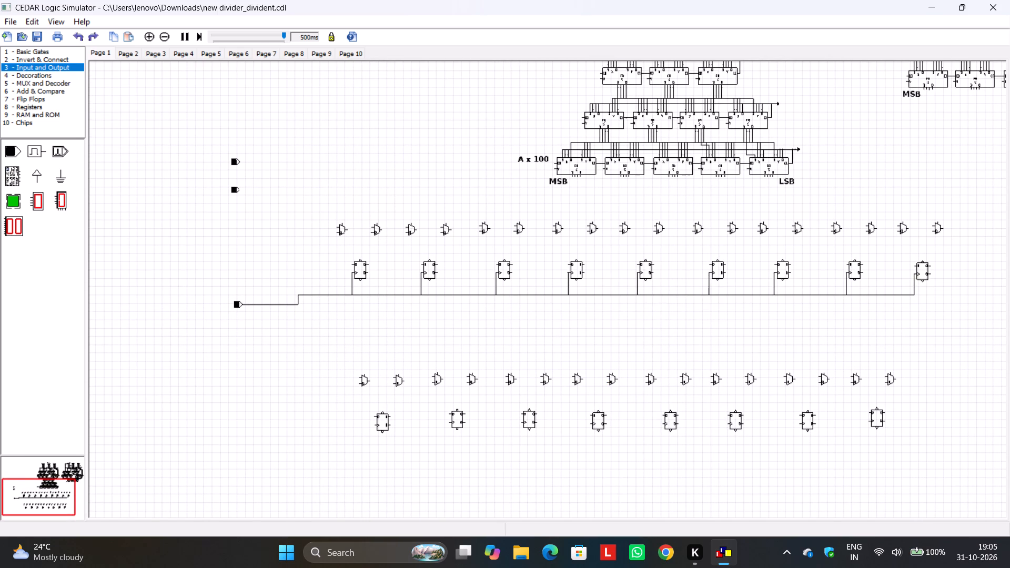
drag(237, 302, 234, 296)
drag(234, 296, 233, 292)
scroll(233, 292, down, 1)
drag(230, 293, 284, 287)
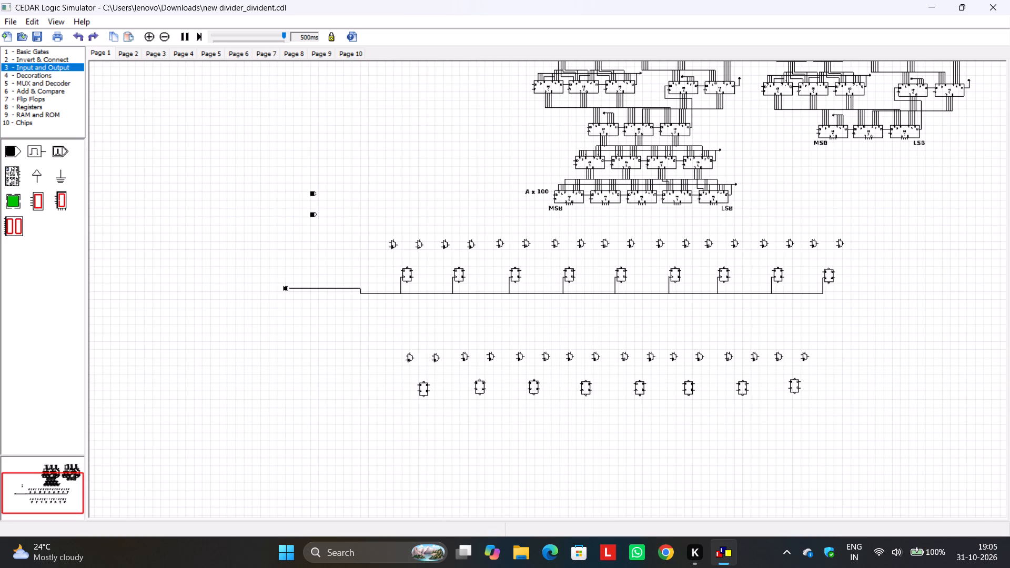
drag(284, 287, 319, 291)
drag(319, 291, 320, 291)
click(357, 332)
scroll(351, 334, up, 2)
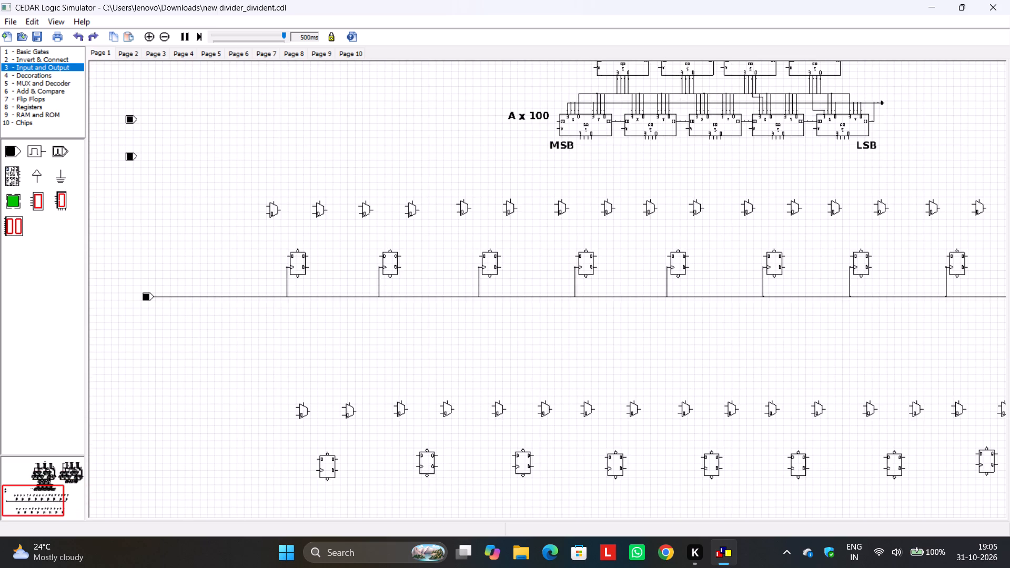
middle_drag(239, 333, 381, 325)
drag(287, 286, 287, 285)
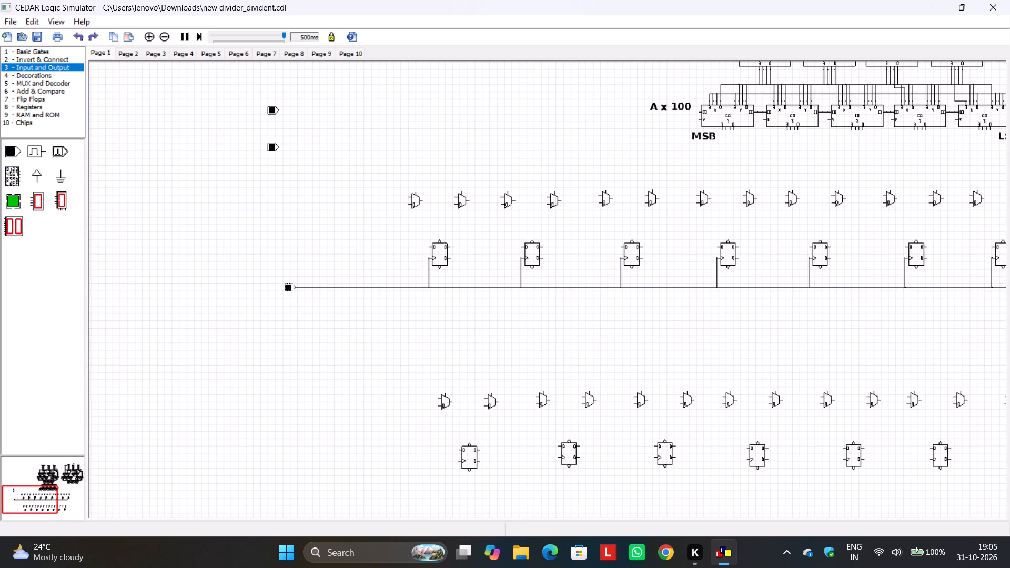
drag(287, 285, 276, 287)
click(326, 343)
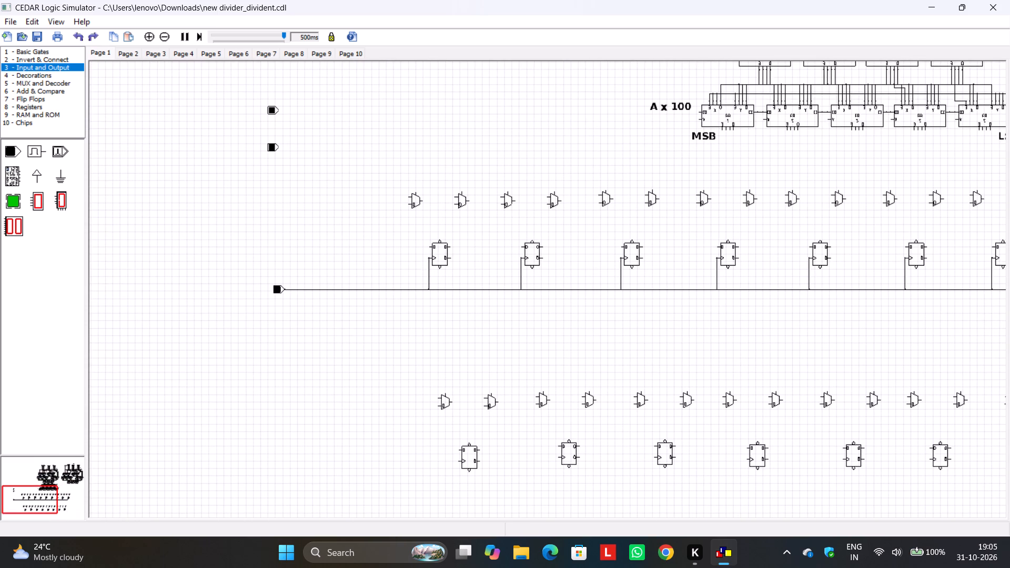
Wire the first lower-row flip-flop's clock input to the clock line, routing the vertical branch between the toggle and the rows.
drag(458, 460, 430, 290)
drag(430, 290, 430, 289)
drag(459, 378, 424, 381)
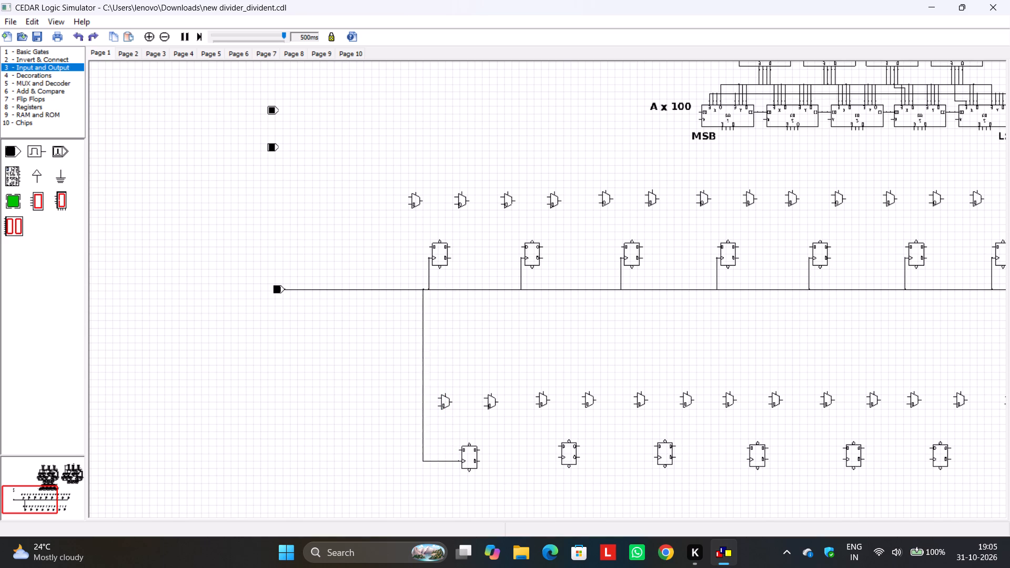
drag(424, 381, 379, 394)
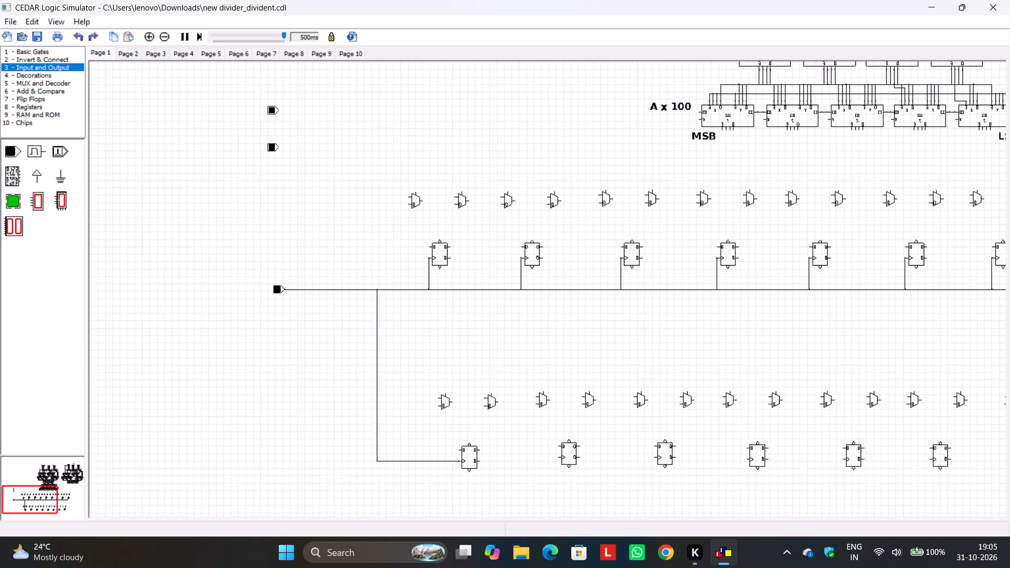
drag(379, 394, 381, 402)
click(504, 346)
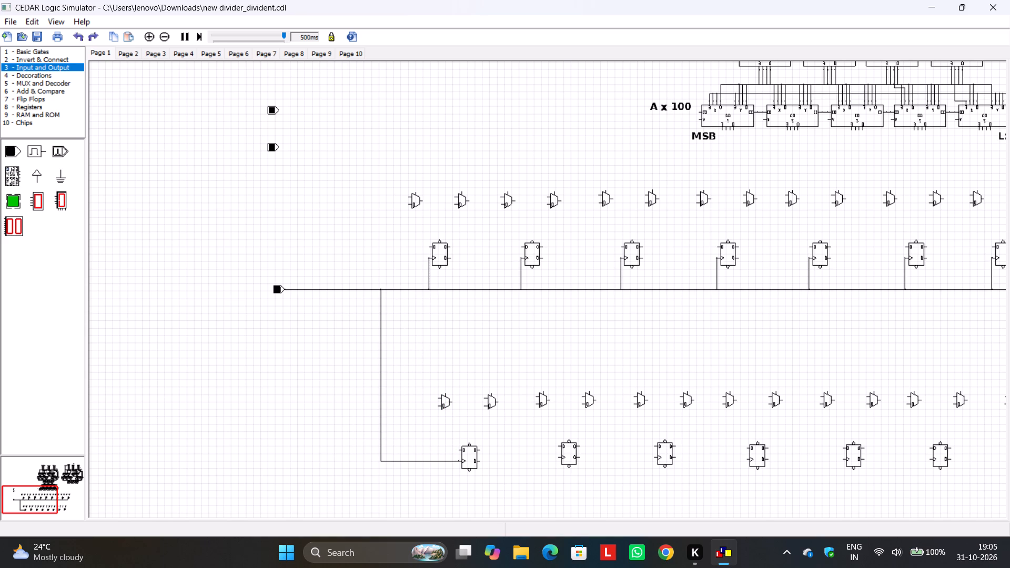
Extend the lower clock wire to the second, third and fourth lower-row flip-flops, aligning each flip-flop with the wire.
drag(558, 457, 457, 464)
drag(457, 464, 458, 462)
click(571, 453)
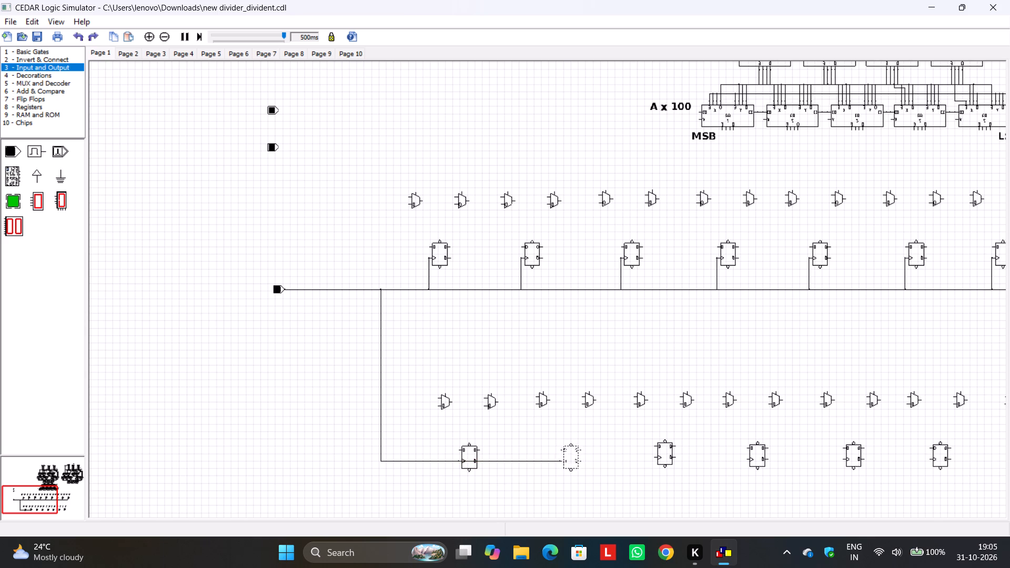
click(611, 457)
drag(654, 457, 642, 459)
drag(642, 459, 561, 461)
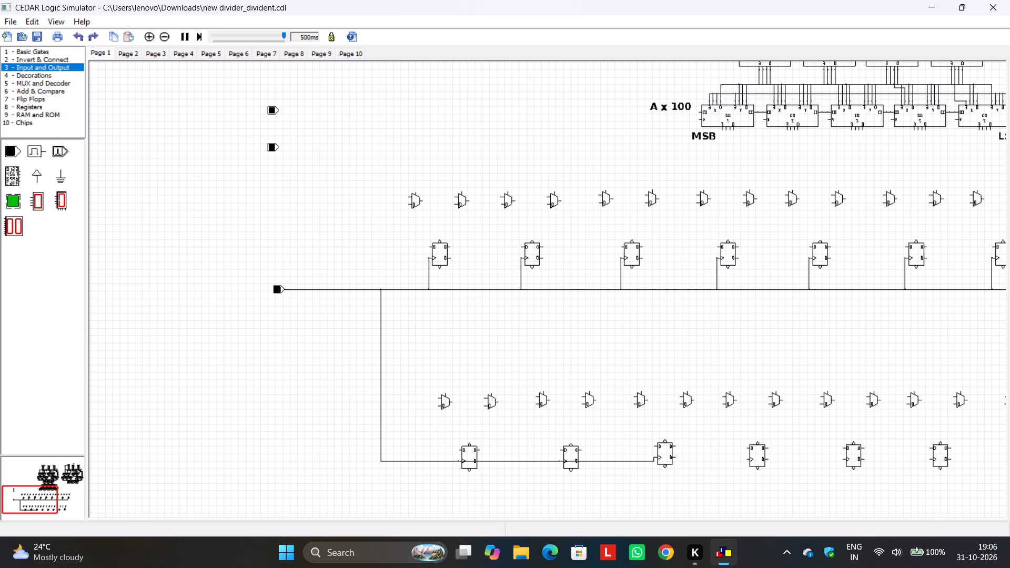
click(662, 452)
click(714, 461)
drag(746, 457, 659, 463)
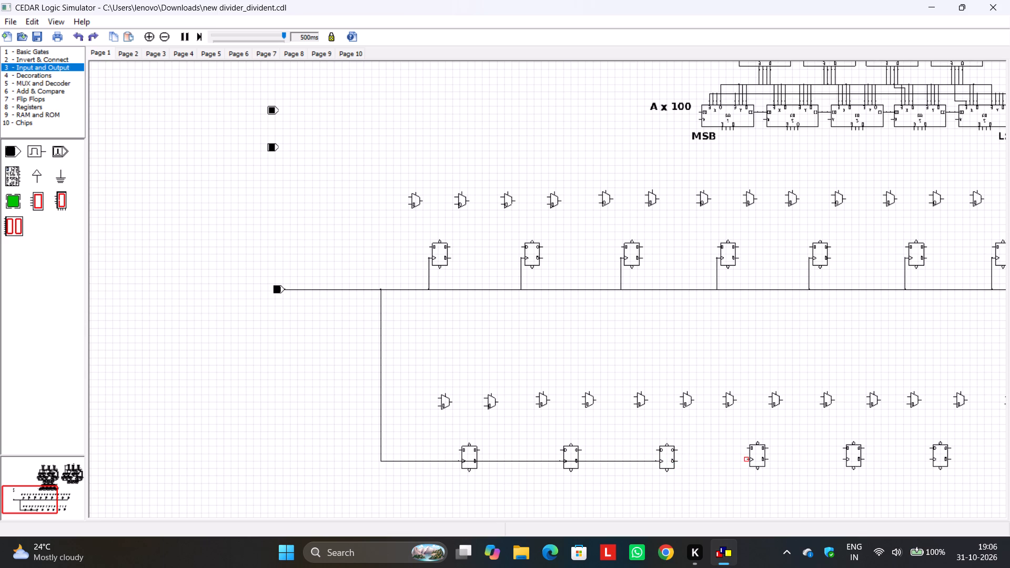
drag(745, 459, 658, 462)
click(756, 457)
click(795, 464)
Extend the lower clock wire to the clock inputs of the last four lower-row flip-flops, aligning them along the wire.
drag(842, 457, 786, 463)
drag(786, 463, 750, 462)
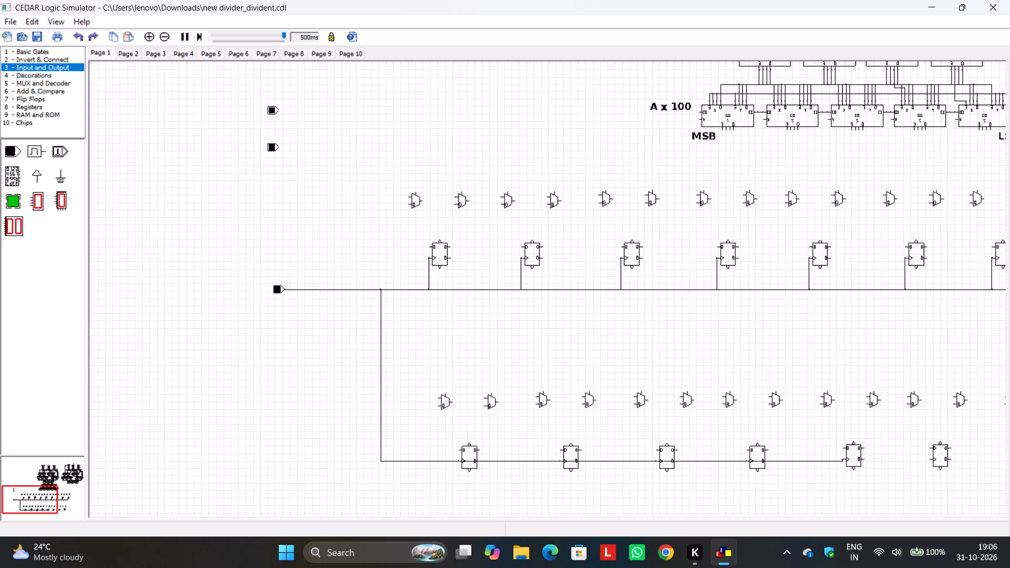
click(853, 454)
click(876, 455)
middle_drag(898, 455, 898, 455)
middle_drag(898, 455, 549, 337)
drag(582, 341, 541, 341)
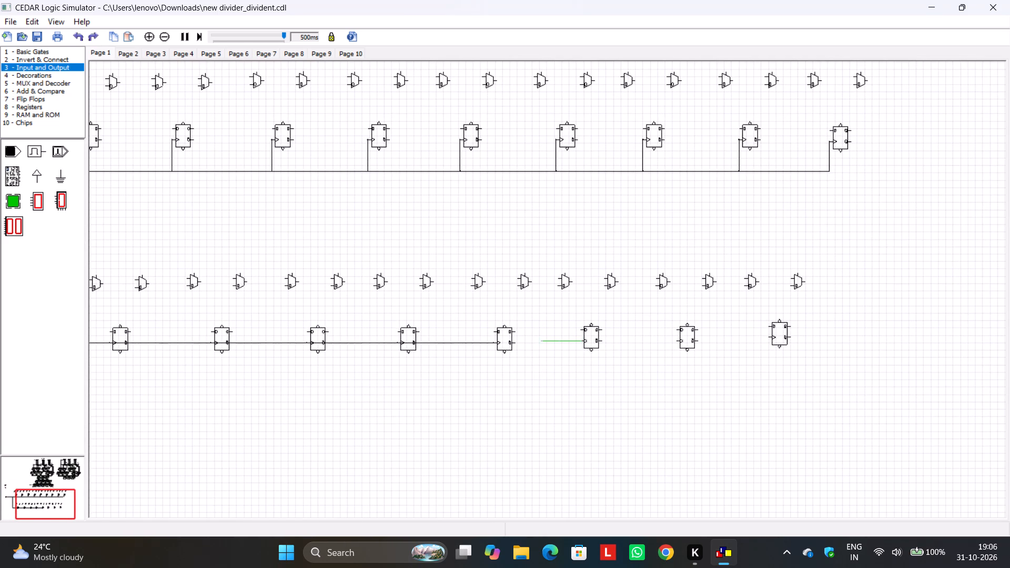
drag(541, 341, 492, 341)
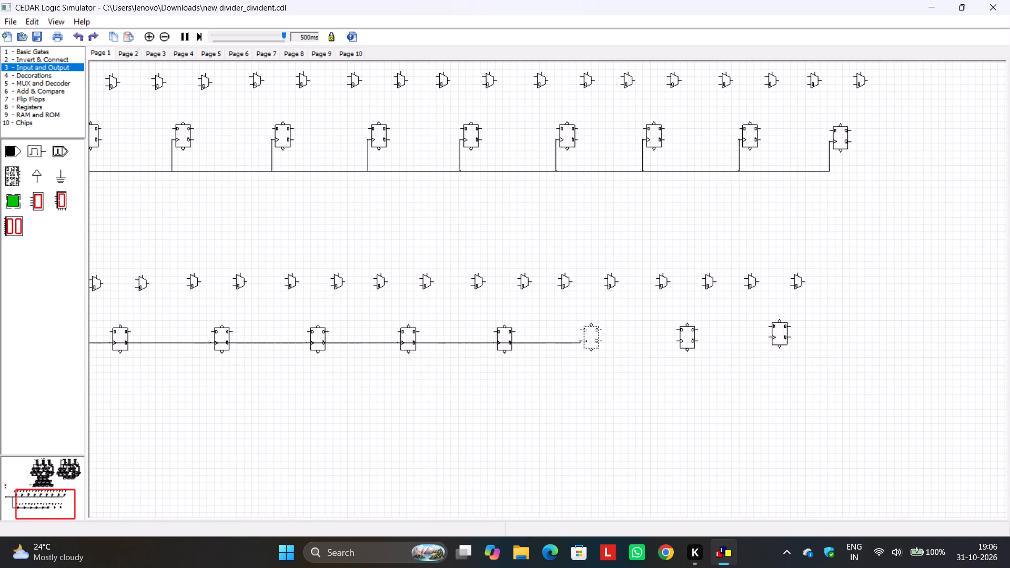
click(588, 339)
click(640, 347)
drag(674, 341, 580, 343)
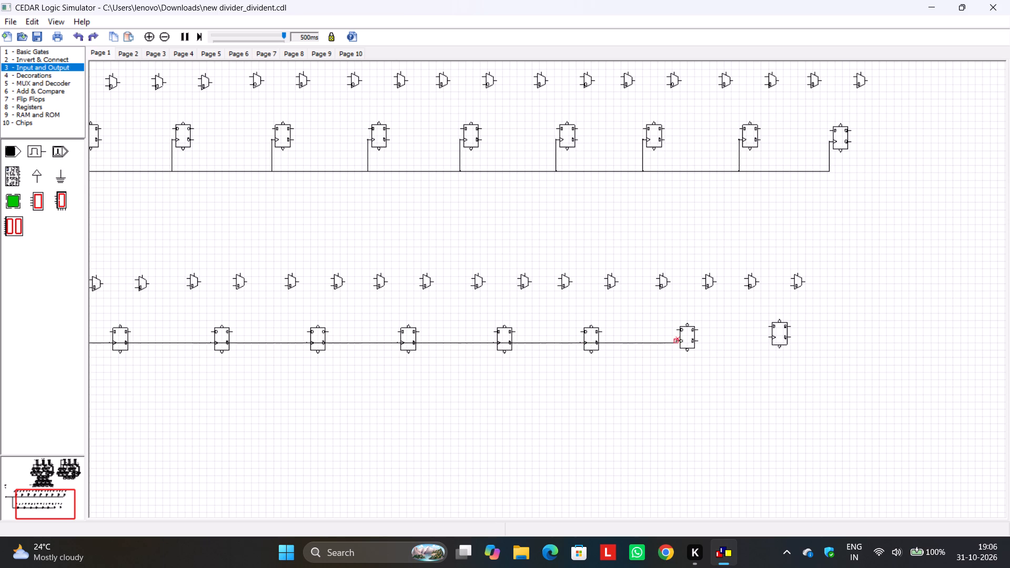
click(684, 337)
click(732, 339)
drag(770, 336, 680, 343)
drag(779, 332, 779, 337)
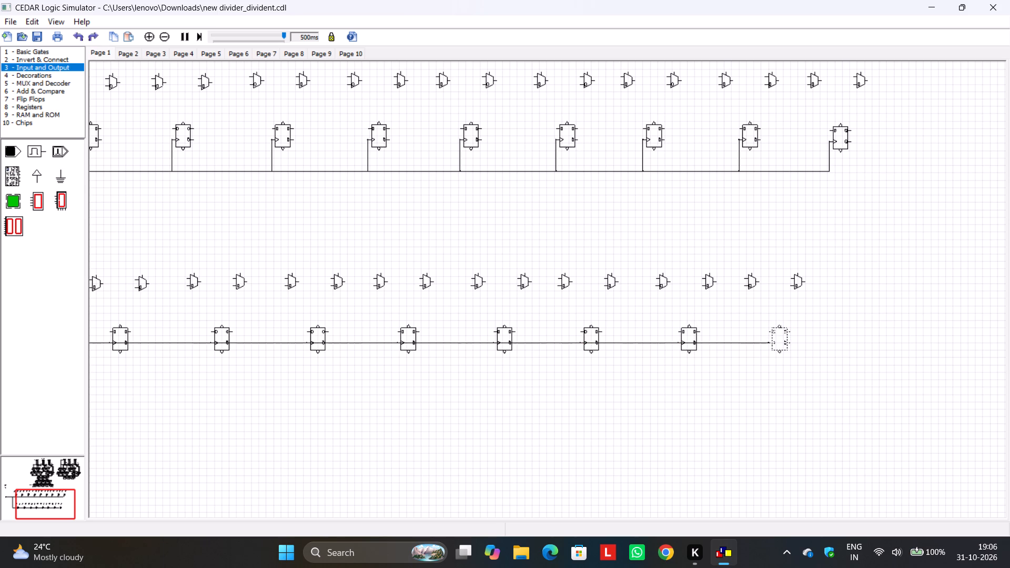
click(752, 400)
Move the lower clock line down beneath the lower-row flip-flops, with a branch up to each one.
scroll(483, 417, down, 1)
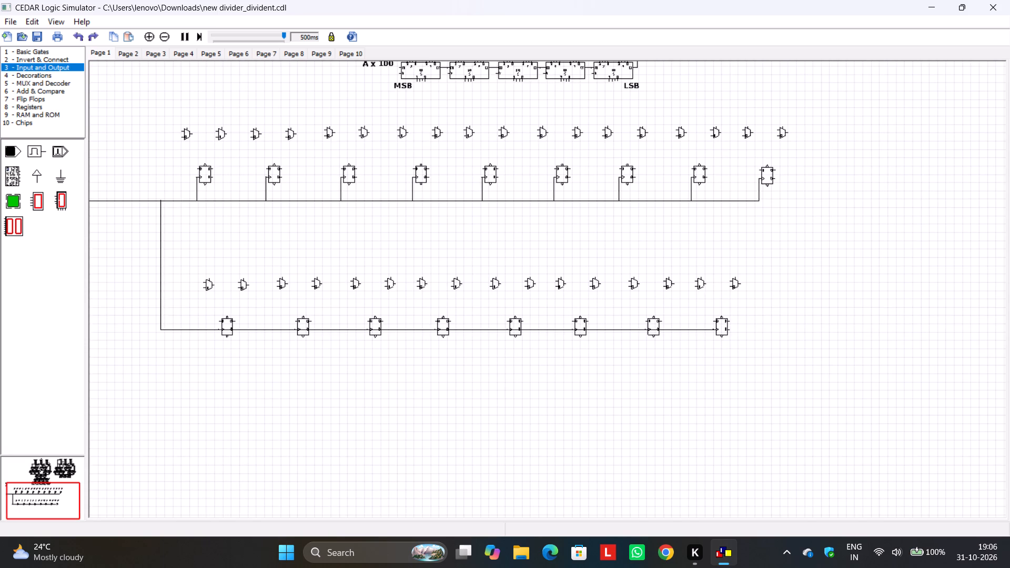
drag(496, 330, 502, 362)
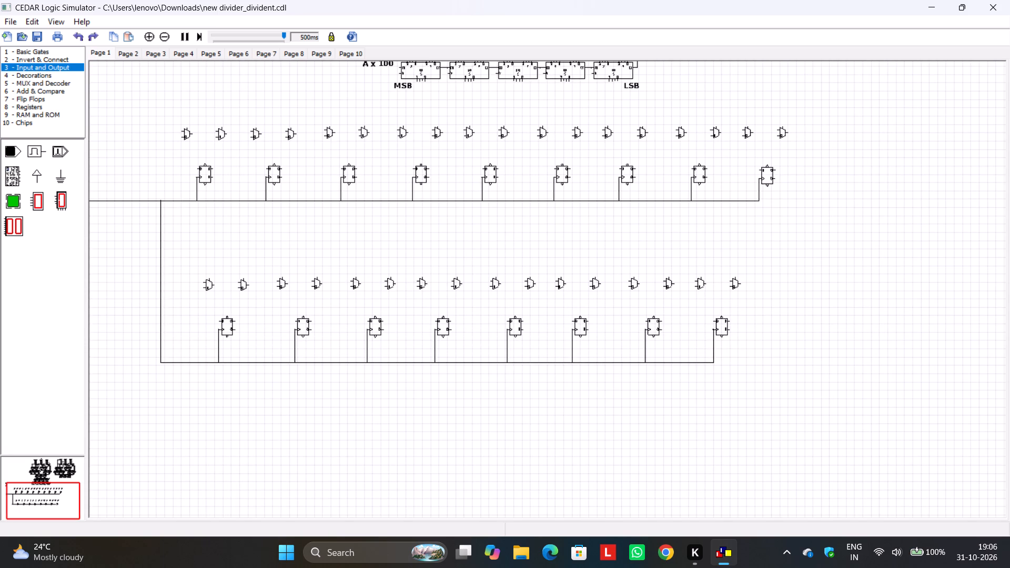
drag(502, 362, 503, 365)
click(607, 456)
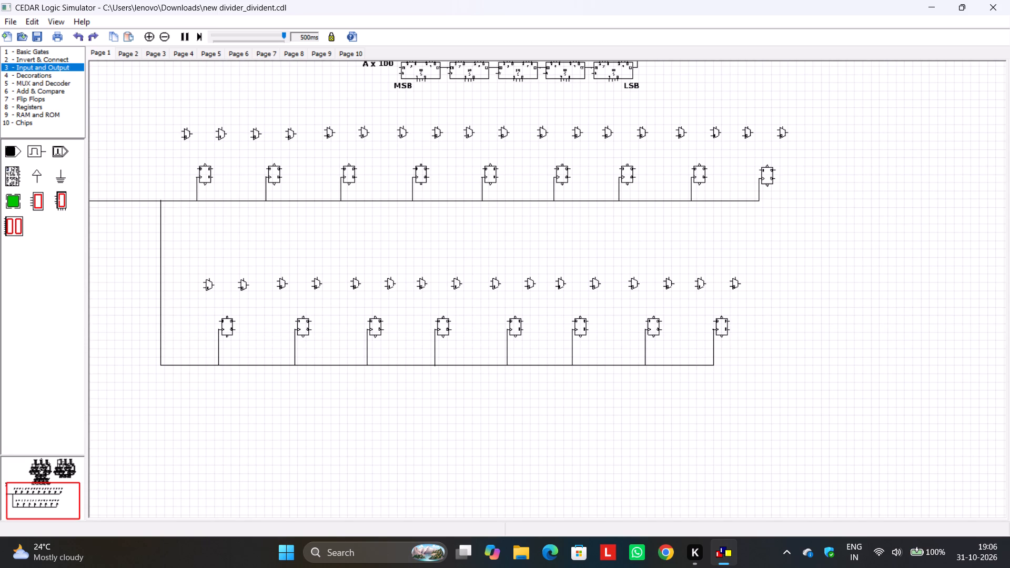
Wire the lower of the two toggles above the rows to the top select input of the first upper-row multiplexer.
middle_drag(416, 415, 548, 516)
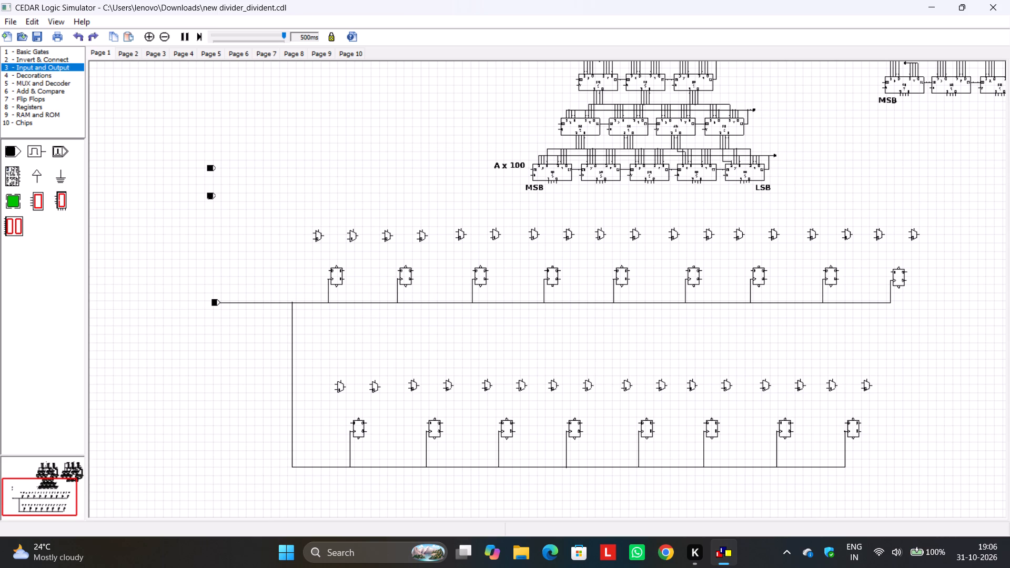
scroll(336, 314, up, 1)
middle_drag(346, 347, 498, 390)
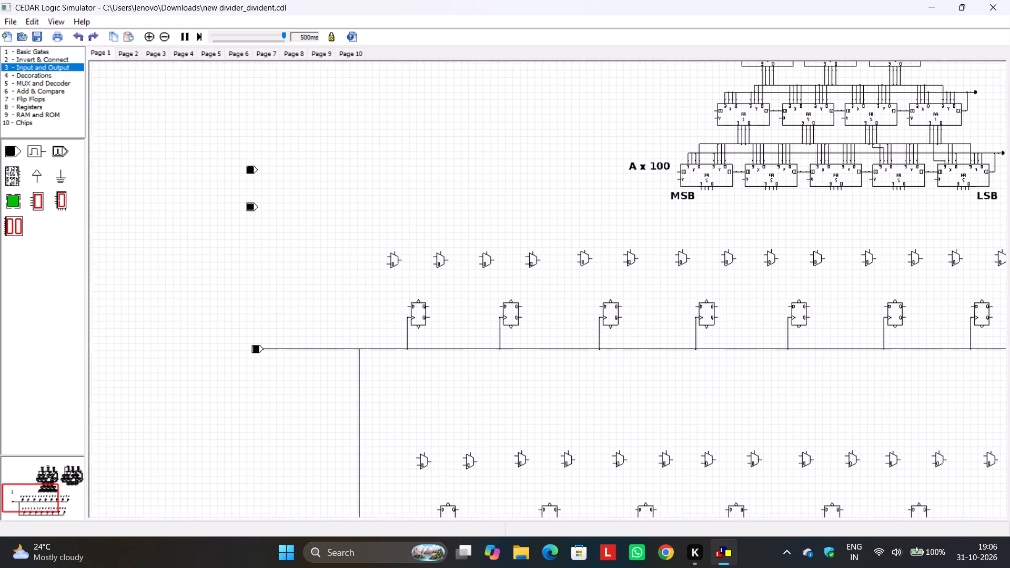
middle_drag(498, 390, 504, 396)
drag(264, 214, 396, 261)
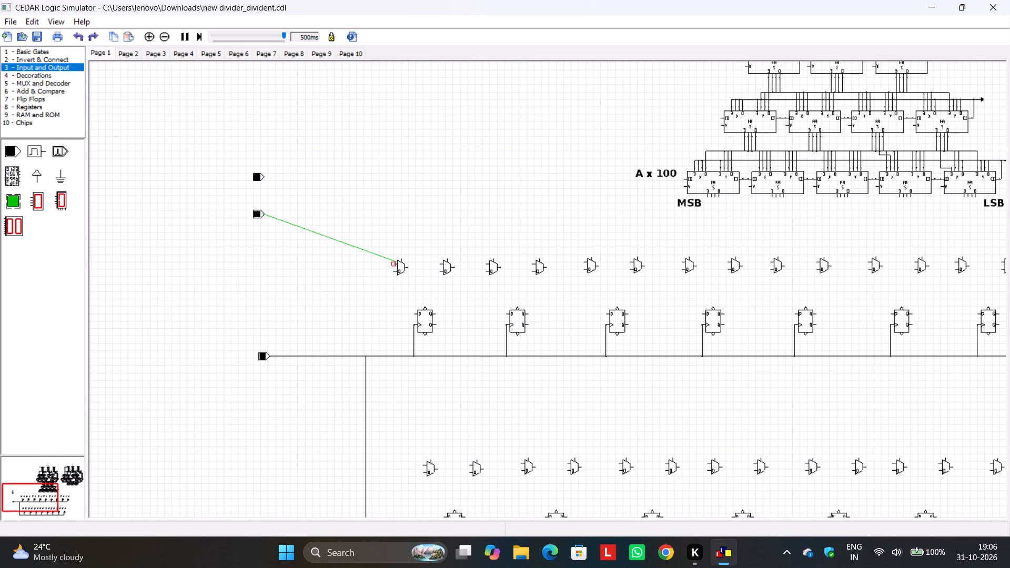
drag(396, 261, 398, 259)
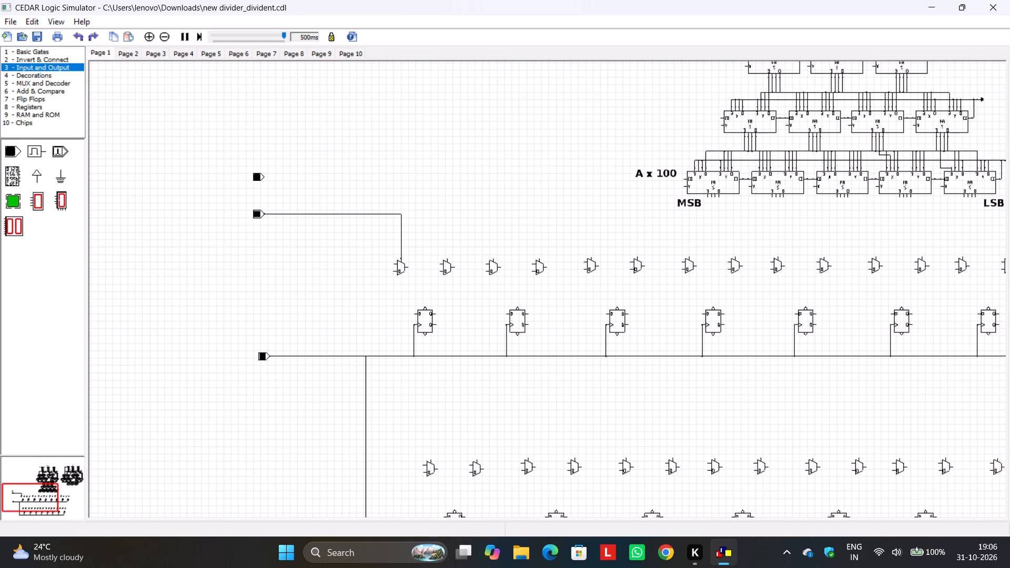
Add a text label reading Clk above the clock toggle.
click(37, 77)
drag(9, 151, 240, 323)
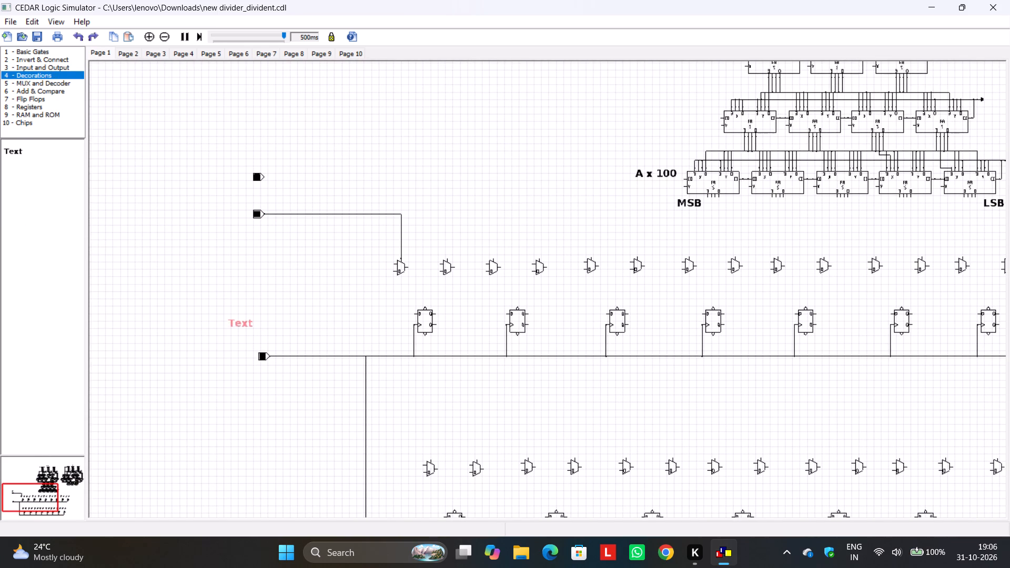
drag(240, 323, 251, 340)
triple_click(251, 340)
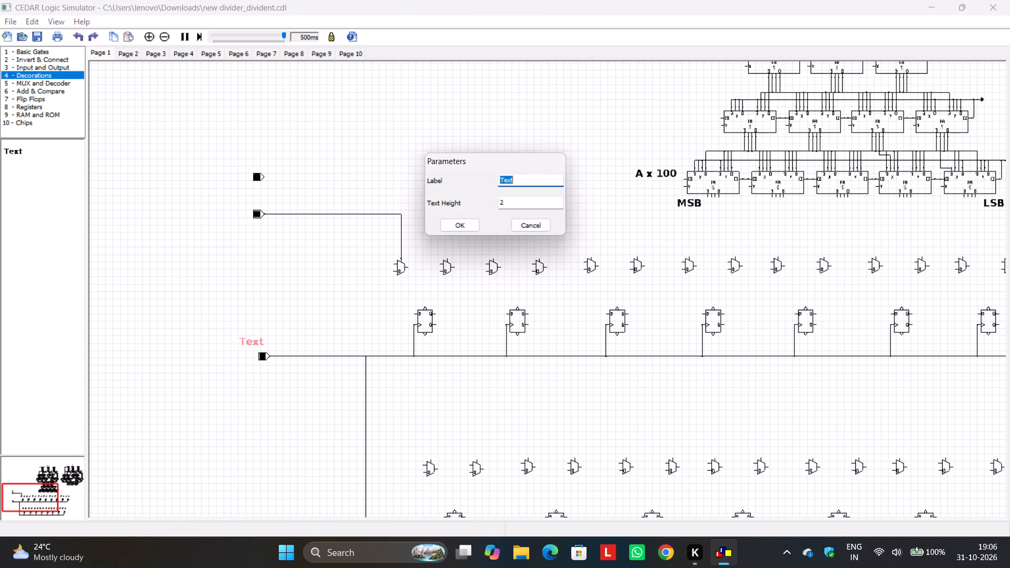
key(Delete)
text(Clk)
key(Return)
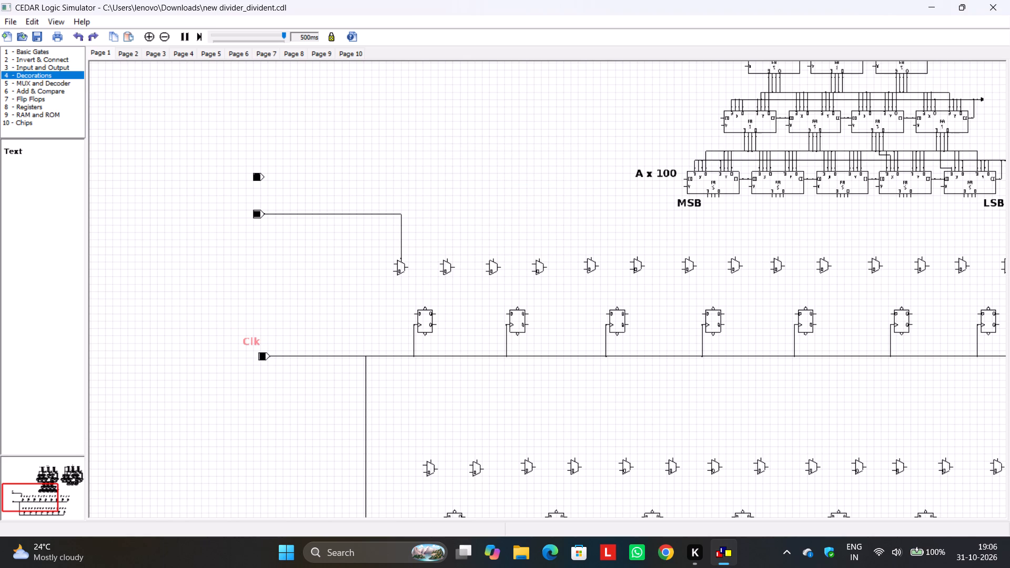
Add a text label reading Run Divide beneath the lower of the two toggles above the rows.
drag(9, 150, 254, 227)
triple_click(254, 226)
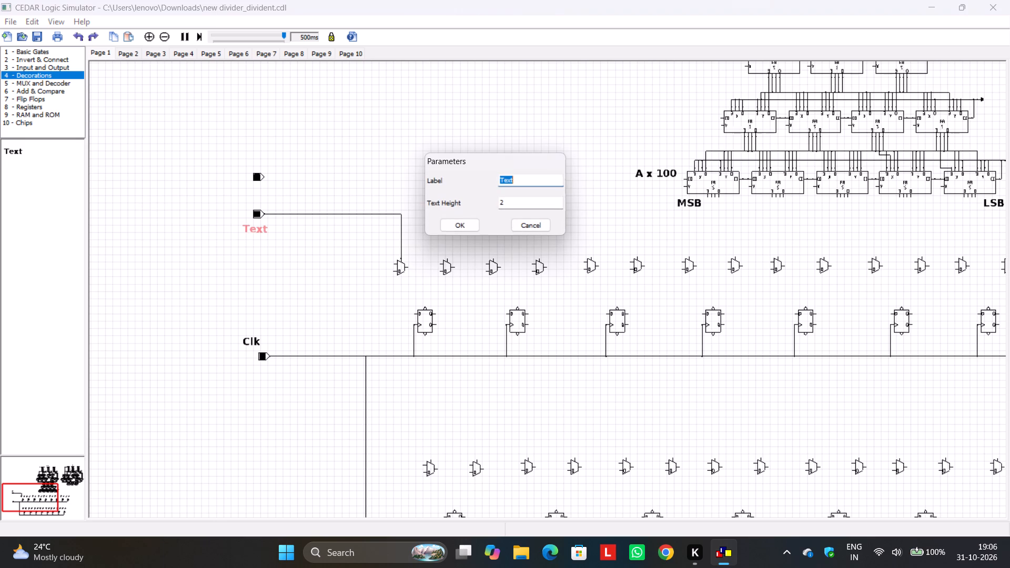
key(BackSpace)
text(Run)
key(space)
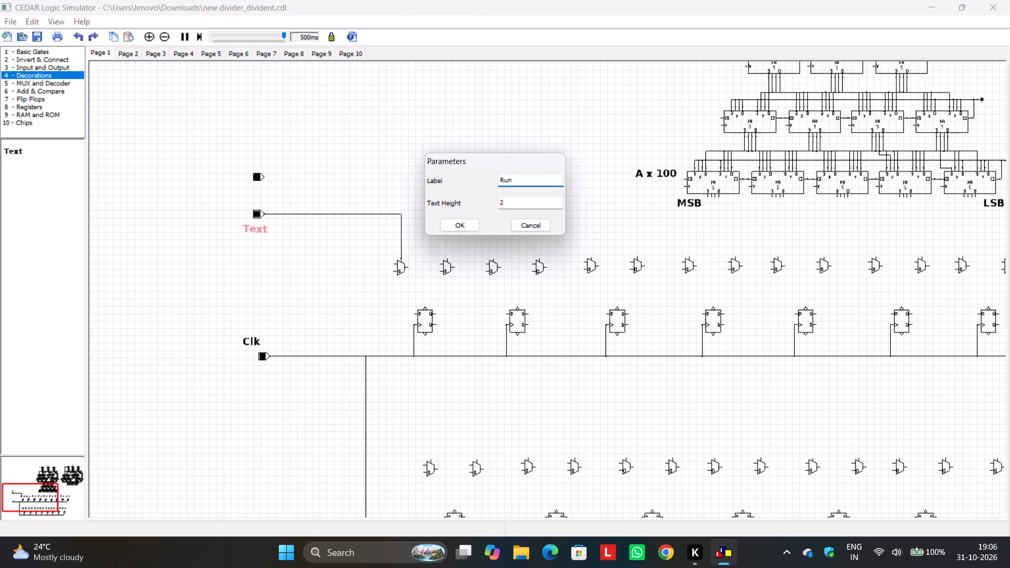
text(Divide)
key(shift+Return)
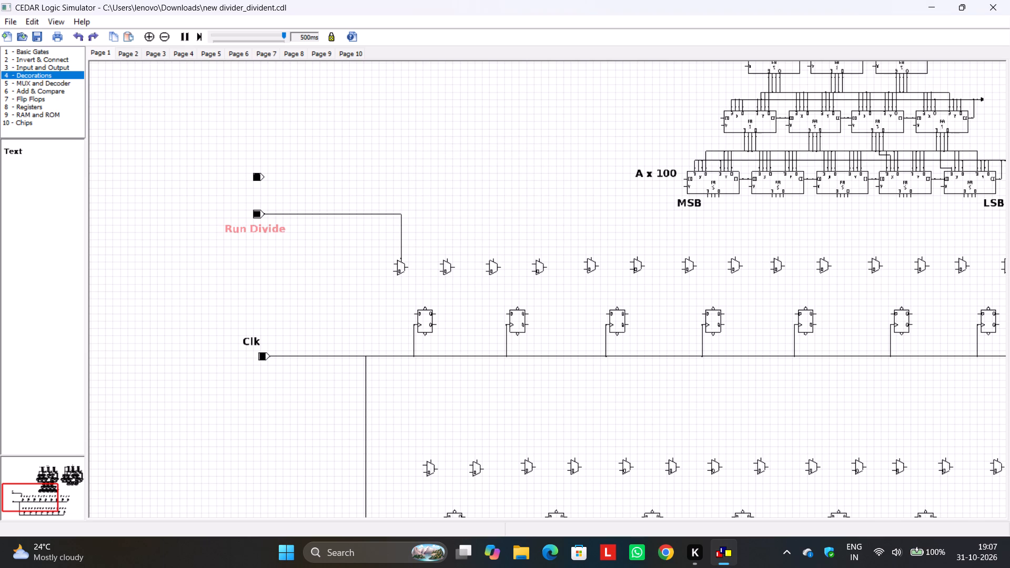
click(274, 178)
Add a text label reading Load above the uppermost toggle.
drag(9, 152, 80, 154)
drag(80, 154, 254, 158)
triple_click(255, 158)
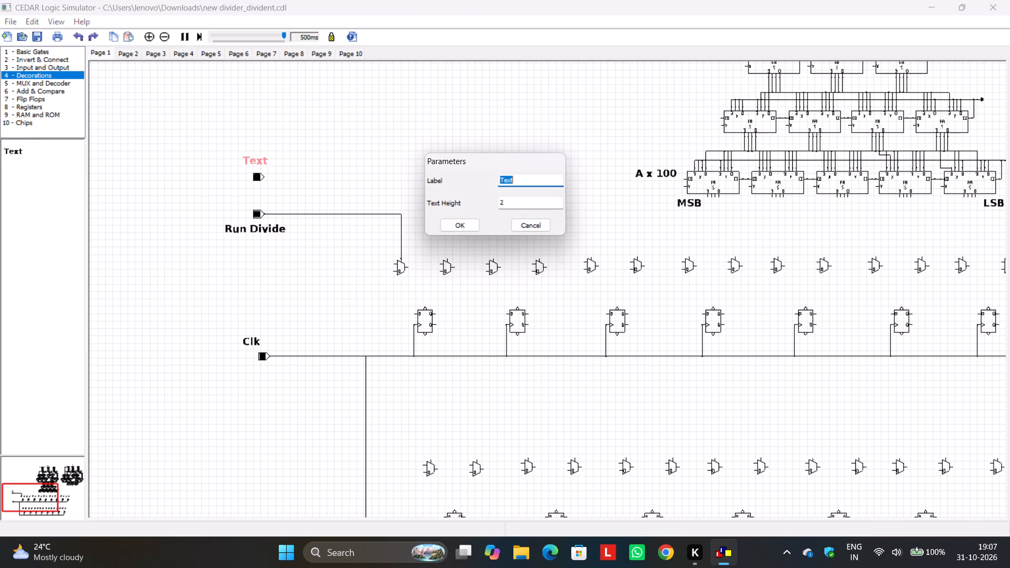
key(BackSpace)
text(Load)
key(Return)
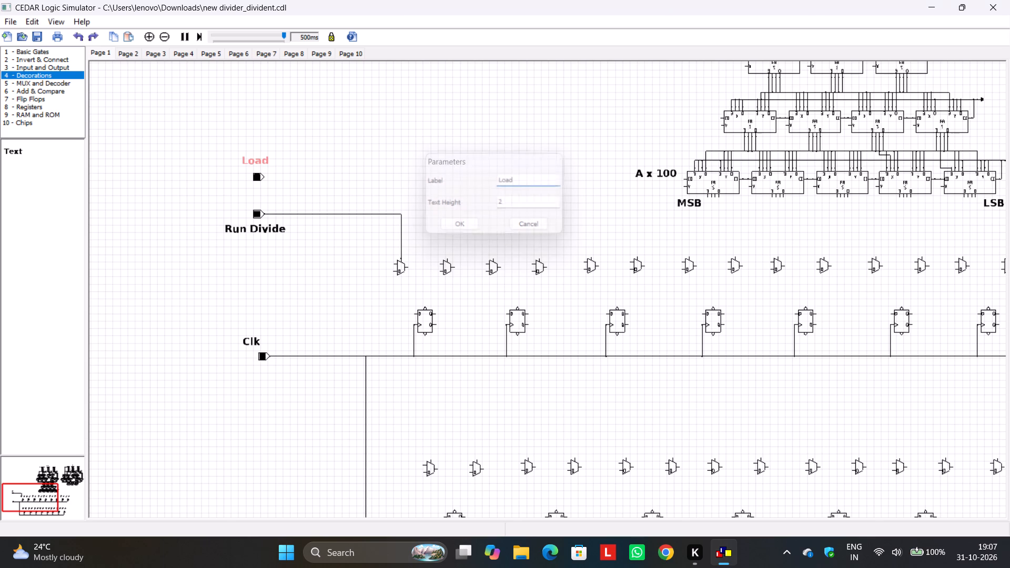
click(438, 121)
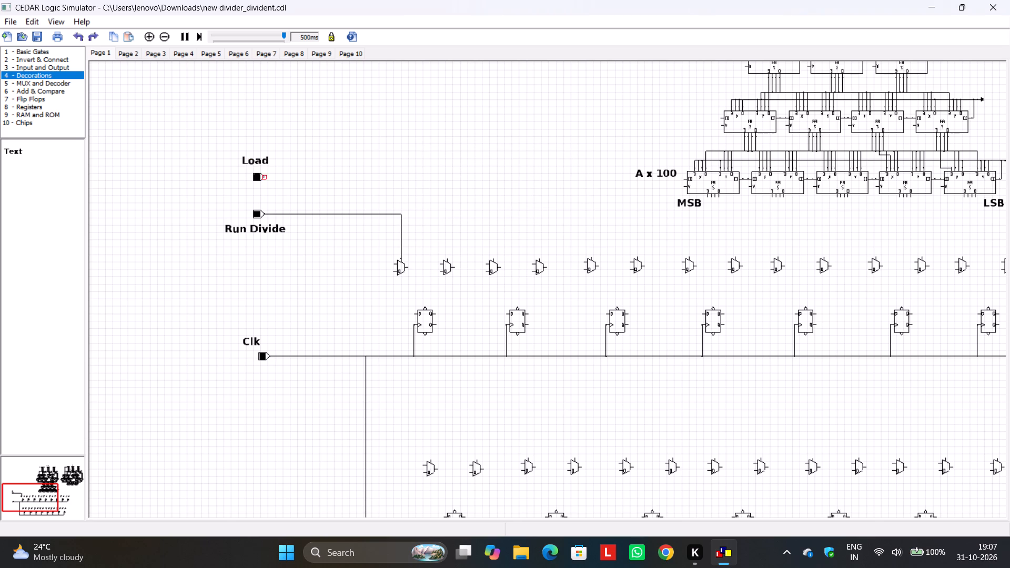
Wire the Load toggle to the top select input of the second upper-row multiplexer.
drag(262, 175, 449, 256)
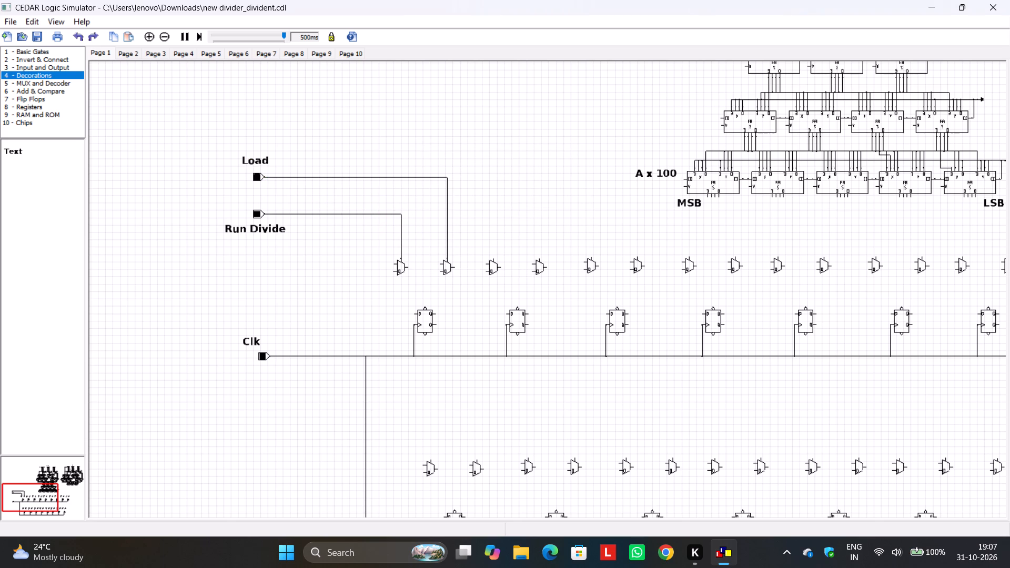
Extend the Run Divide wire to the third upper-row multiplexer's select input, aligning its horizontal run with the toggle's line.
drag(493, 257, 399, 258)
drag(399, 258, 402, 260)
drag(458, 258, 459, 257)
drag(459, 257, 466, 211)
drag(470, 258, 475, 220)
drag(475, 220, 477, 214)
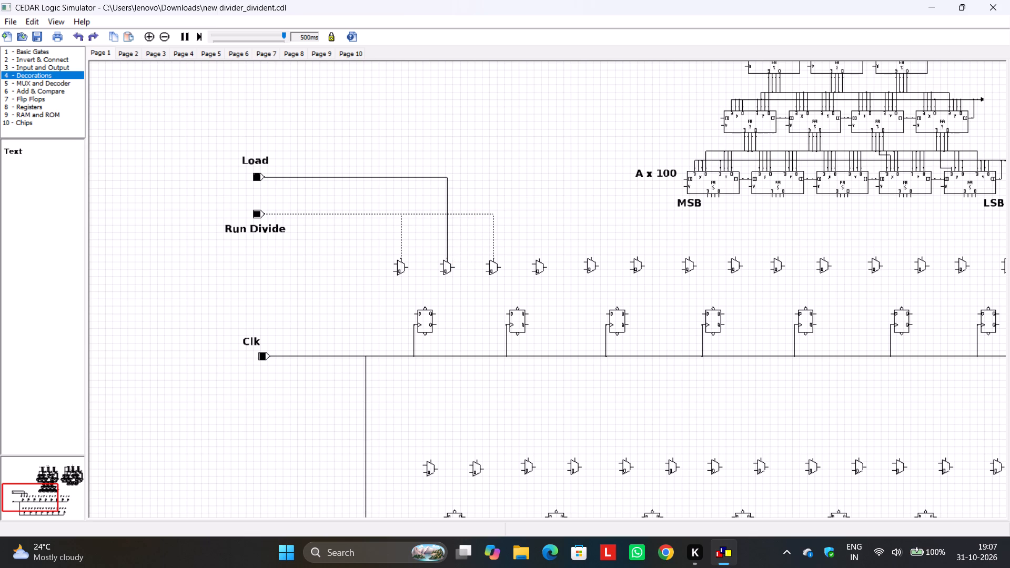
click(562, 222)
Extend the Run Divide wire to the select inputs of the fifth, seventh and ninth upper-row multiplexers.
drag(590, 258, 497, 258)
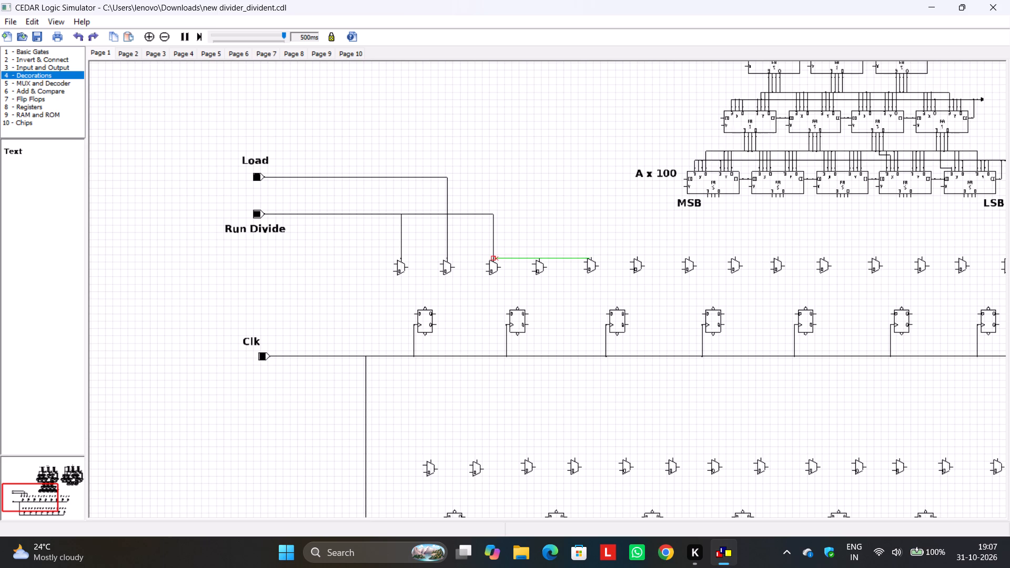
drag(497, 258, 496, 258)
drag(688, 256, 604, 255)
drag(604, 255, 590, 256)
drag(775, 255, 774, 254)
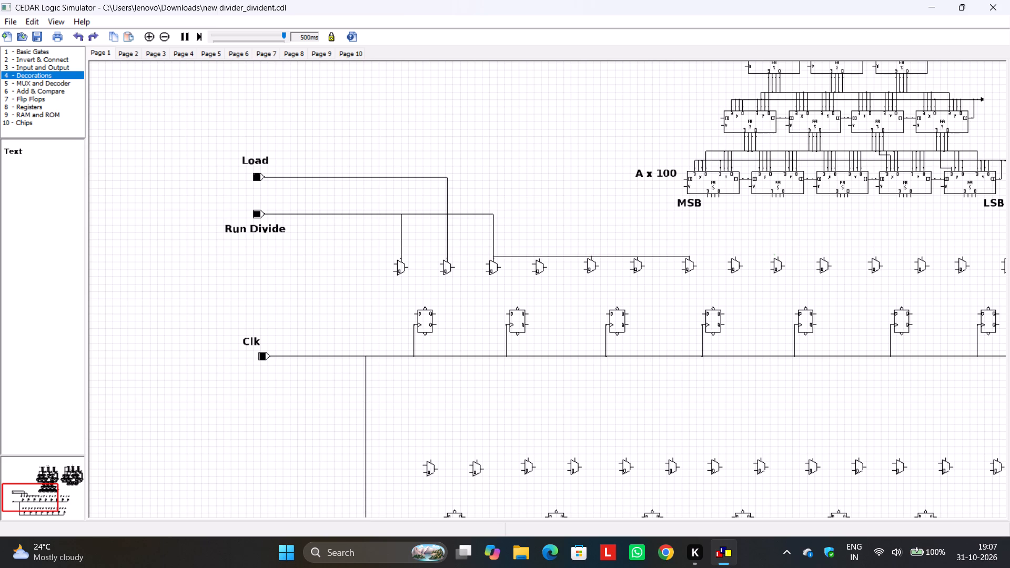
drag(774, 254, 687, 257)
Extend the Run Divide wire to the select inputs of the 11th, 13th, 15th and 17th upper-row multiplexers.
middle_drag(875, 291, 873, 290)
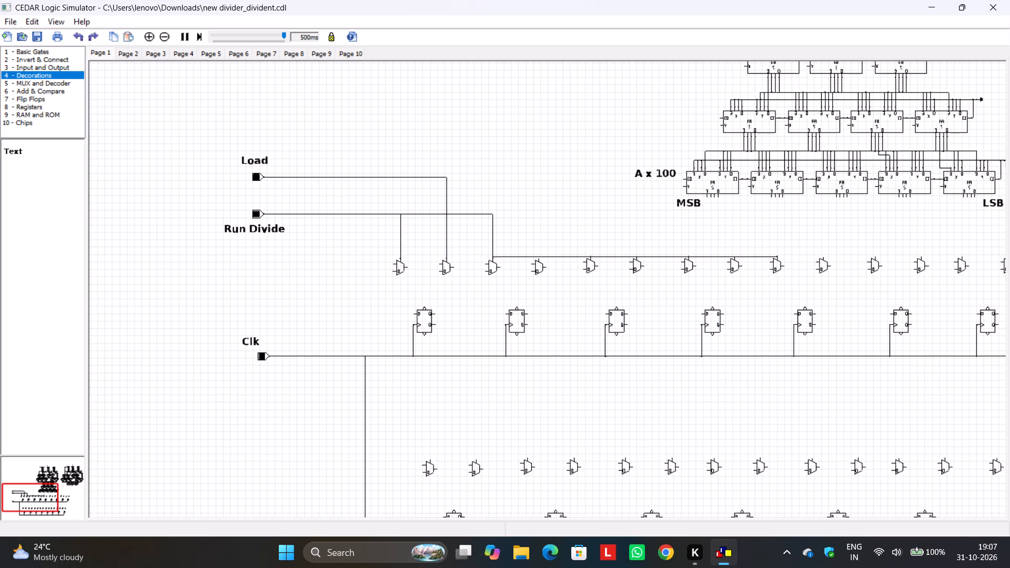
middle_drag(873, 290, 649, 291)
drag(650, 256, 607, 254)
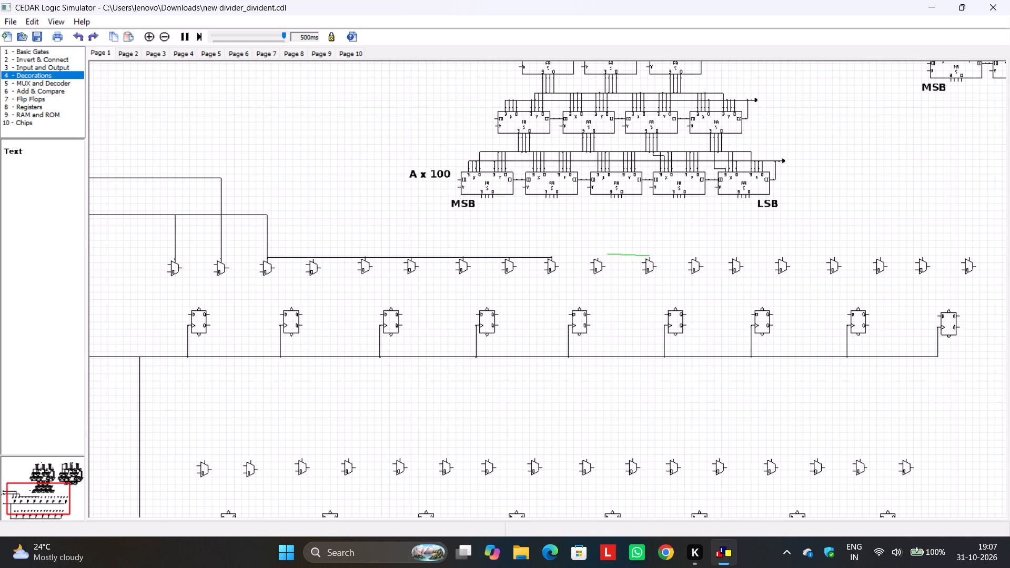
drag(607, 254, 554, 258)
drag(736, 254, 648, 258)
drag(735, 257, 652, 258)
drag(834, 256, 739, 258)
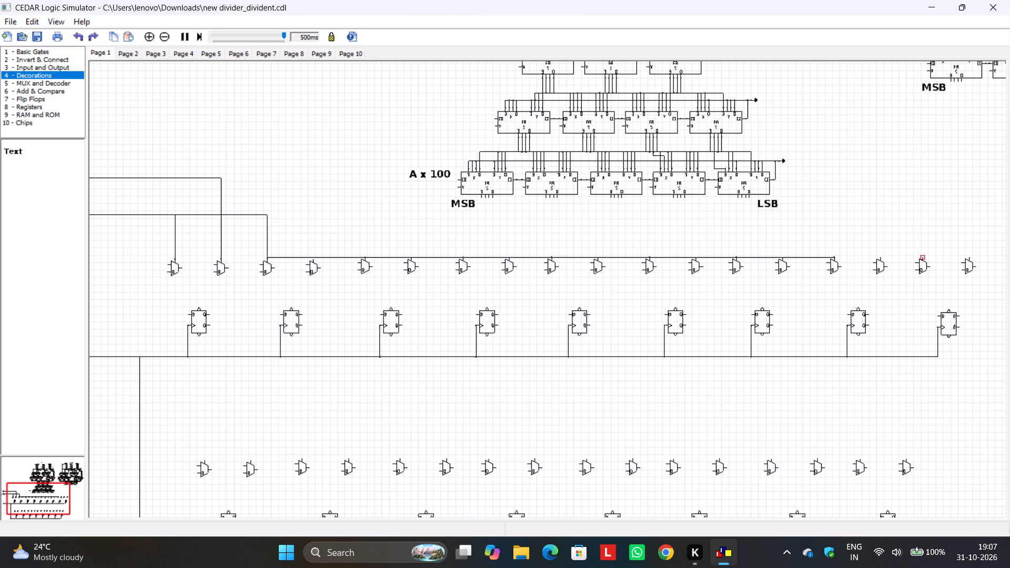
drag(921, 257, 833, 258)
Raise the horizontal Run Divide wire above the upper-row multiplexers, level with the toggle's line, with a branch down to each connected one.
drag(854, 257, 841, 217)
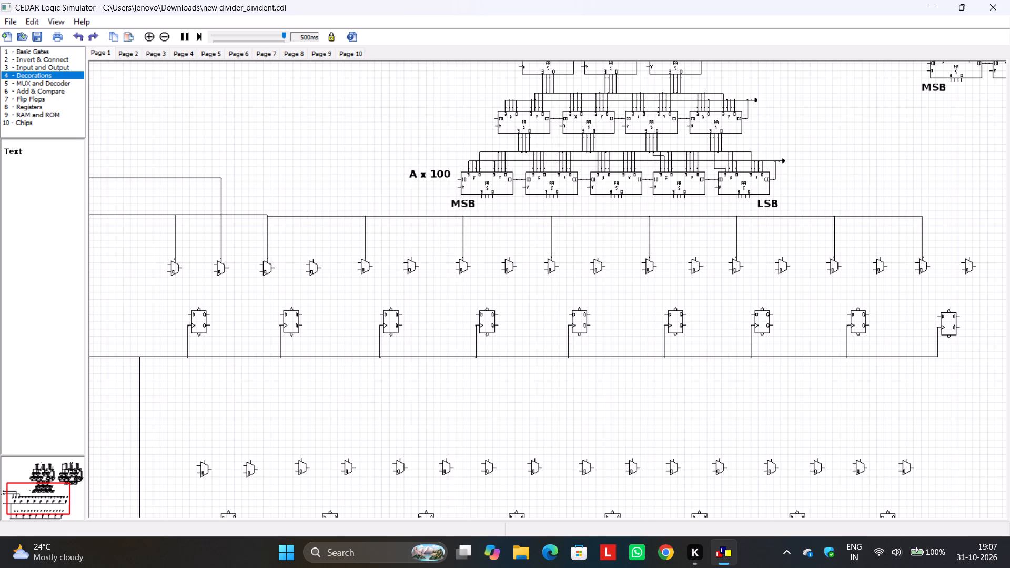
drag(841, 217, 840, 215)
click(858, 175)
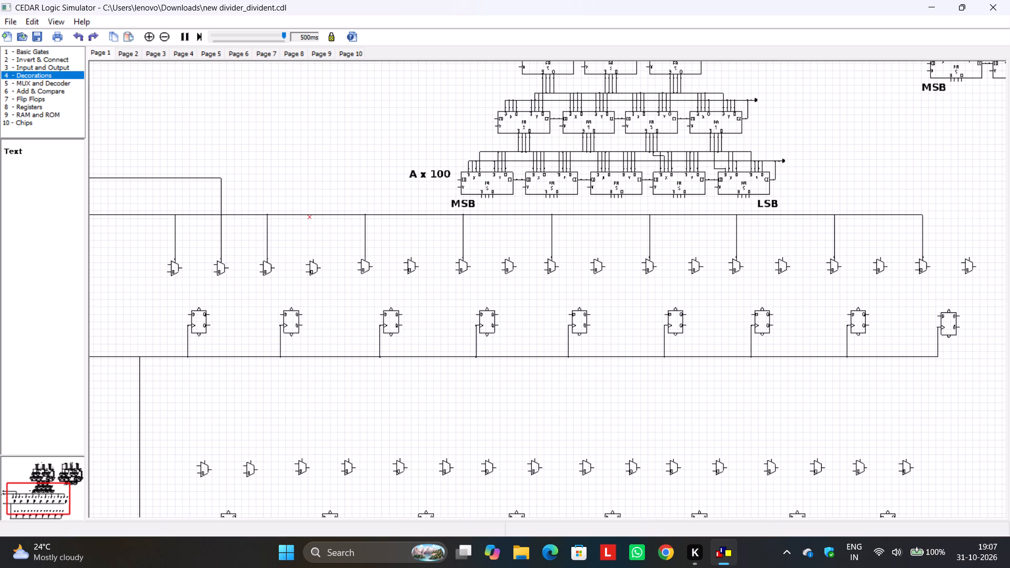
Extend the Load wire from the second upper-row multiplexer to the select inputs of the fourth, sixth, eighth and tenth.
drag(311, 257, 219, 257)
drag(219, 257, 220, 257)
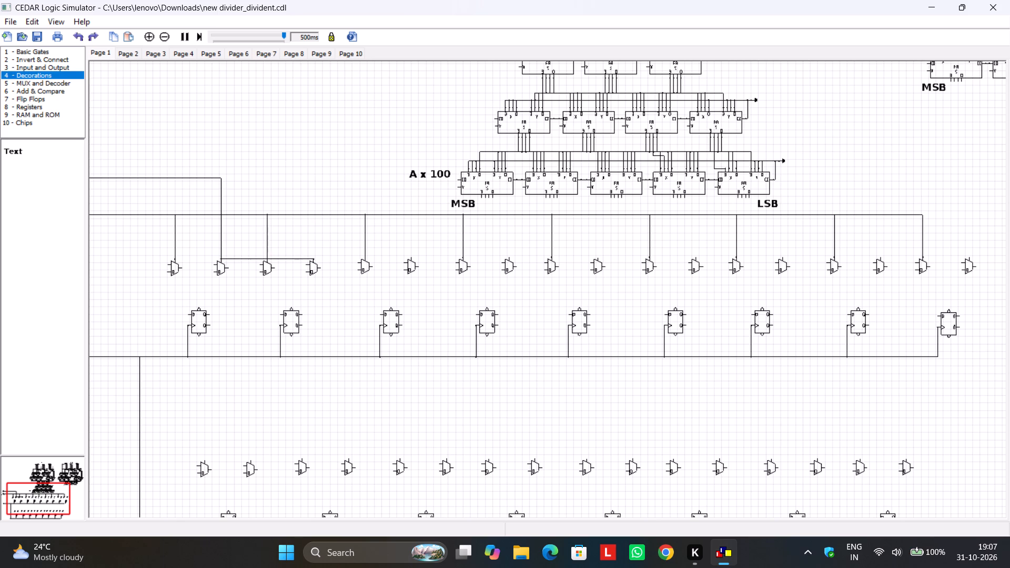
drag(410, 256, 314, 260)
drag(511, 256, 422, 254)
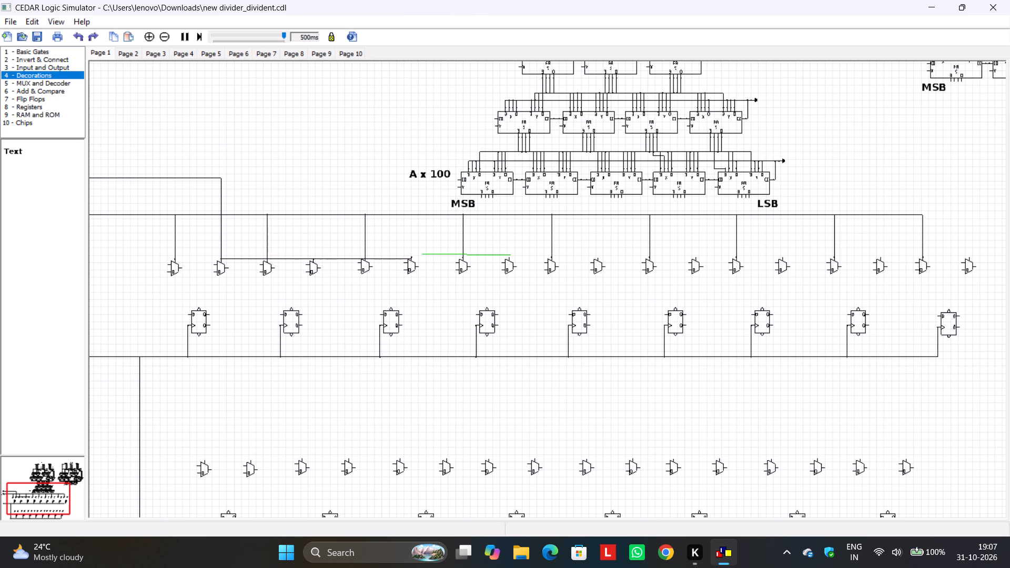
drag(422, 254, 410, 257)
drag(595, 257, 507, 258)
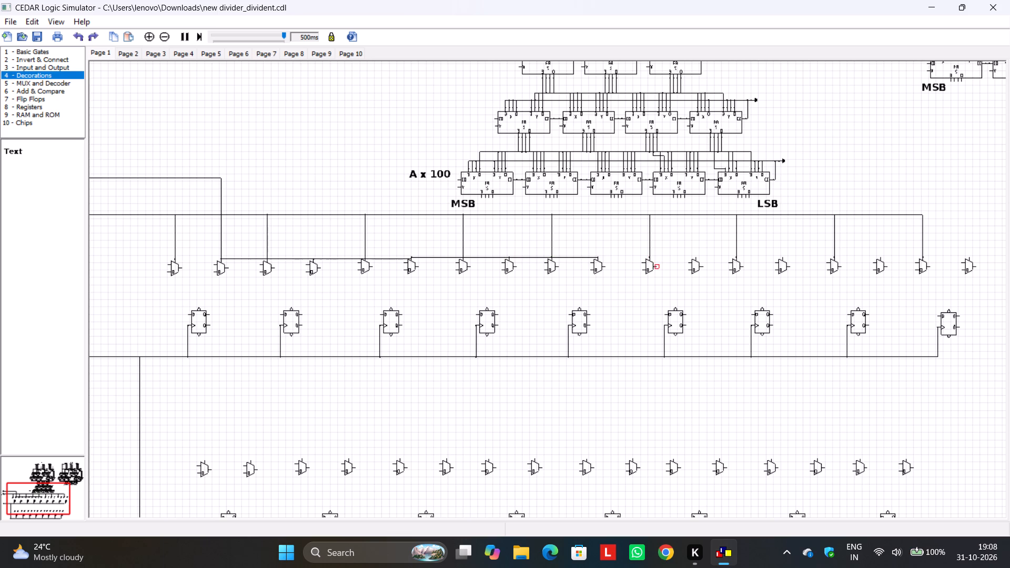
Extend the Load wire to the select inputs of the 12th, 14th, 16th and 18th upper-row multiplexers.
drag(693, 256, 686, 256)
drag(686, 256, 598, 257)
drag(783, 259, 696, 258)
drag(881, 257, 781, 259)
drag(968, 258, 901, 261)
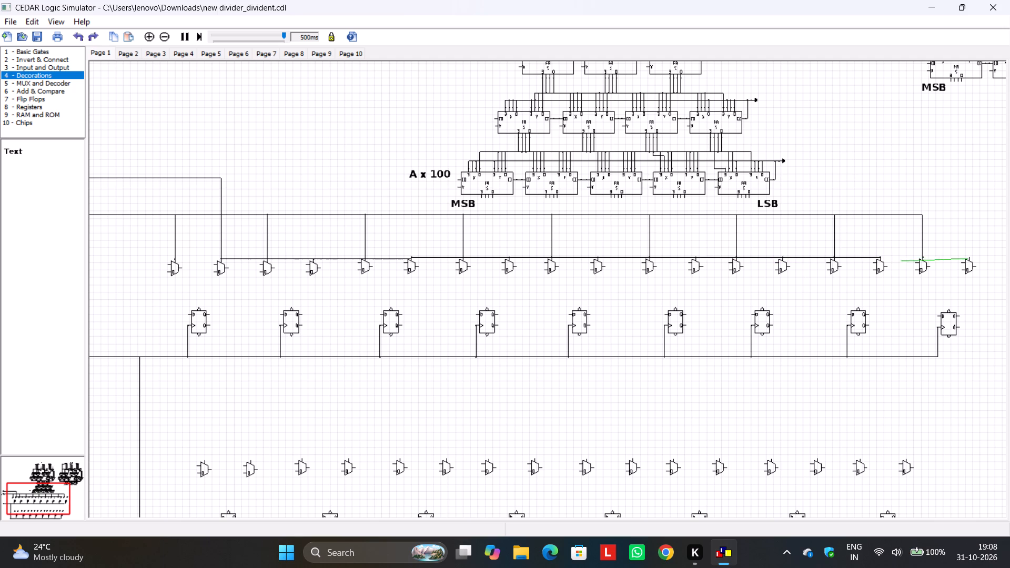
drag(901, 261, 882, 258)
Raise the horizontal Load wire above the upper-row multiplexers into one straight run just below the Run Divide line.
drag(892, 256, 887, 239)
drag(898, 258, 888, 230)
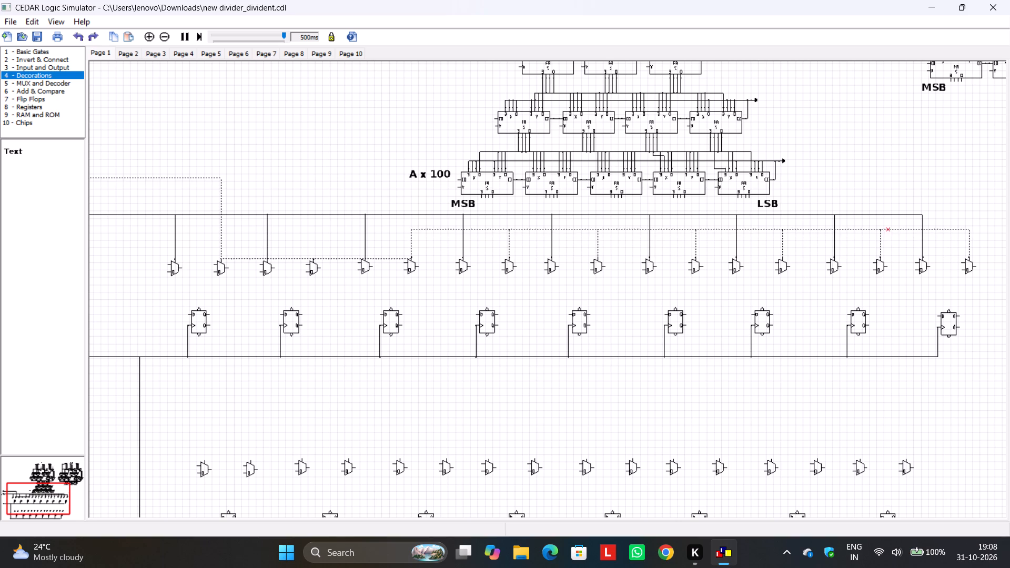
drag(387, 259, 387, 239)
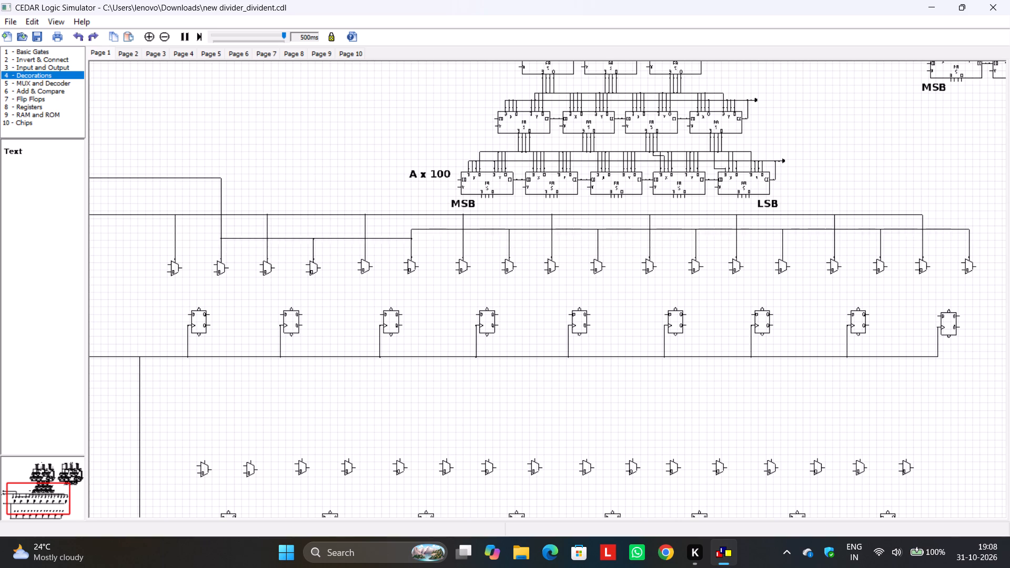
drag(387, 239, 389, 229)
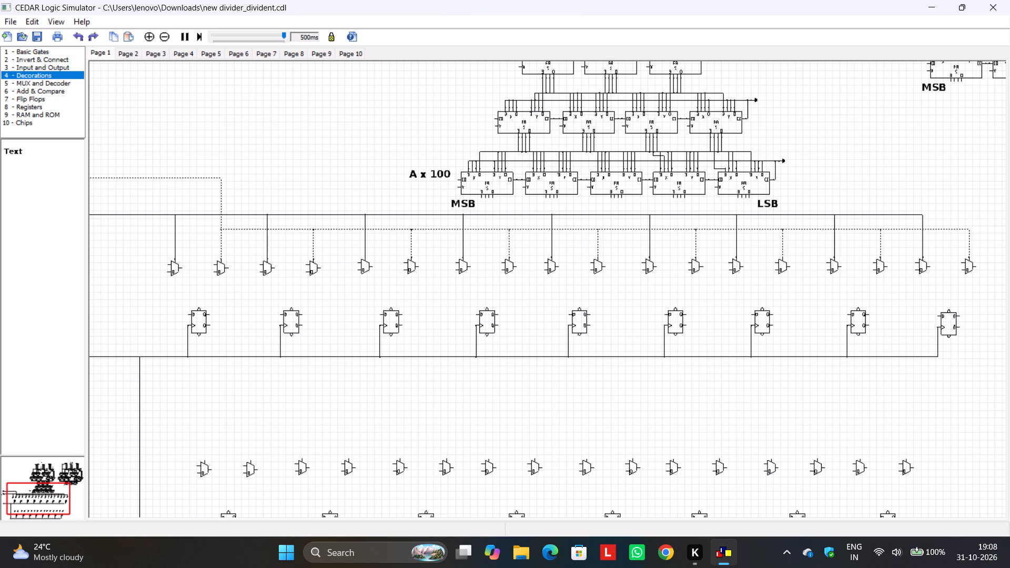
click(436, 239)
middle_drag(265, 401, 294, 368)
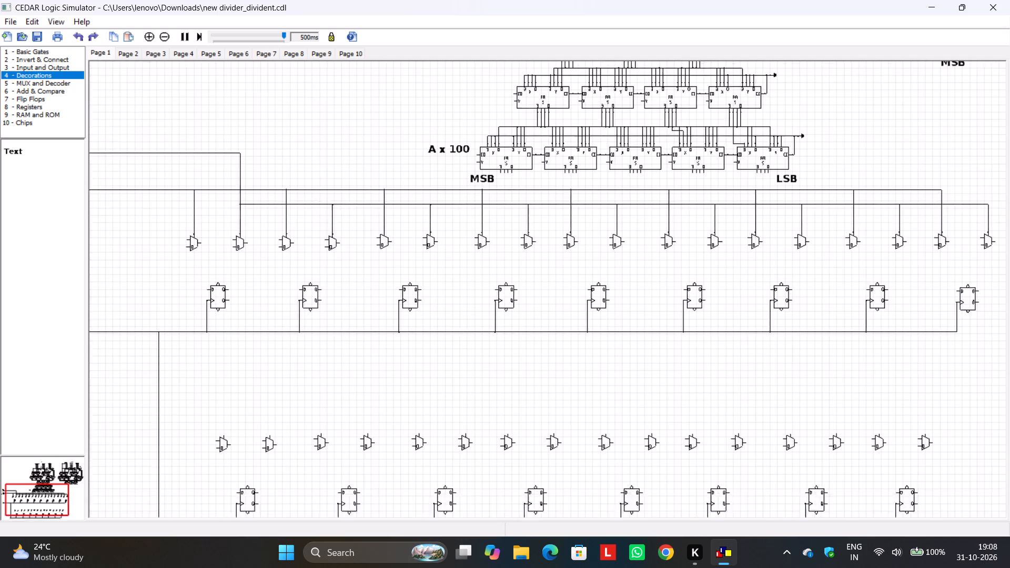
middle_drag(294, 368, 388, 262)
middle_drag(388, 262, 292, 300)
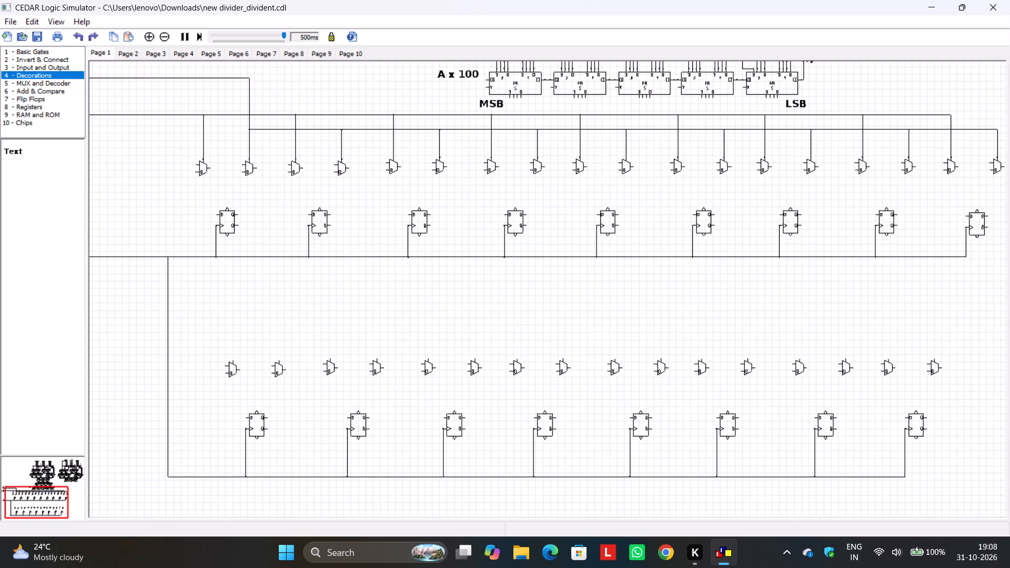
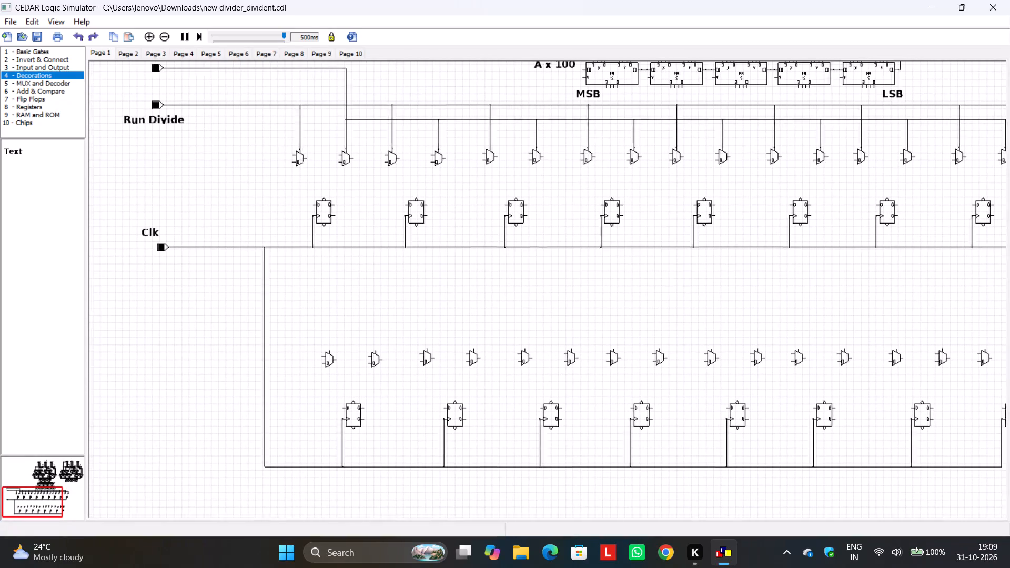
Connect the first lower-row multiplexer's select input to Run Divide, routing the wire down beside the Clk drop and across above that multiplexer.
drag(332, 352, 292, 188)
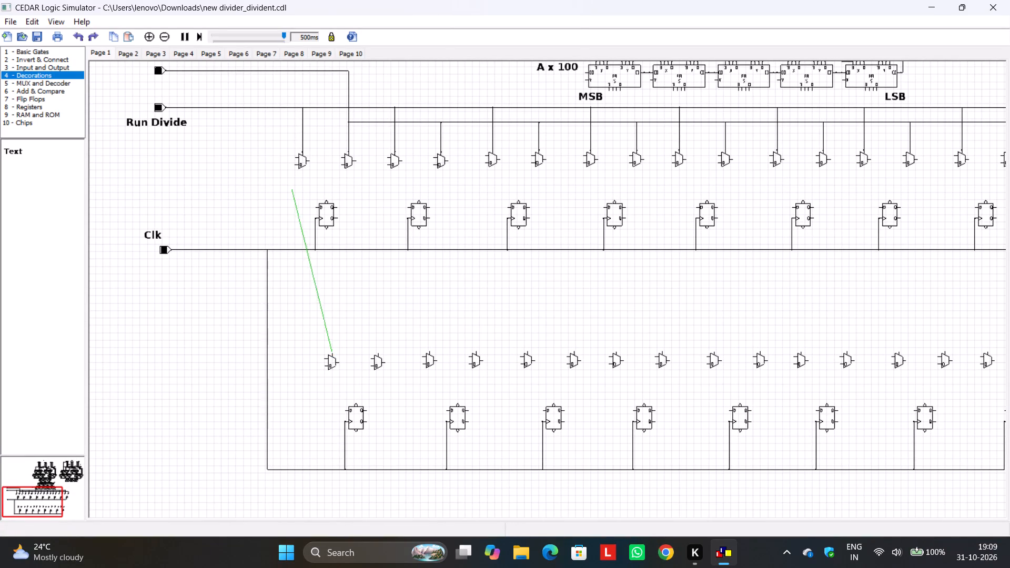
drag(292, 188, 300, 150)
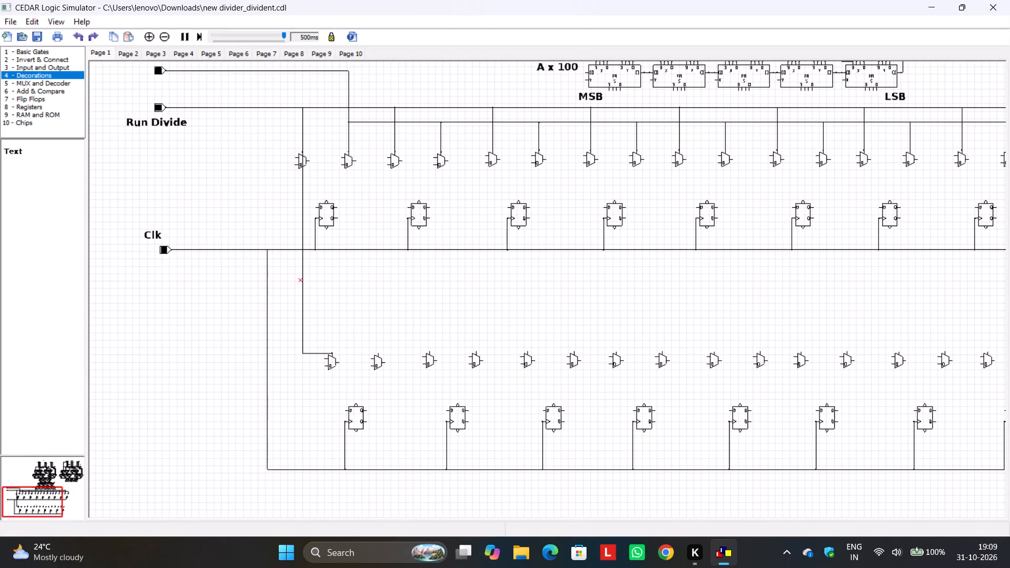
drag(301, 280, 290, 279)
drag(302, 284, 267, 290)
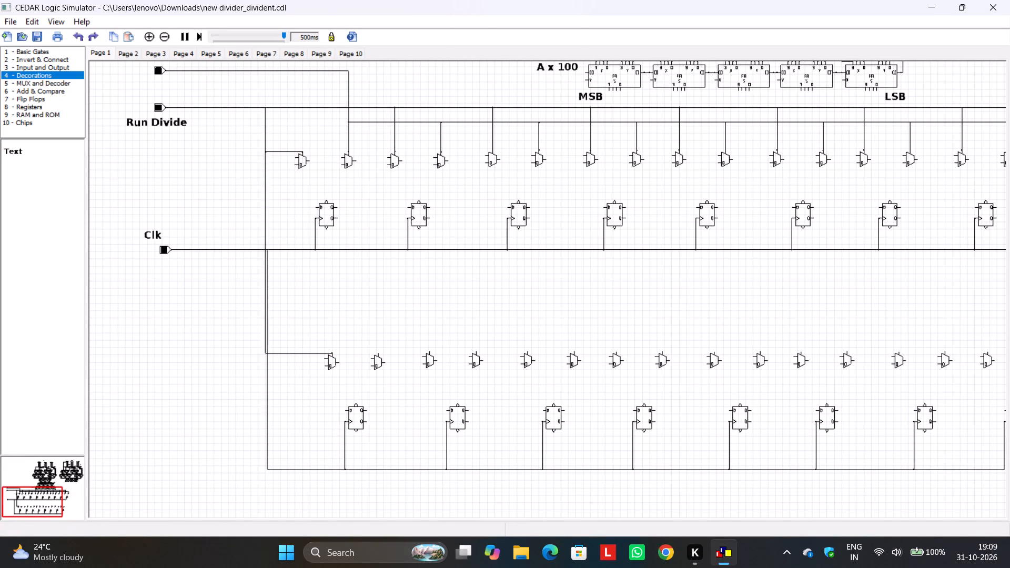
drag(267, 290, 247, 295)
drag(274, 153, 280, 127)
drag(278, 151, 282, 133)
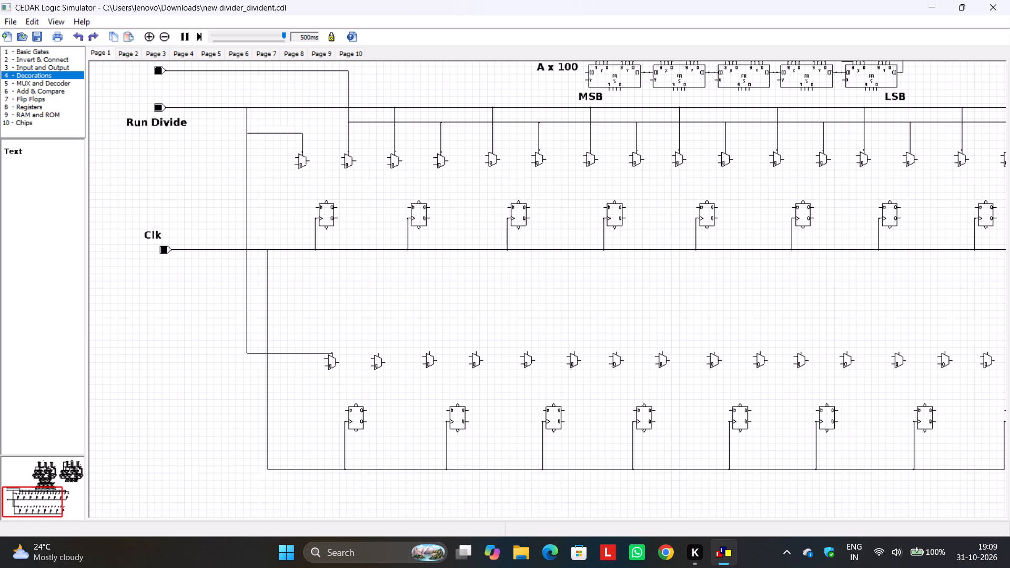
drag(282, 133, 290, 108)
click(278, 149)
drag(315, 353, 315, 351)
drag(315, 351, 317, 312)
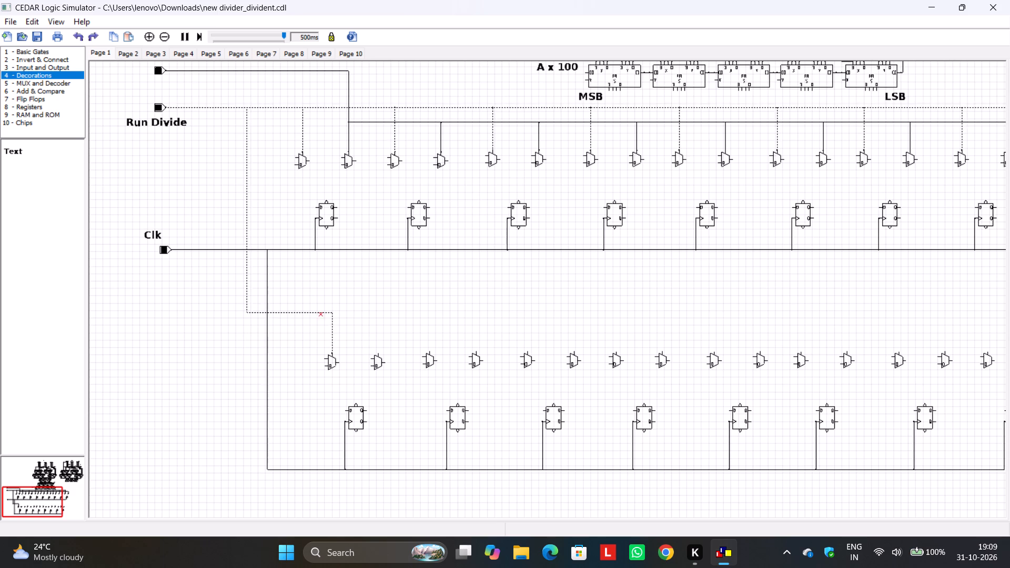
click(384, 305)
Extend the Run Divide wire along the lower row to the select inputs of every odd multiplexer from the third to the 15th.
drag(427, 351, 344, 352)
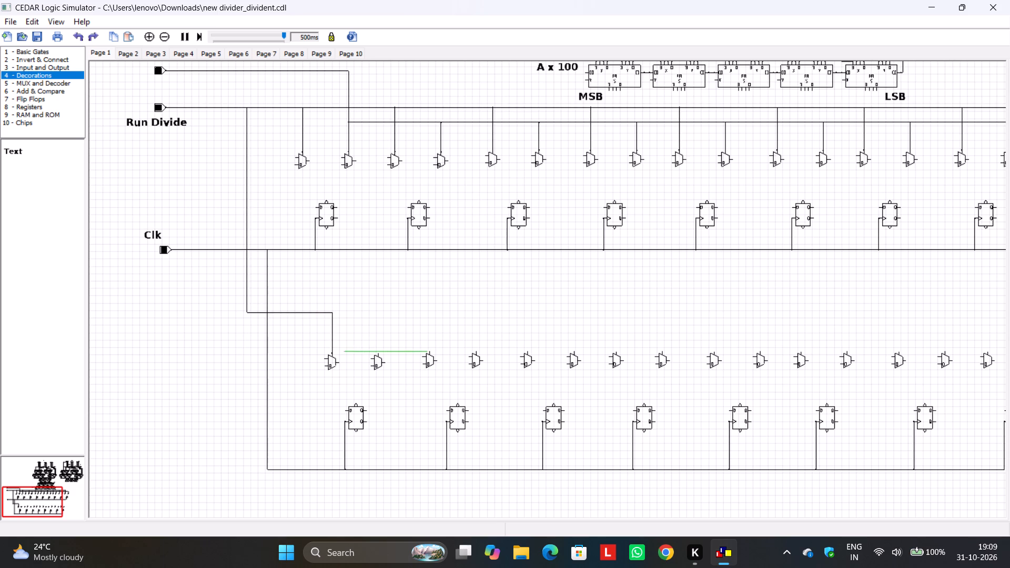
drag(344, 352, 334, 352)
drag(395, 350, 396, 336)
drag(526, 351, 434, 350)
drag(434, 350, 428, 352)
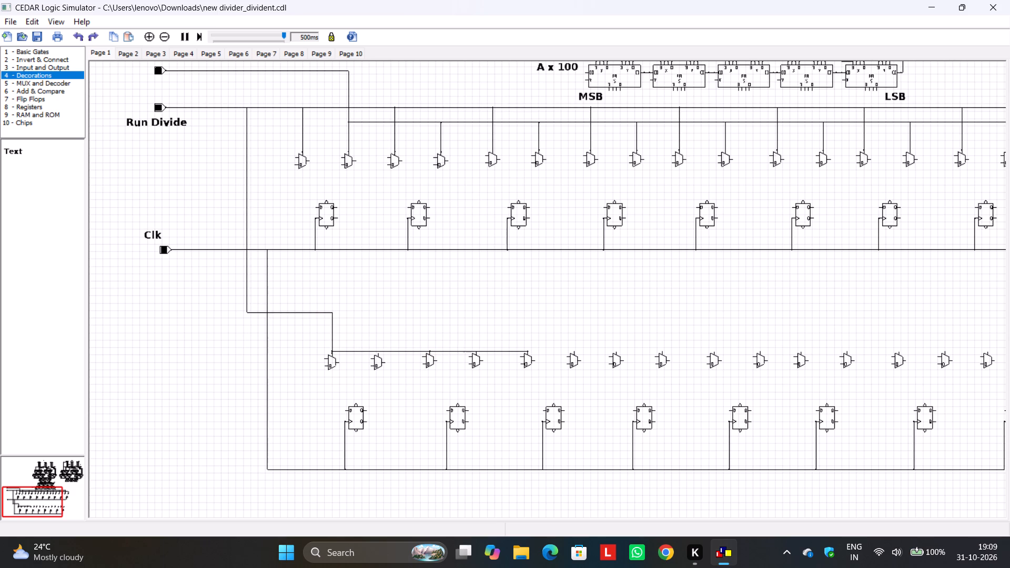
drag(614, 351, 529, 352)
drag(712, 349, 619, 352)
drag(799, 351, 714, 352)
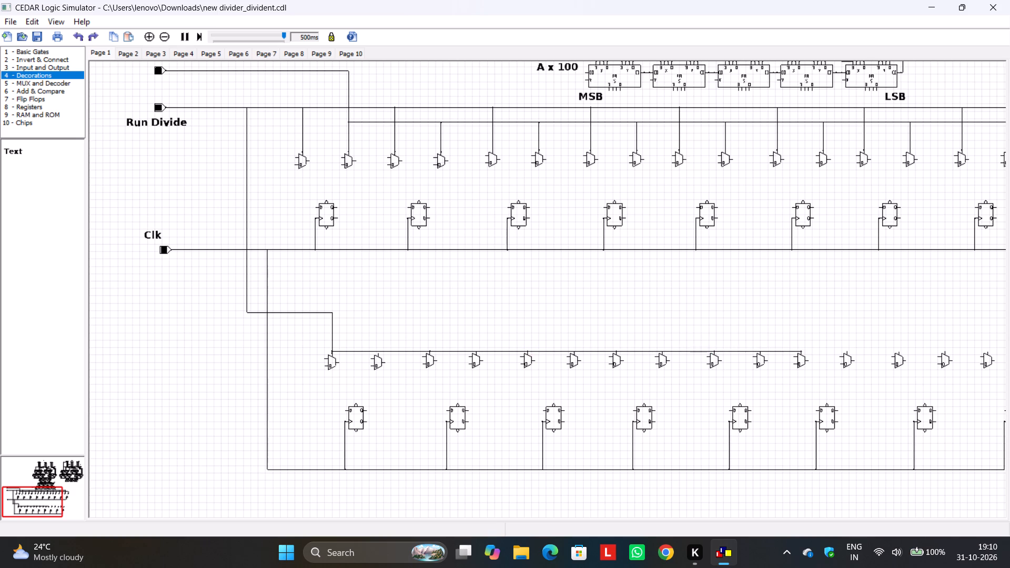
middle_drag(828, 311, 558, 311)
drag(629, 350, 548, 346)
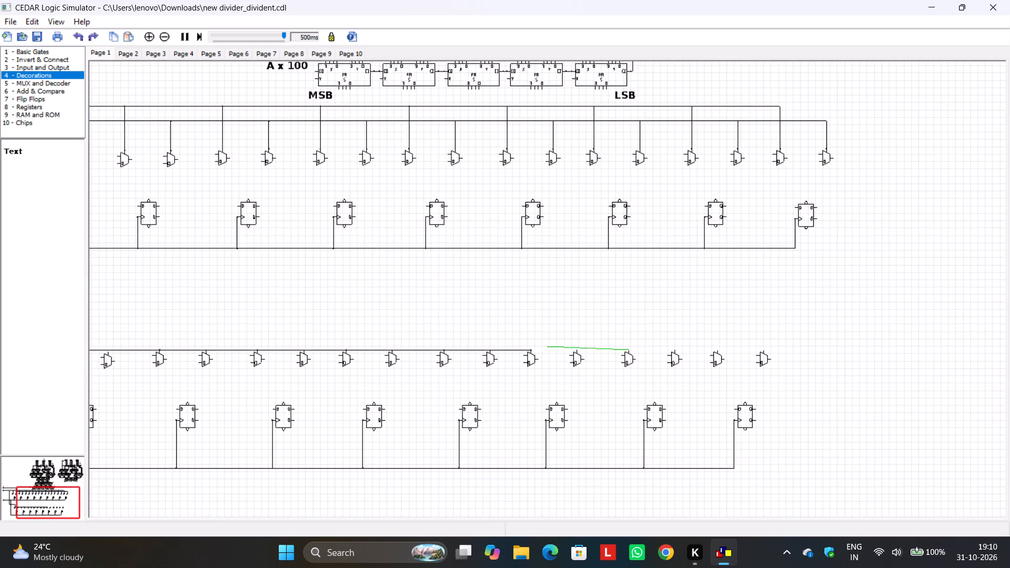
drag(548, 346, 529, 351)
drag(718, 349, 716, 349)
drag(716, 349, 627, 350)
Raise the horizontal Run Divide wire above the lower-row multiplexers into one straight run level with its feed from the vertical line.
drag(655, 349, 648, 328)
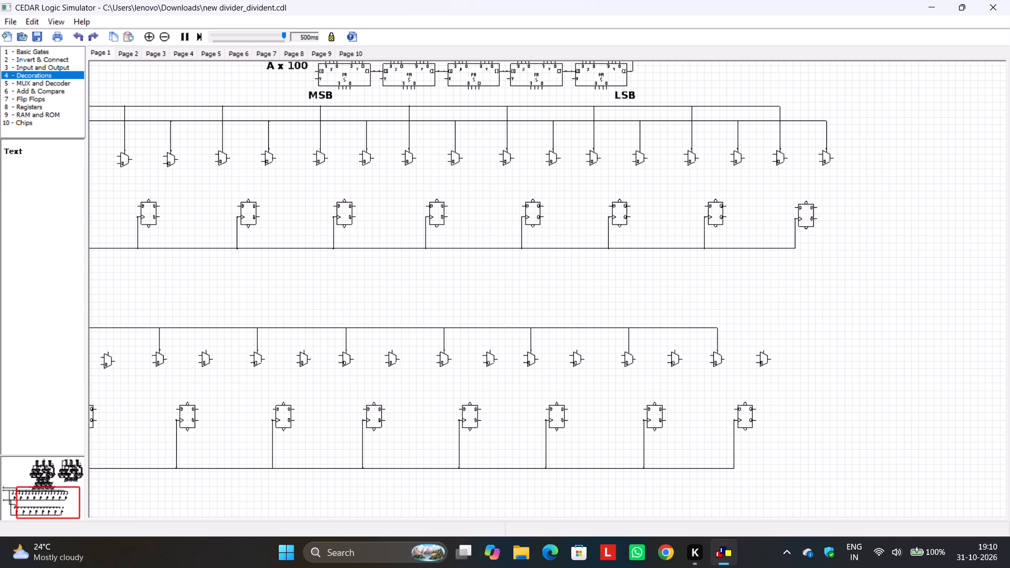
drag(648, 328, 648, 318)
middle_drag(392, 299, 685, 278)
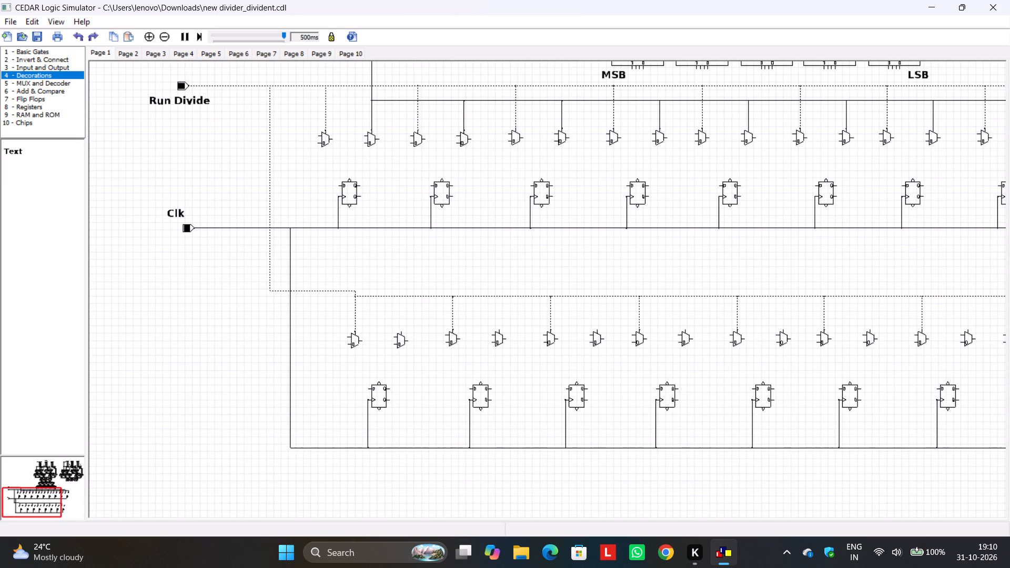
drag(523, 296, 521, 288)
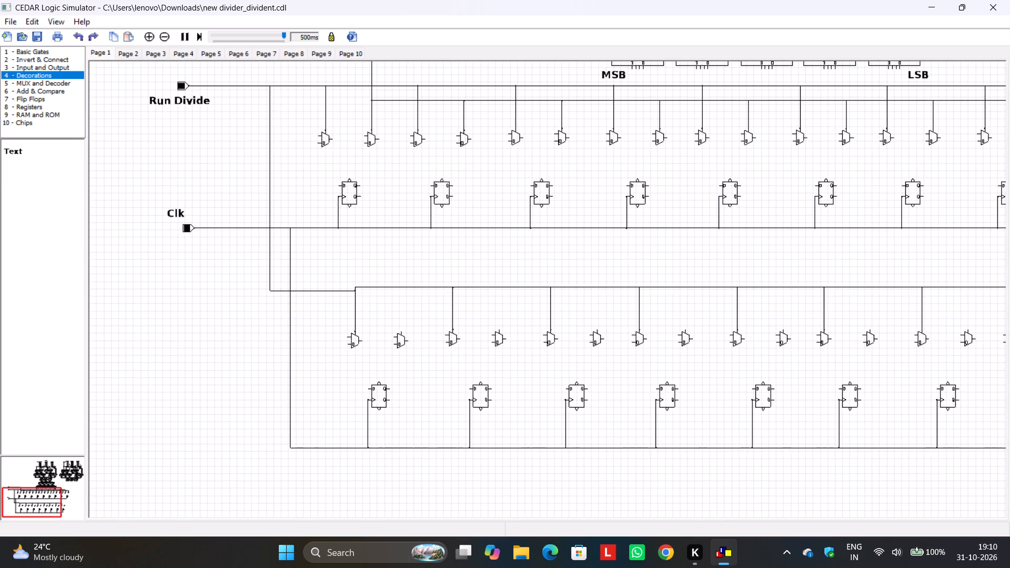
drag(521, 288, 521, 291)
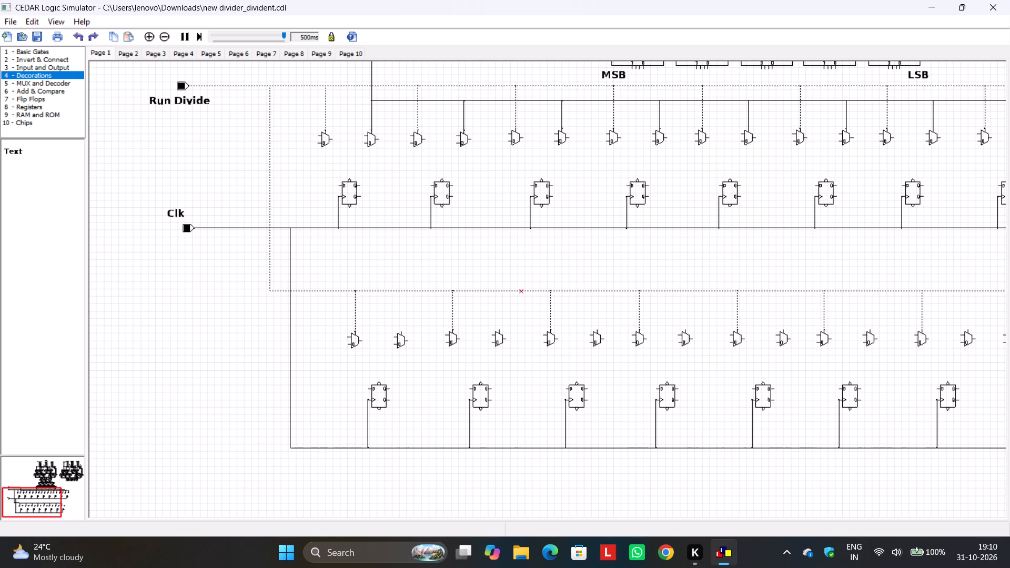
click(540, 261)
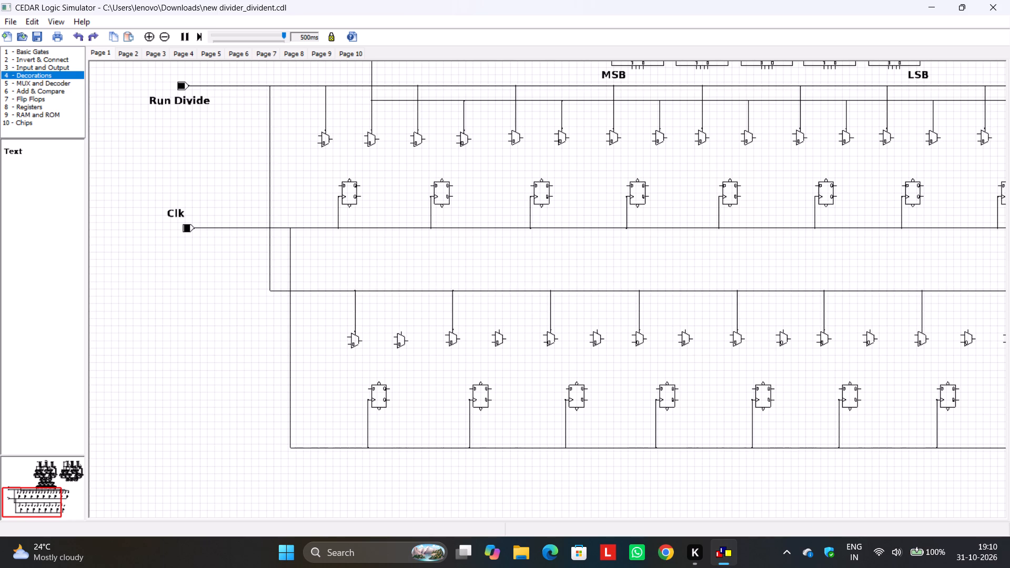
Connect Load to the second lower-row multiplexer's select input, routing it down beside the Clk drop and across above the lower Run Divide line.
middle_drag(489, 252, 570, 287)
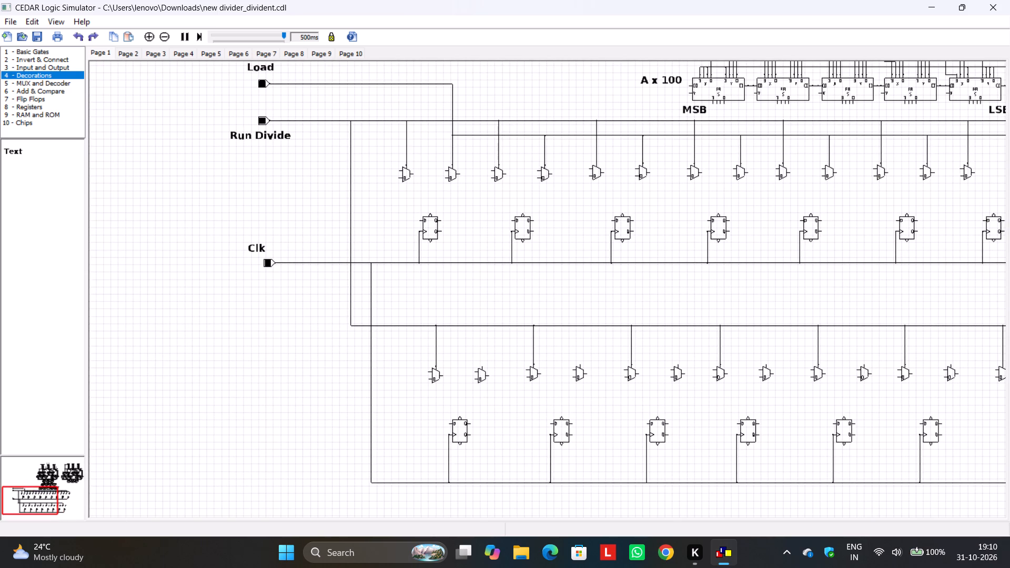
drag(483, 364, 466, 153)
drag(466, 153, 474, 214)
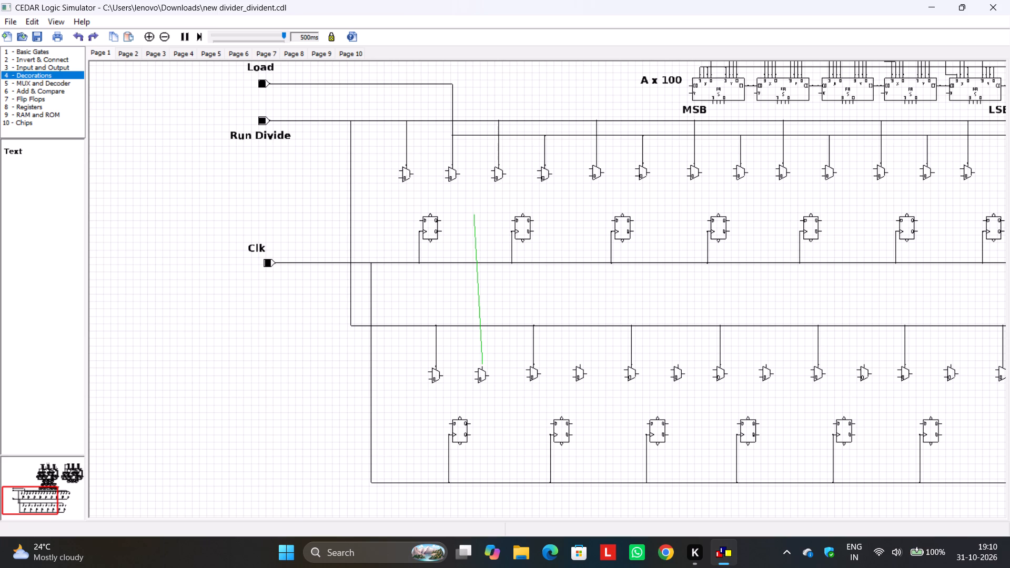
drag(474, 214, 456, 166)
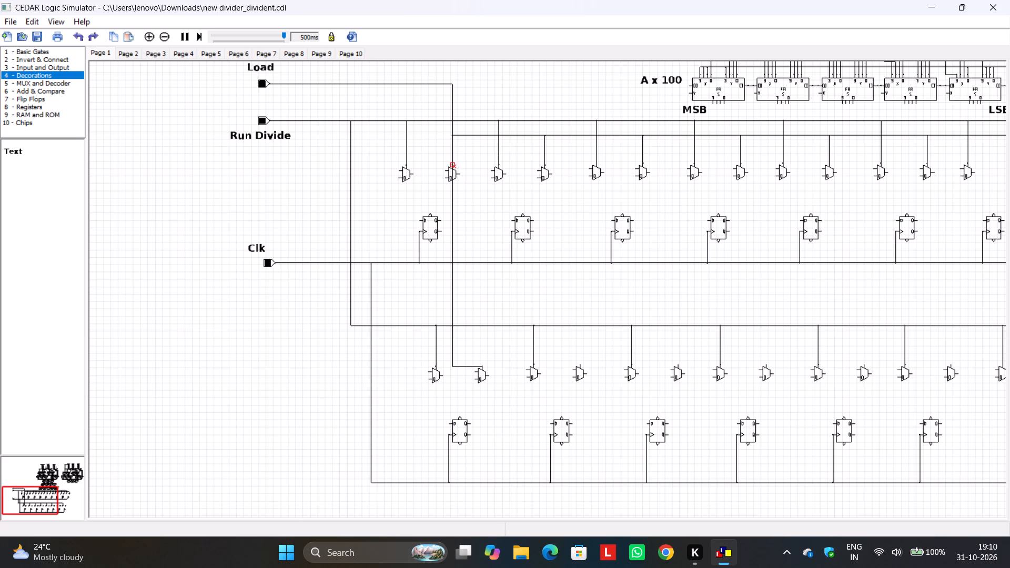
drag(453, 312, 423, 304)
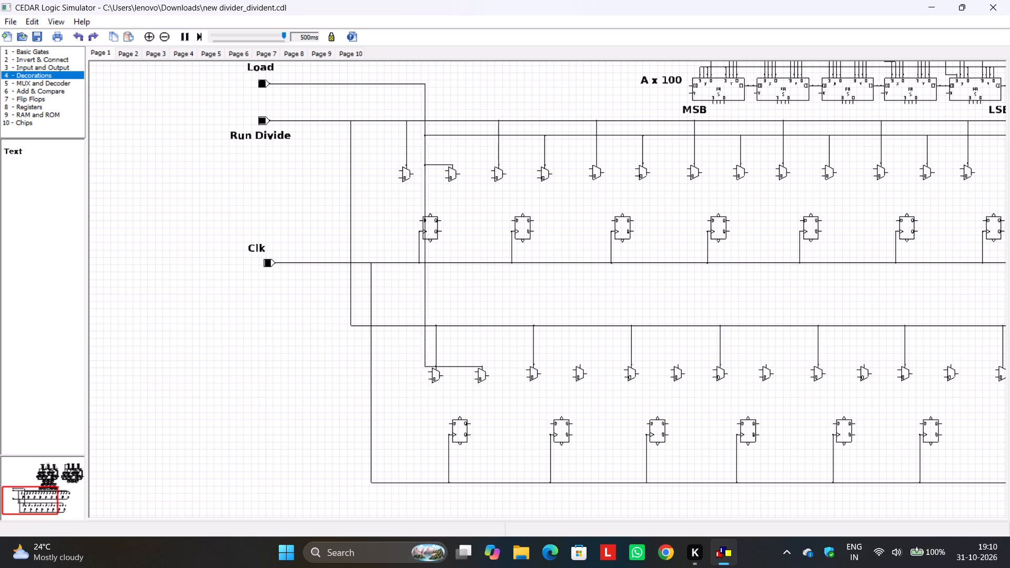
drag(423, 304, 384, 310)
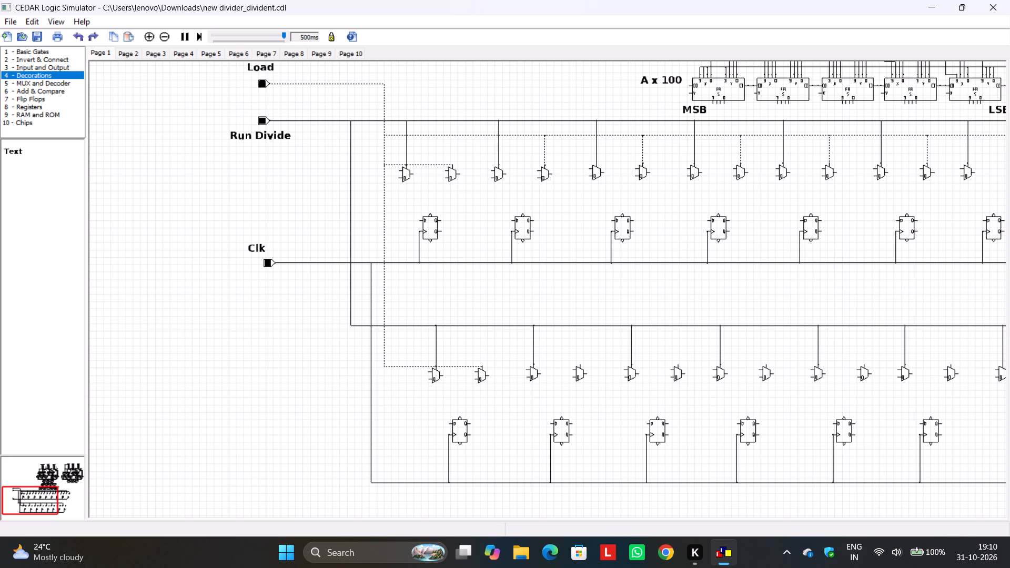
drag(406, 365, 410, 349)
drag(416, 367, 413, 358)
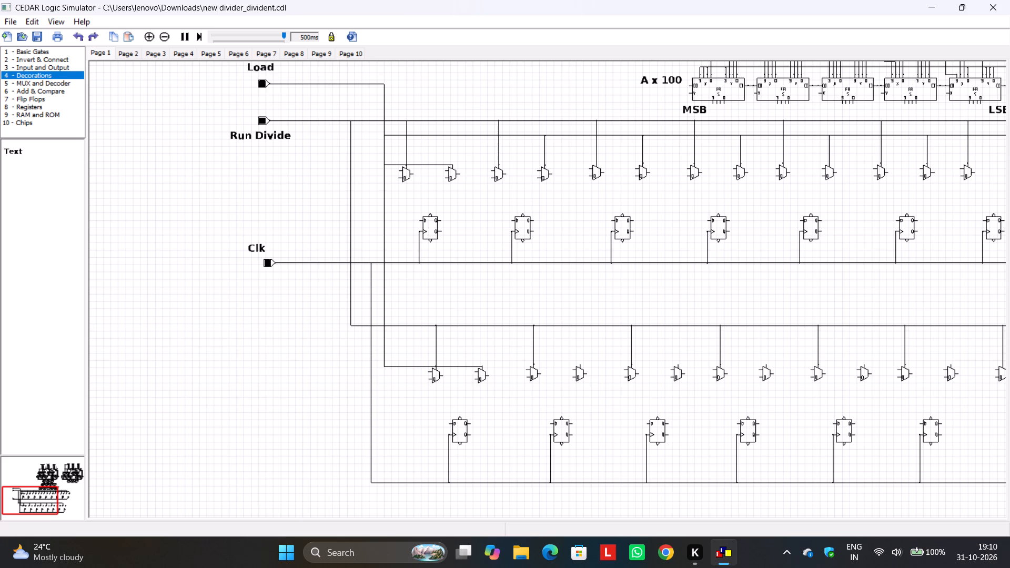
drag(413, 358, 416, 342)
drag(416, 367, 425, 310)
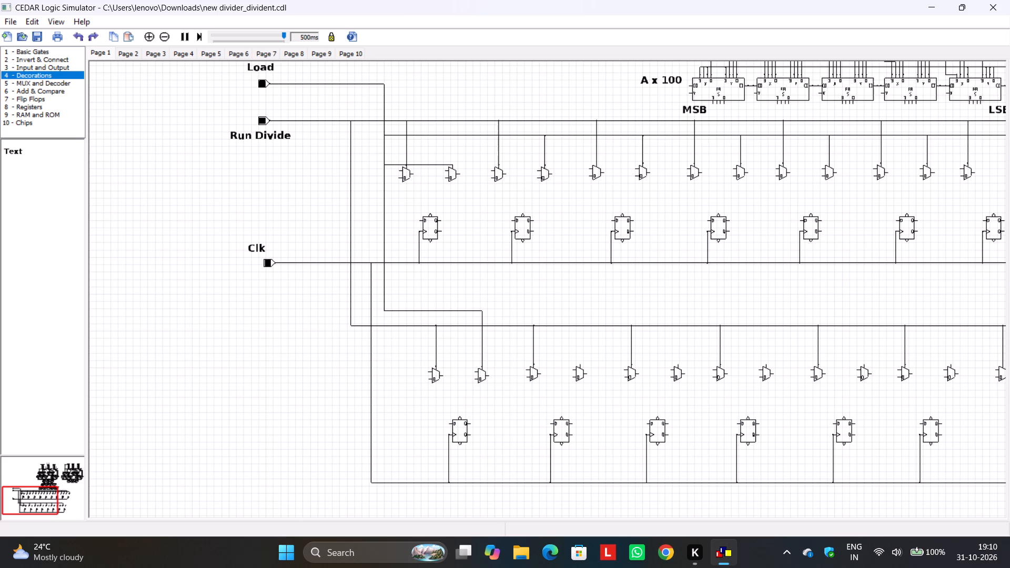
drag(425, 310, 425, 309)
click(524, 278)
Raise the Load branch feeding the second upper-row multiplexer so it aligns with the horizontal Load line.
middle_drag(519, 289, 511, 331)
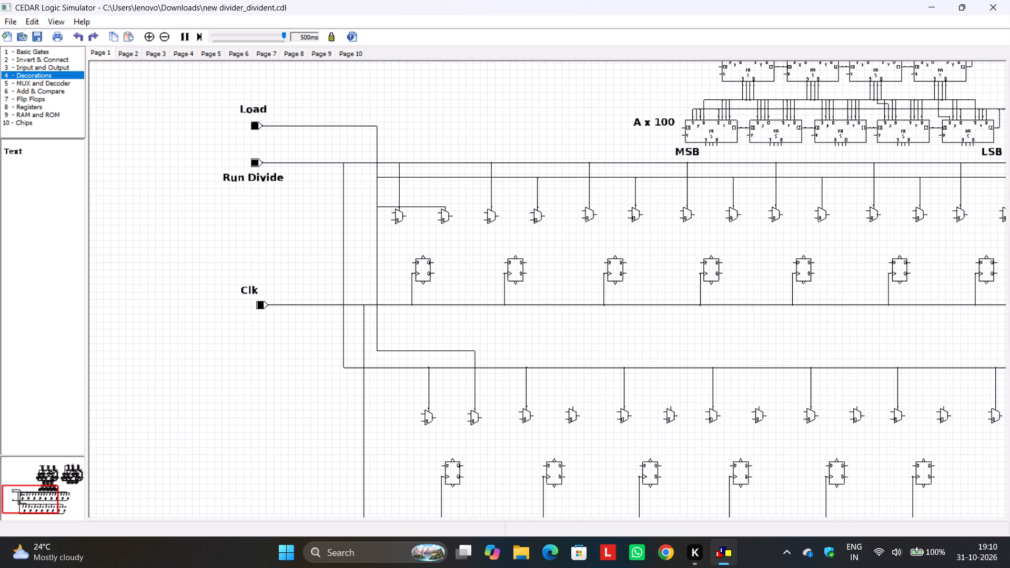
drag(418, 206, 424, 197)
drag(427, 207, 440, 163)
drag(440, 163, 441, 176)
drag(441, 176, 441, 177)
click(448, 118)
Extend the Load wire along the lower row to the select inputs of every even multiplexer from the fourth to the 16th.
drag(575, 406, 481, 409)
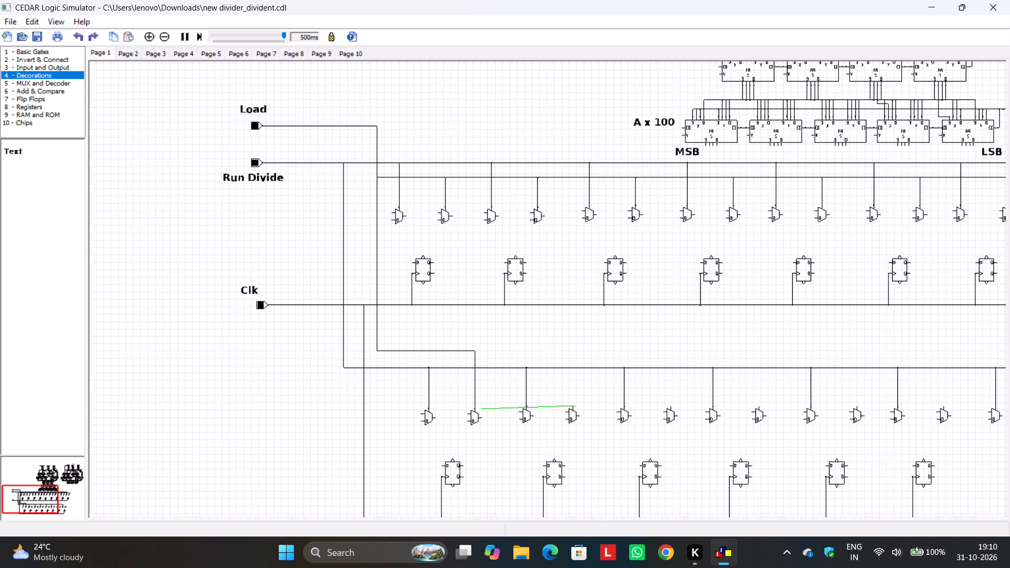
drag(481, 409, 477, 411)
drag(670, 405, 605, 404)
drag(605, 404, 575, 408)
middle_drag(663, 381, 508, 322)
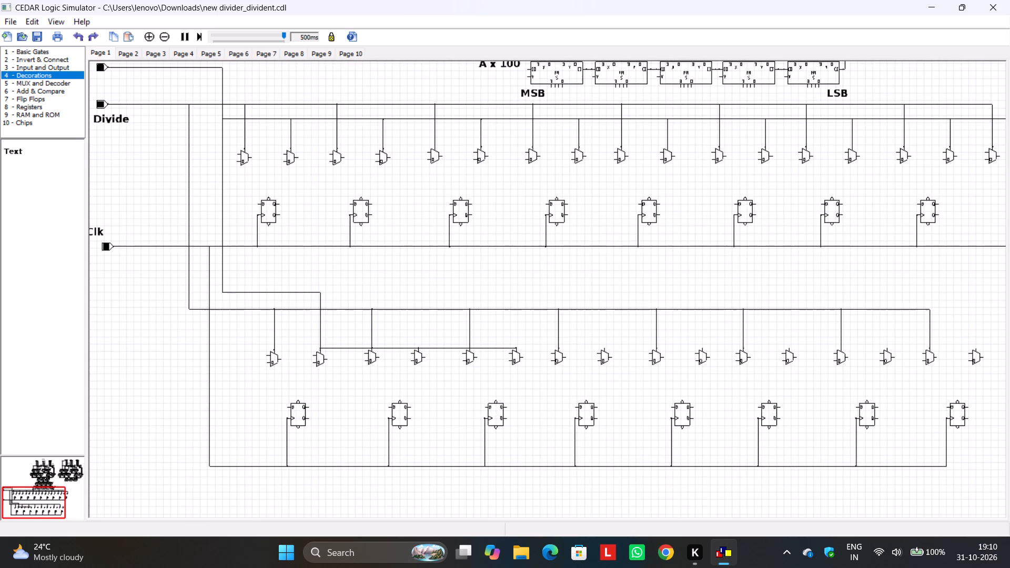
drag(603, 347, 521, 348)
drag(521, 348, 515, 349)
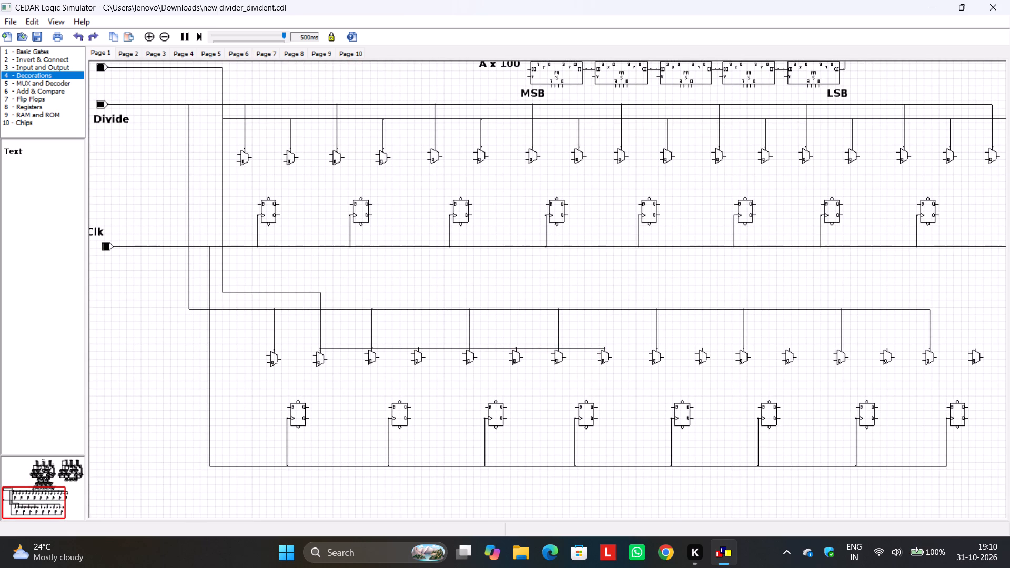
drag(700, 346, 604, 350)
drag(789, 349, 765, 350)
drag(765, 350, 705, 348)
drag(889, 348, 787, 349)
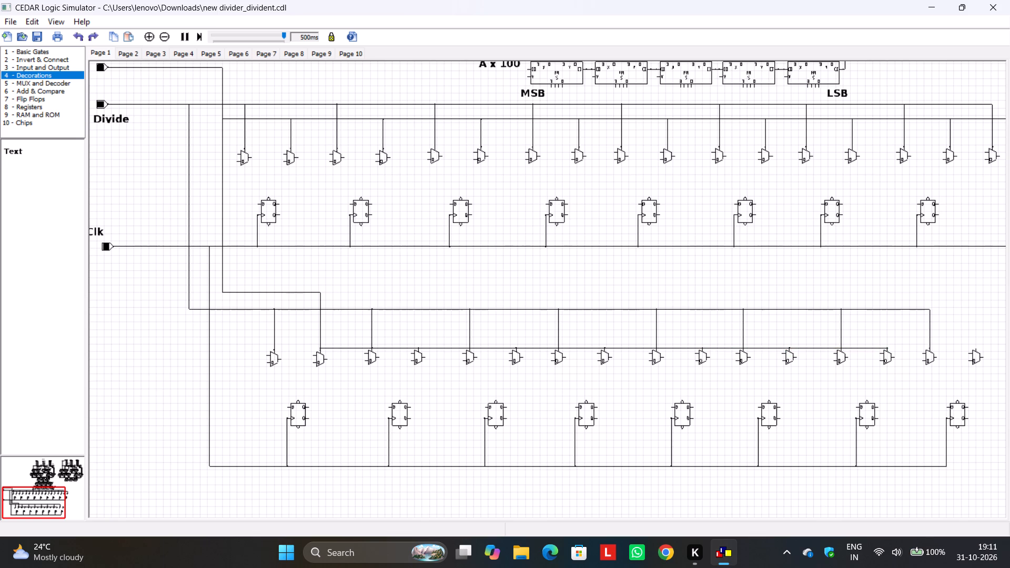
drag(975, 347, 891, 348)
Raise the horizontal Load wire above the lower Run Divide line into one straight run level with its feed from the vertical line.
drag(905, 347, 907, 331)
drag(911, 348, 905, 295)
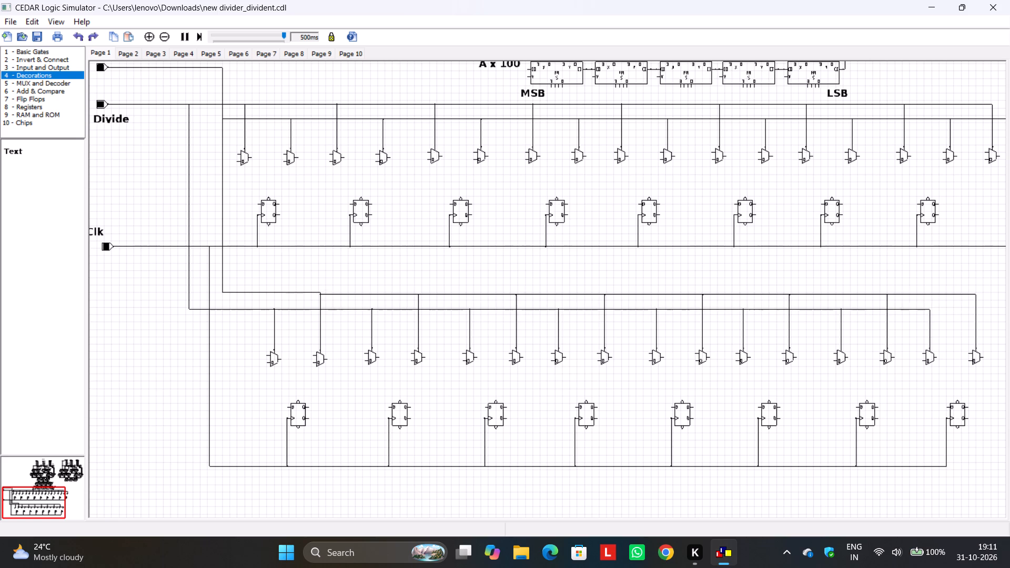
drag(905, 295, 904, 293)
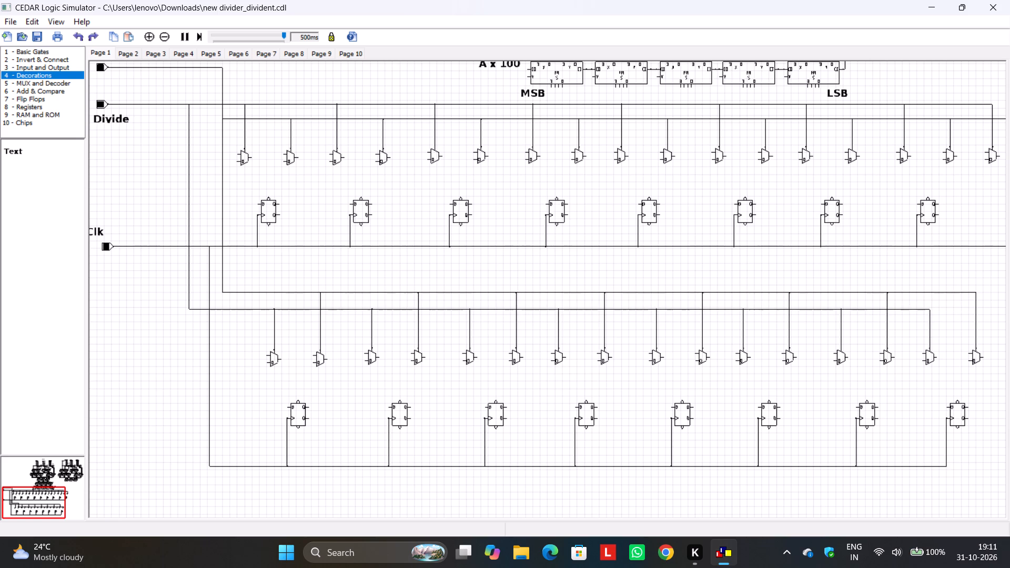
drag(904, 293, 904, 293)
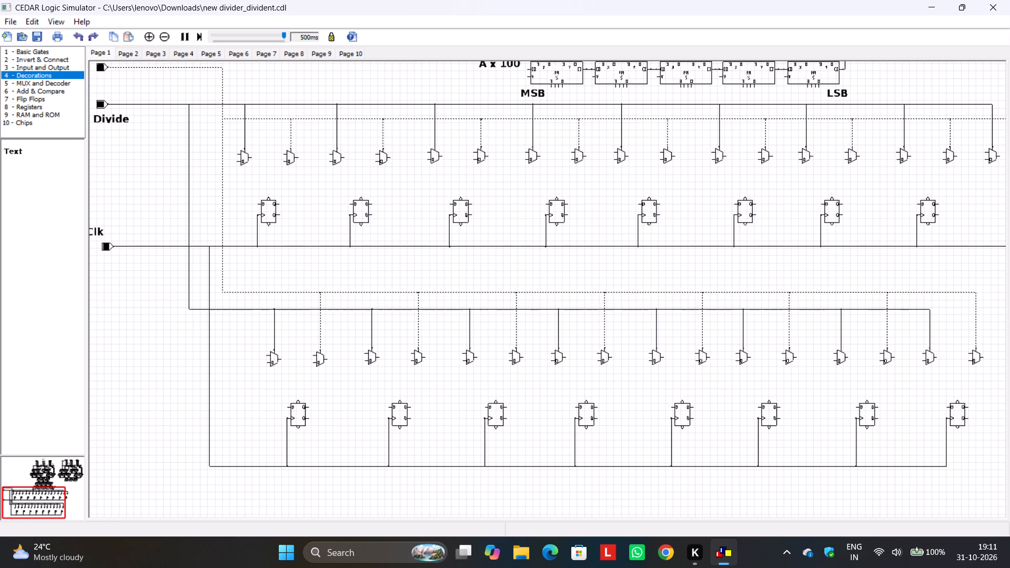
click(518, 275)
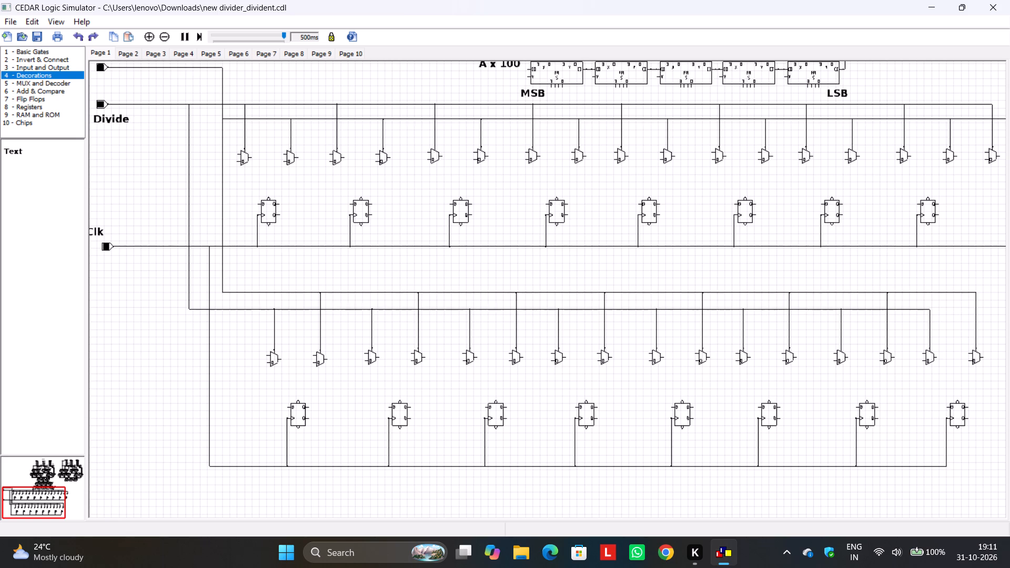
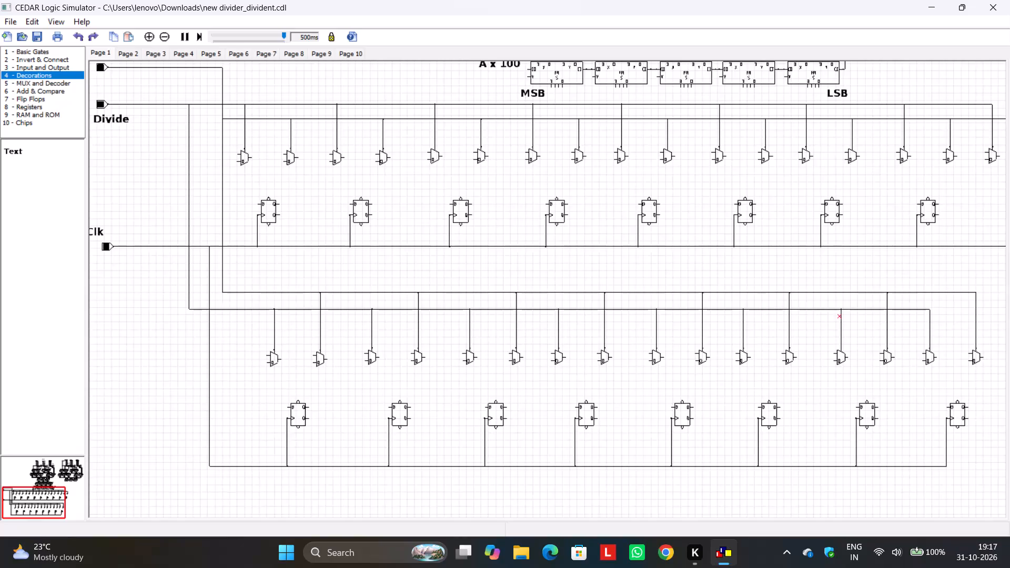
Save the circuit file.
middle_drag(821, 269, 810, 300)
scroll(810, 300, down, 2)
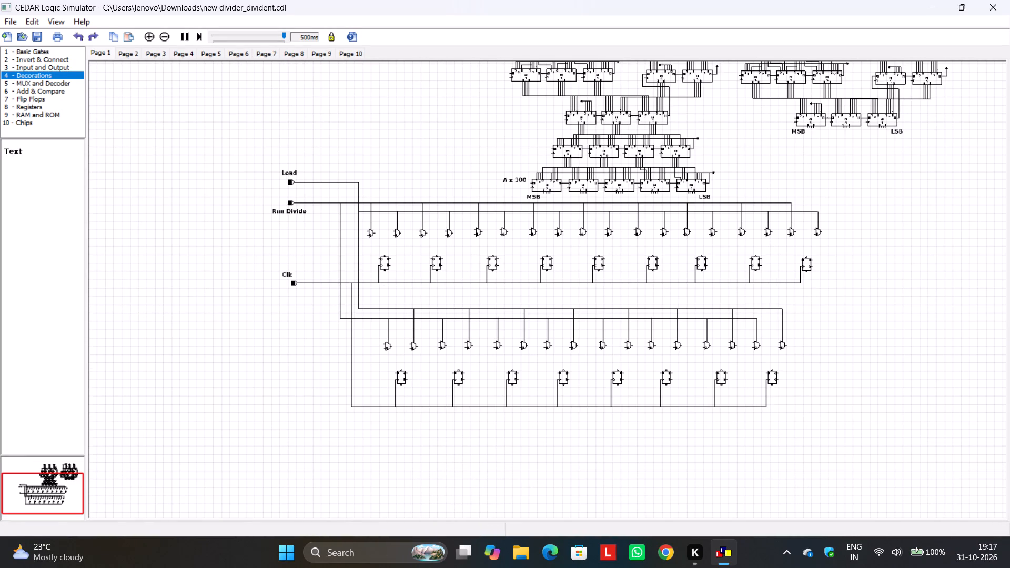
key(ctrl+s)
Place two LEDs one above the other beside the A x 100 label, on the MSB side of the adder row.
scroll(897, 332, up, 1)
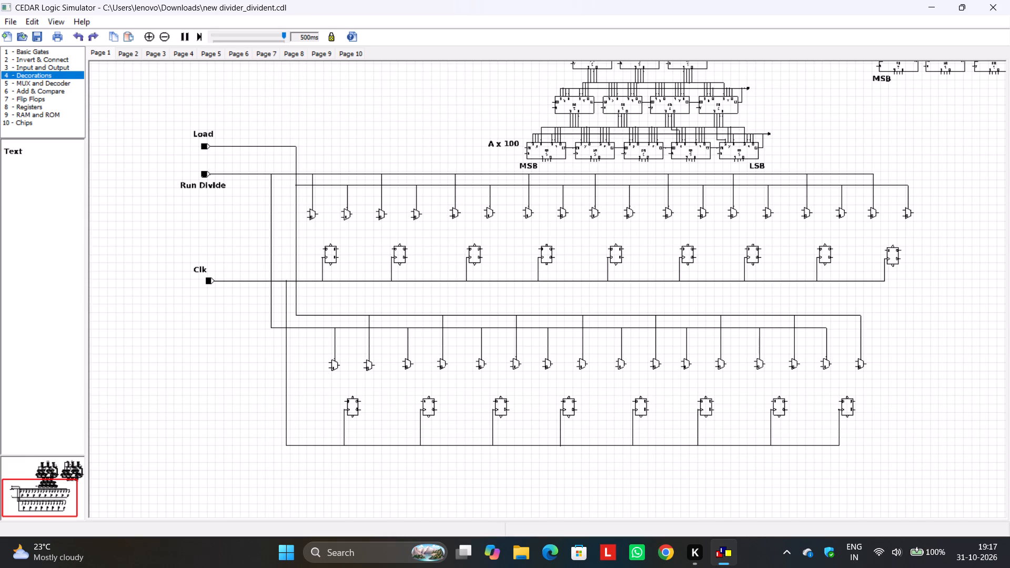
middle_drag(147, 362, 0, 398)
scroll(146, 361, up, 1)
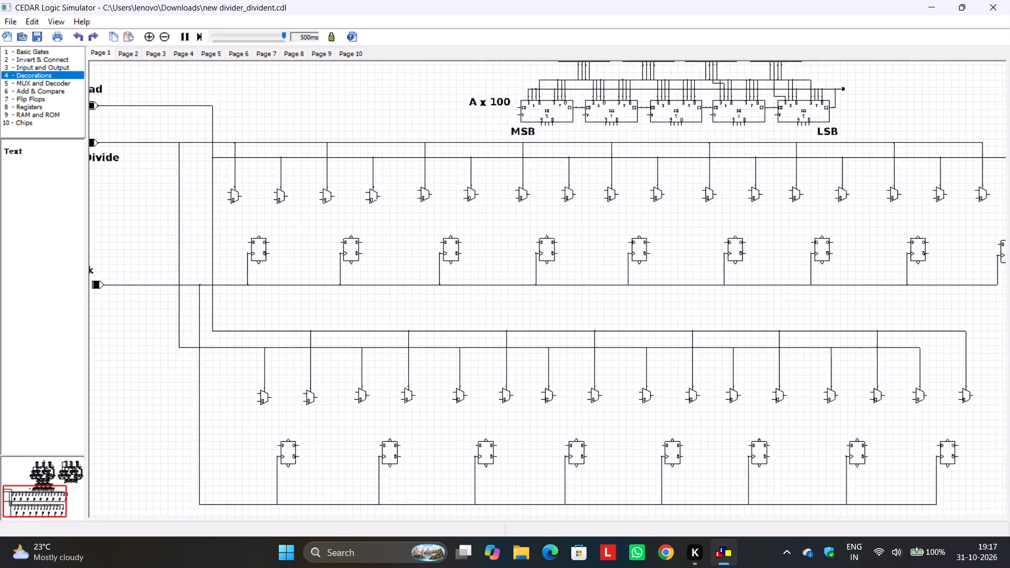
middle_drag(0, 398, 0, 419)
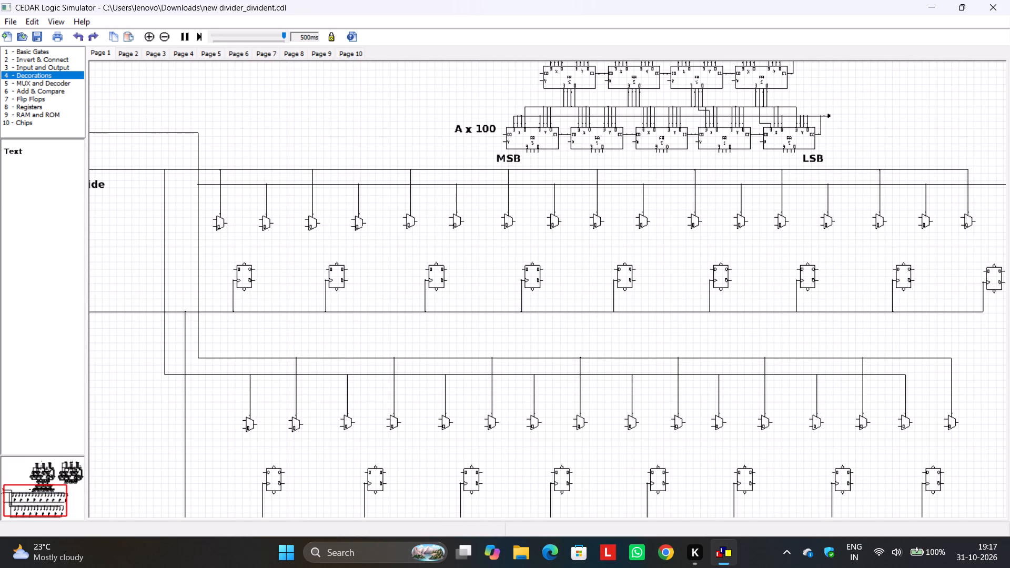
middle_drag(288, 276, 243, 312)
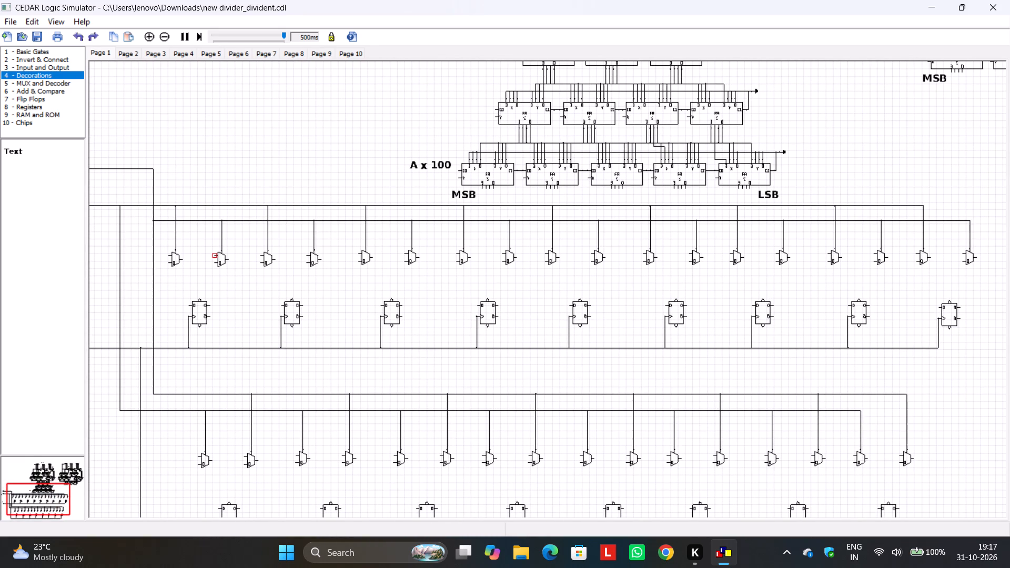
middle_drag(333, 140, 248, 157)
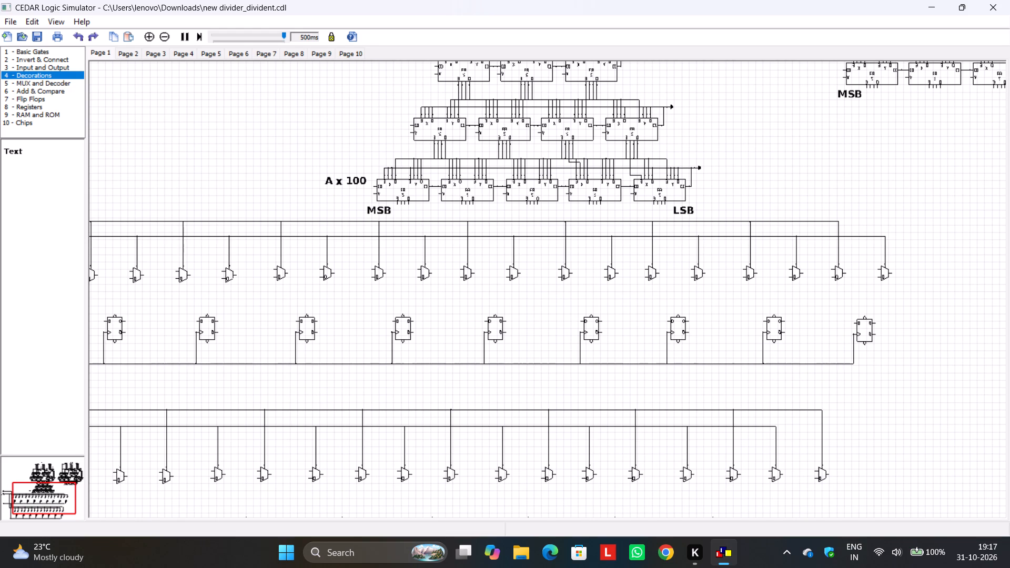
click(33, 66)
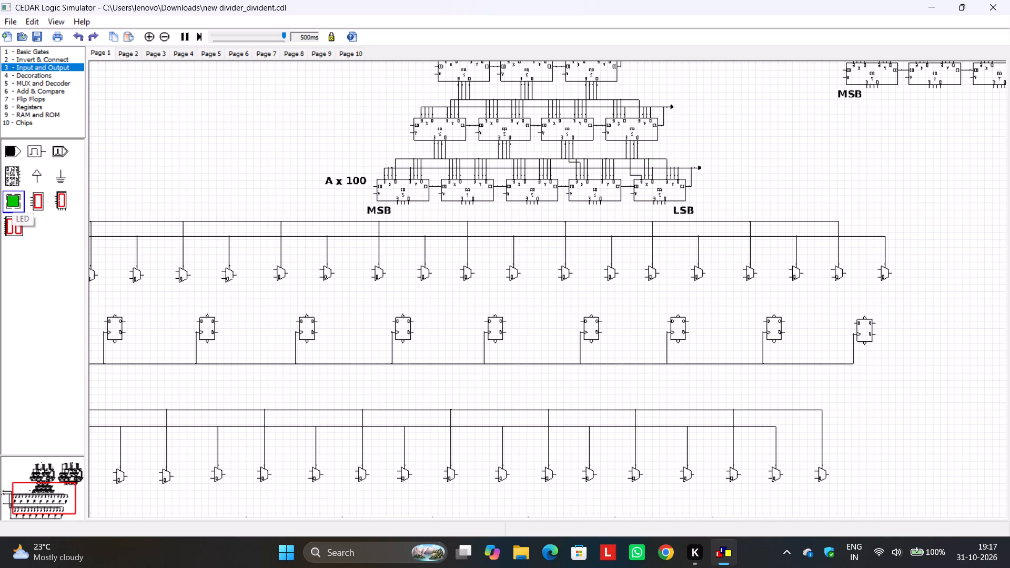
drag(12, 200, 327, 203)
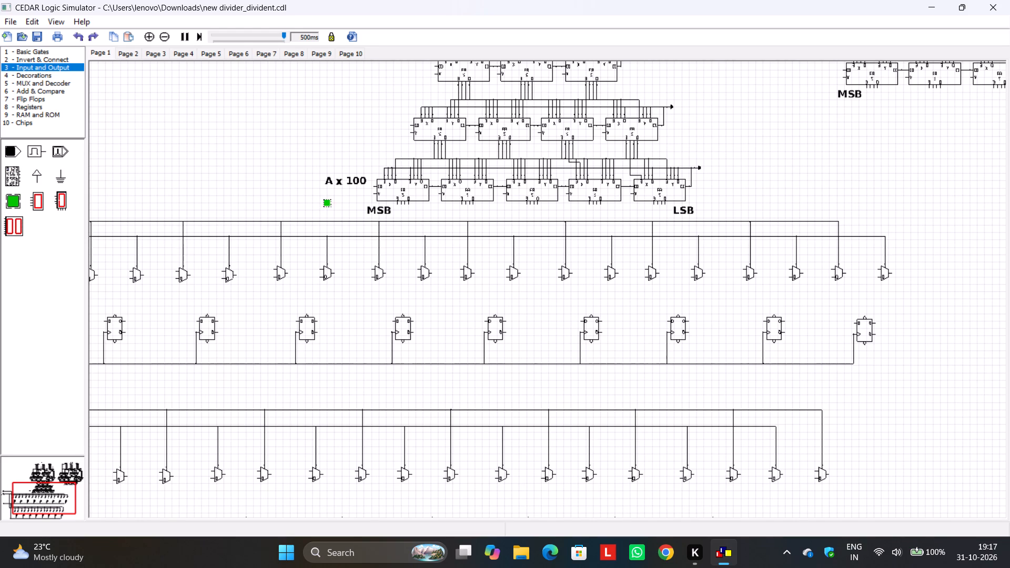
drag(327, 203, 300, 205)
click(327, 207)
drag(9, 196, 299, 191)
click(299, 202)
Move the lower LED up so it sits directly beneath the upper one with no gap.
drag(298, 206, 303, 199)
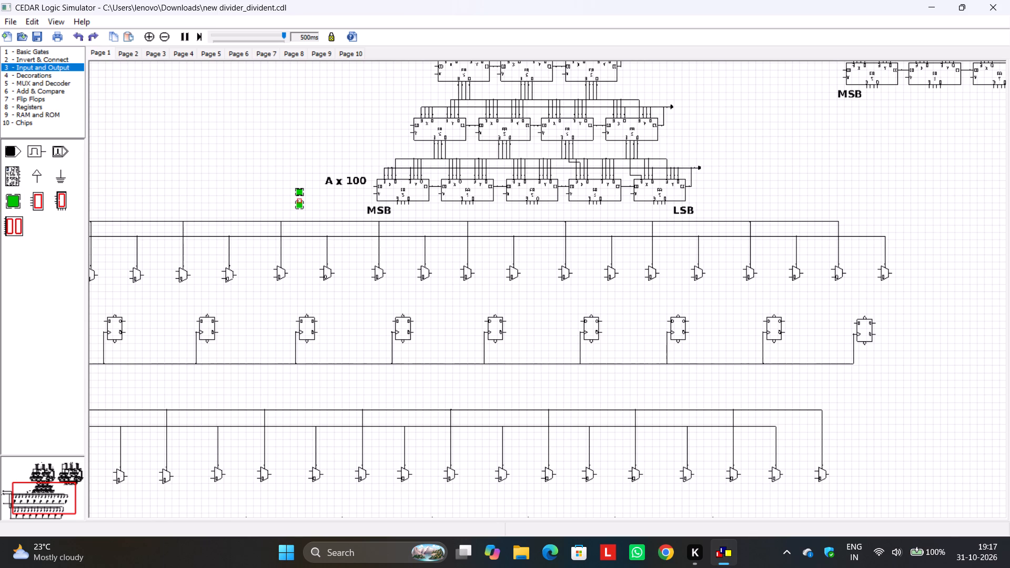
click(299, 204)
drag(287, 195, 308, 213)
drag(300, 204, 301, 195)
click(317, 195)
key(ctrl+z)
scroll(296, 191, up, 1)
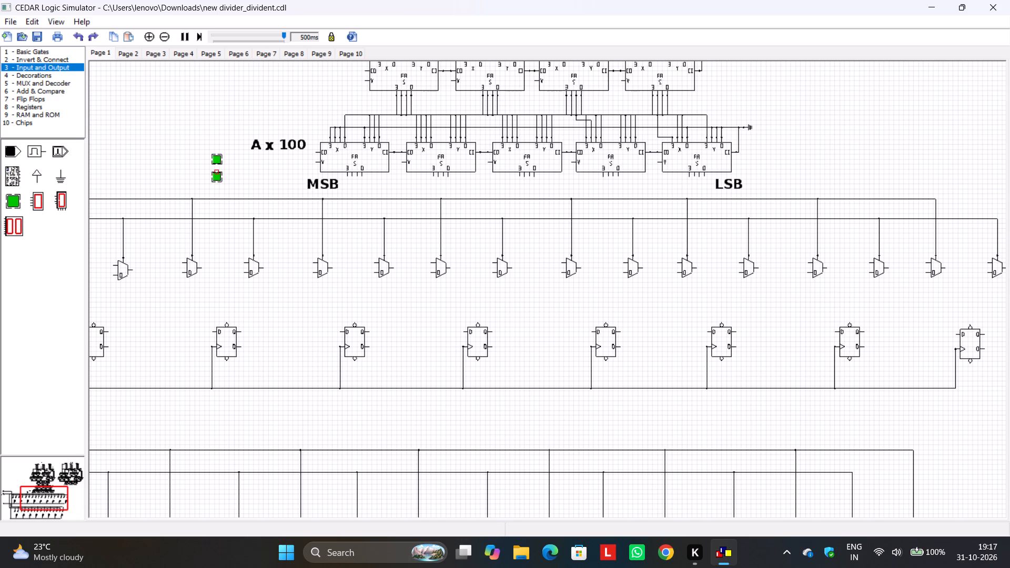
drag(217, 177, 217, 172)
click(236, 167)
Add a third LED directly beneath the other two, aligned in the same column.
drag(13, 198, 215, 190)
drag(215, 190, 218, 185)
click(250, 182)
Connect the top LED to sum output 3 of the A x 100 row's MSB adder, routing the wire below the adder.
drag(345, 176, 232, 160)
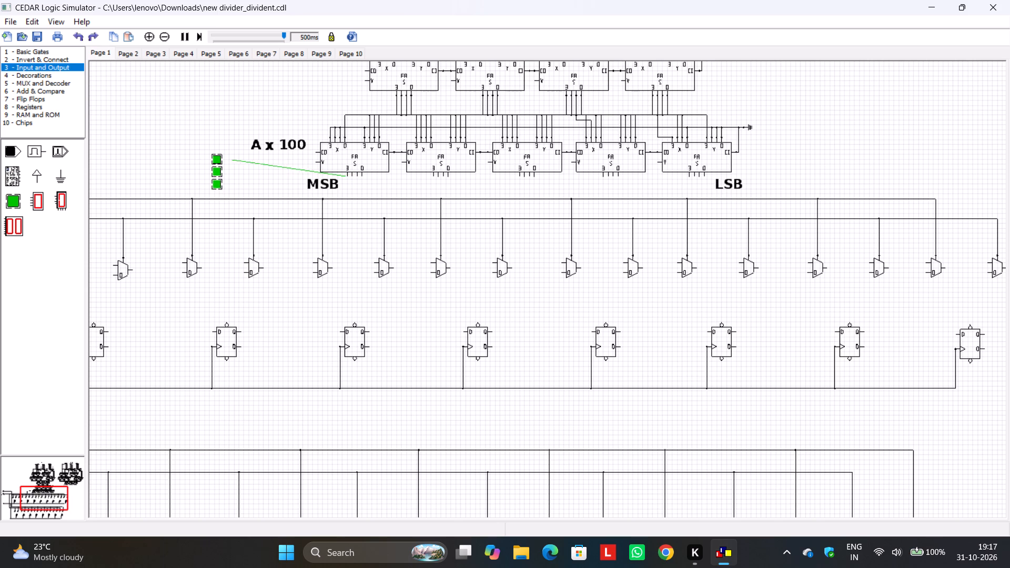
drag(232, 160, 225, 159)
drag(335, 158, 335, 176)
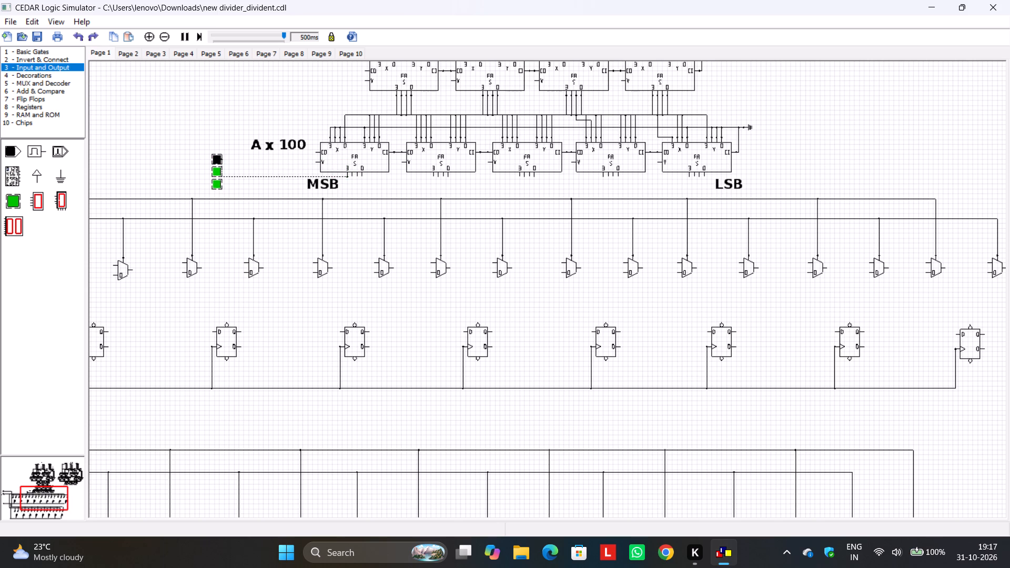
drag(221, 165, 243, 167)
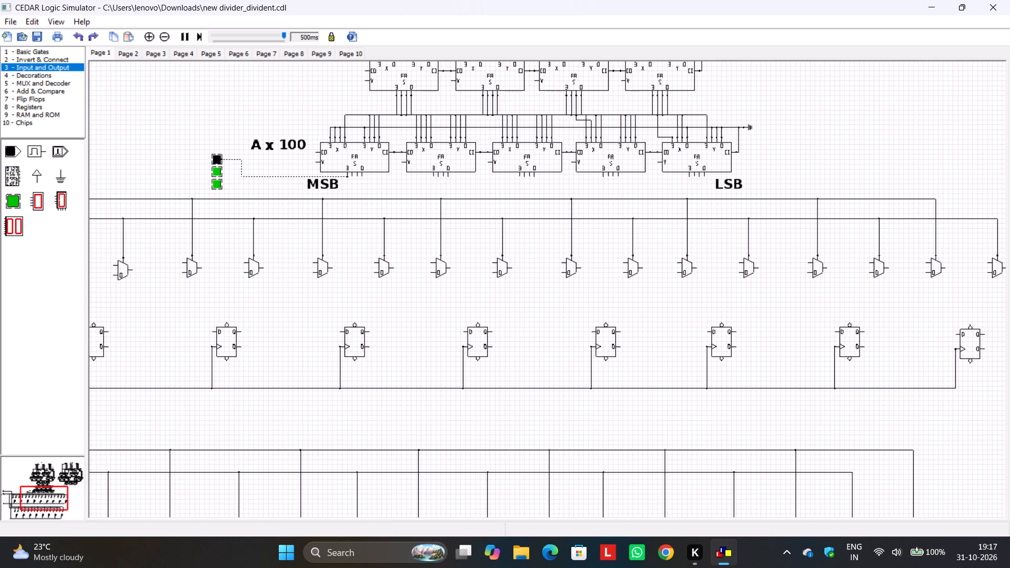
click(266, 166)
Connect the middle and bottom LEDs to sum outputs 2 and 1 of the MSB adder.
drag(353, 174, 227, 170)
drag(227, 170, 223, 170)
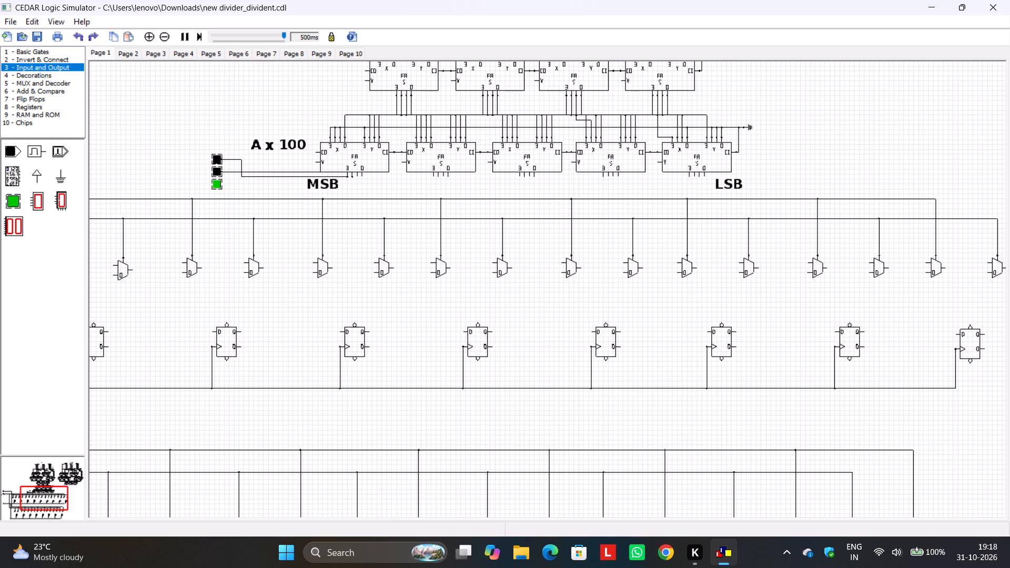
drag(355, 176, 237, 181)
drag(237, 181, 220, 187)
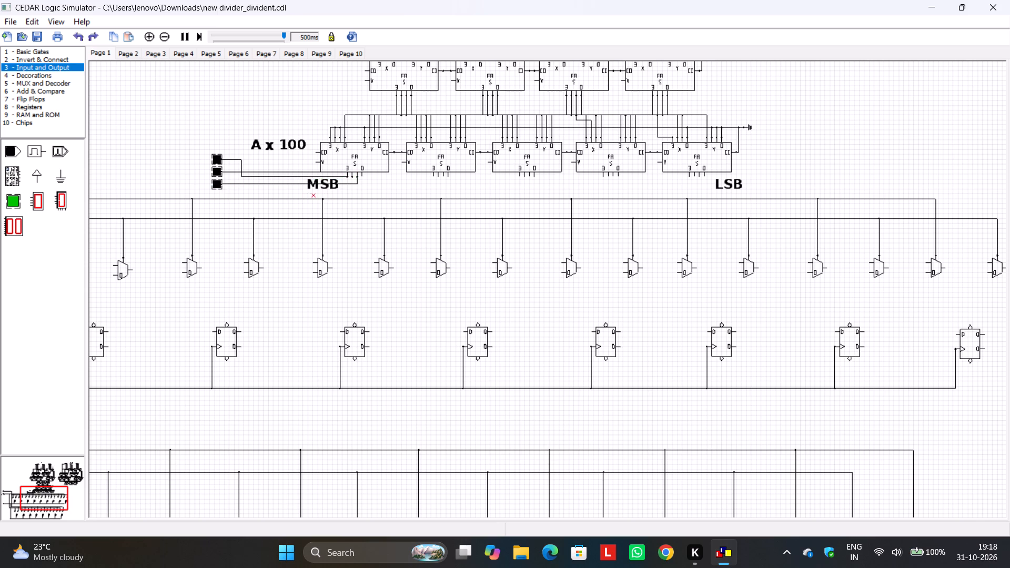
Add the text label "unused" beside the three LEDs, centred on their column.
click(31, 75)
drag(9, 147, 169, 166)
triple_click(173, 167)
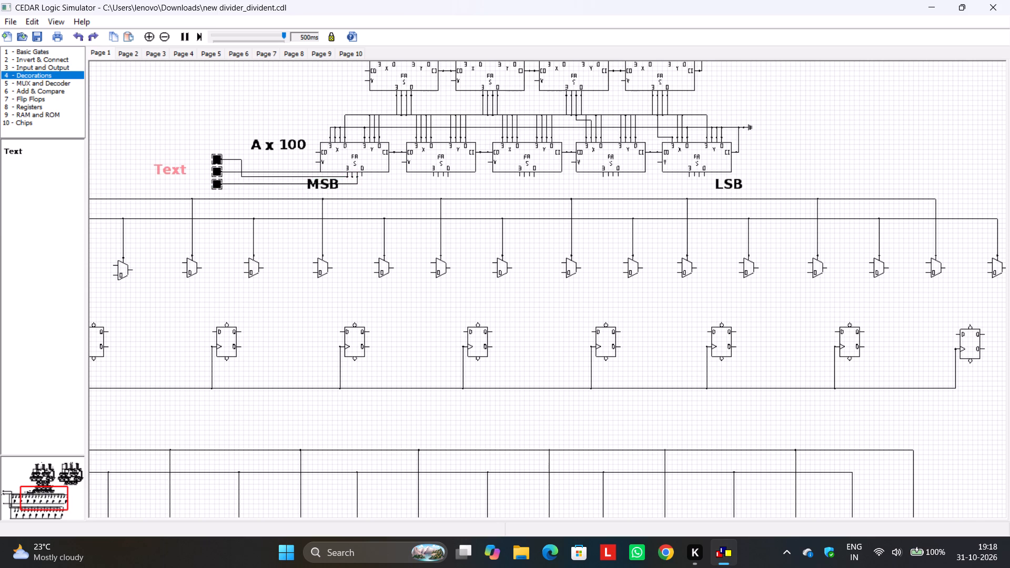
key(BackSpace)
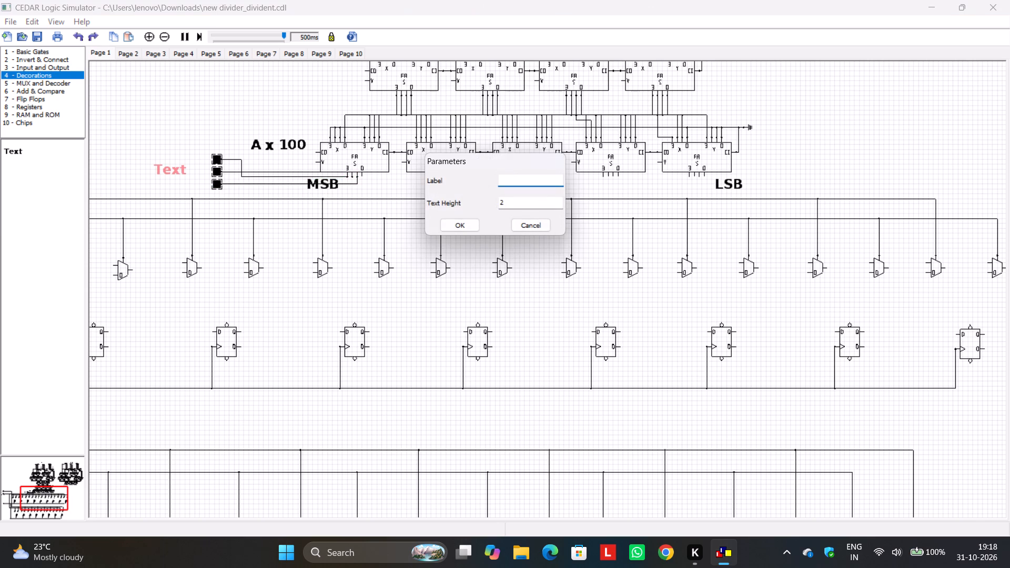
text(unused)
key(Return)
drag(173, 167, 188, 165)
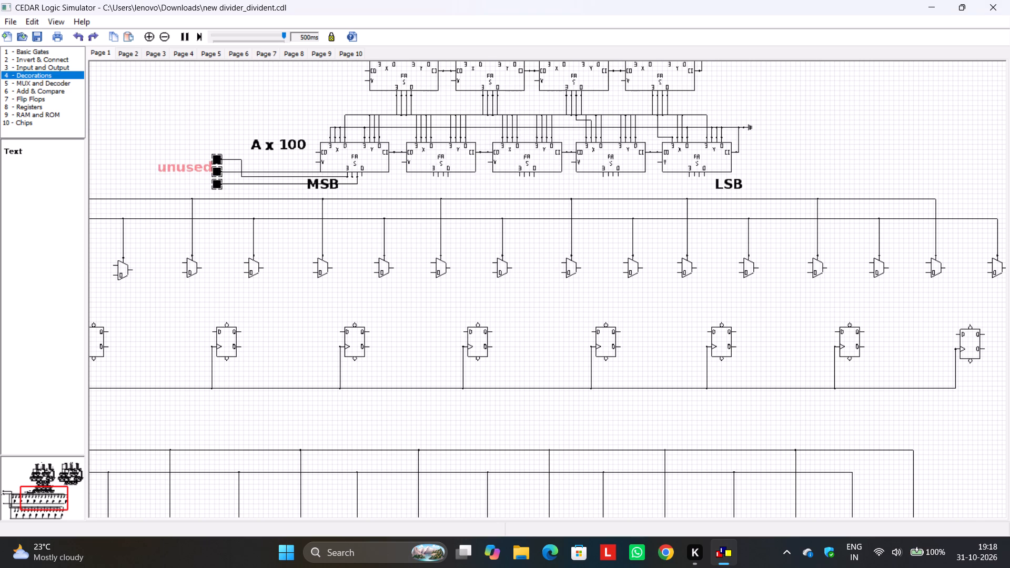
drag(188, 165, 183, 169)
click(180, 137)
Connect the A x 100 MSB adder's sum output 0 to the second upper-row multiplexer's upper input, routing between the Run Divide and Load lines.
middle_drag(279, 293, 387, 288)
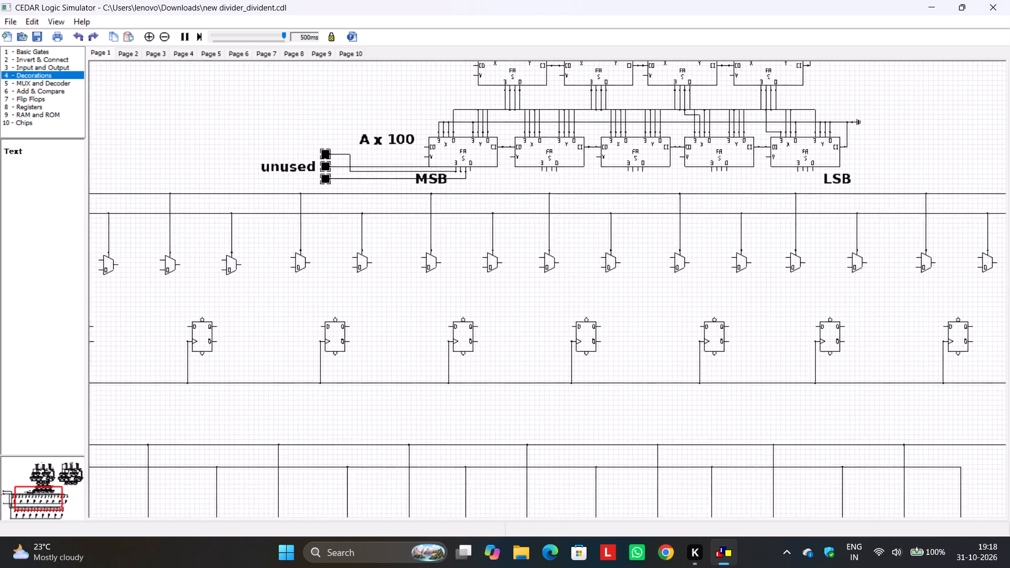
middle_drag(387, 288, 540, 258)
scroll(299, 268, down, 1)
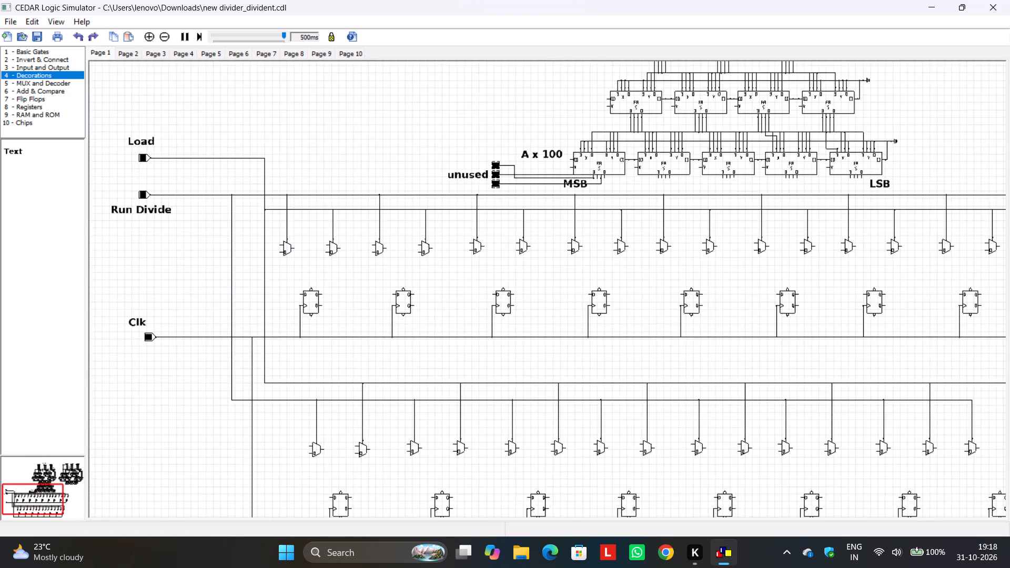
scroll(365, 276, up, 1)
drag(252, 229, 624, 141)
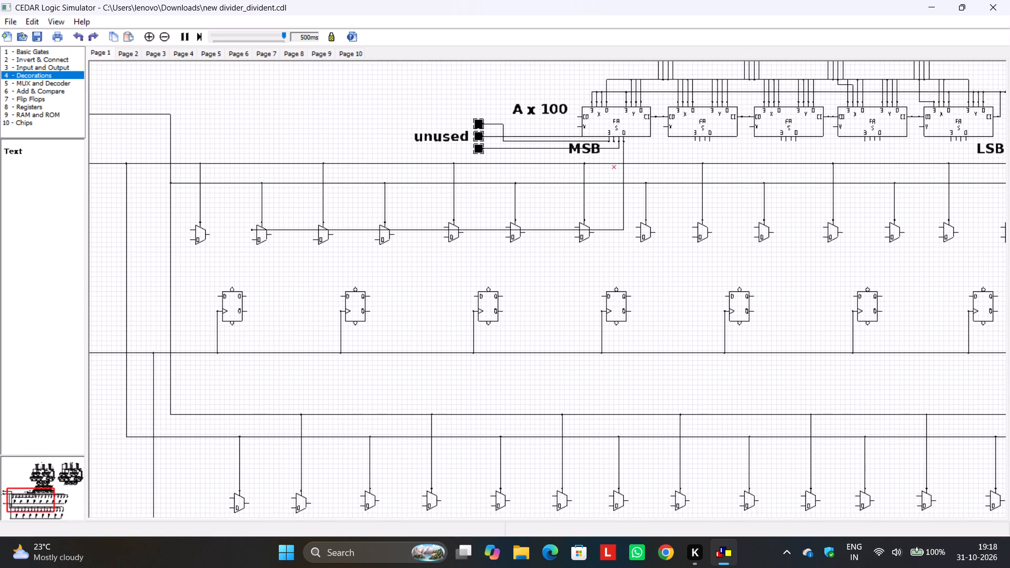
drag(603, 230, 591, 164)
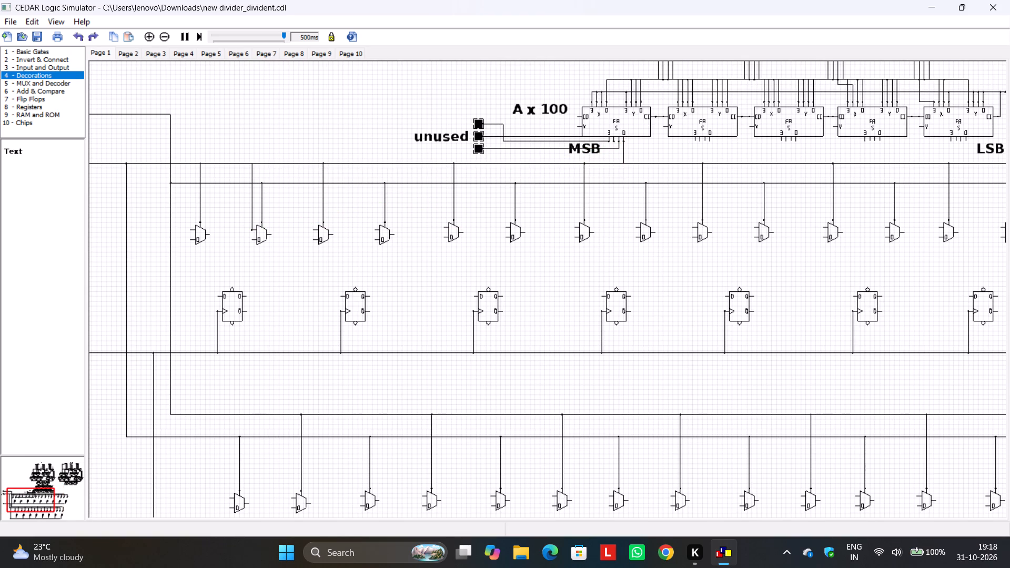
drag(591, 164, 592, 170)
middle_drag(327, 137, 146, 143)
click(241, 215)
Connect sum output 3 of the second A x 100 adder to the fourth multiplexer's upper input, routing between the two control lines.
middle_drag(241, 214, 352, 223)
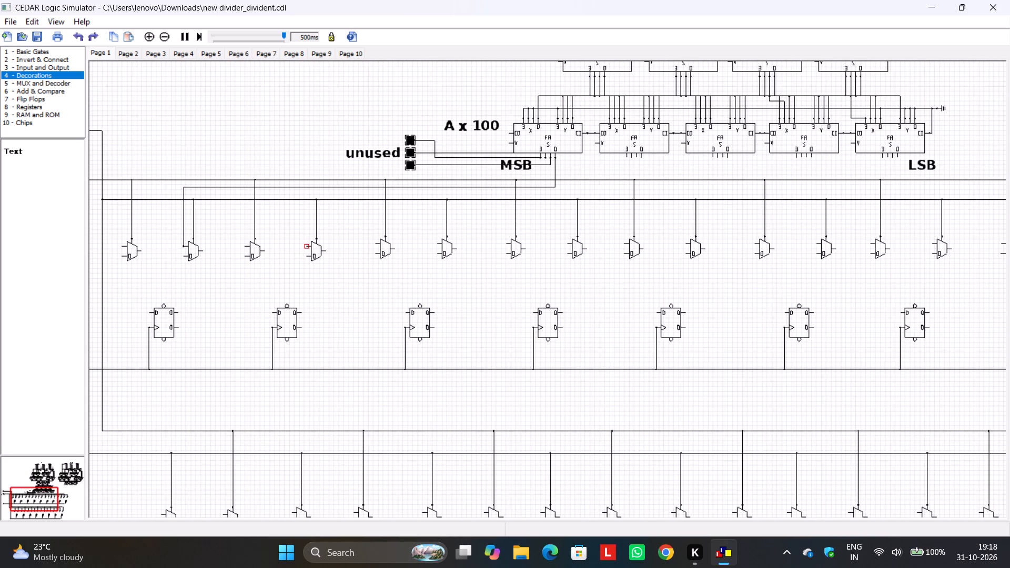
drag(306, 247, 625, 158)
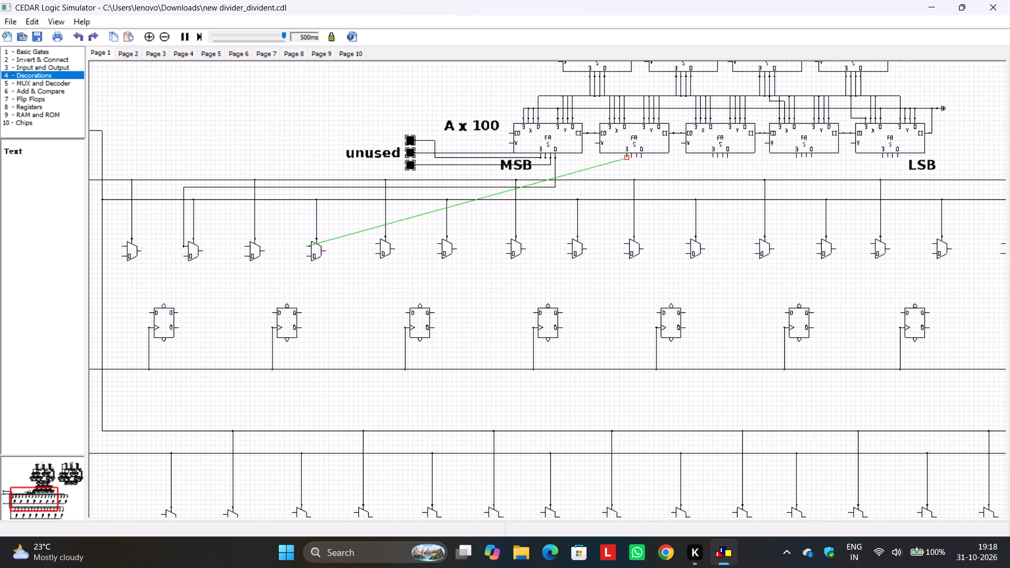
drag(625, 158, 625, 159)
drag(612, 247, 611, 221)
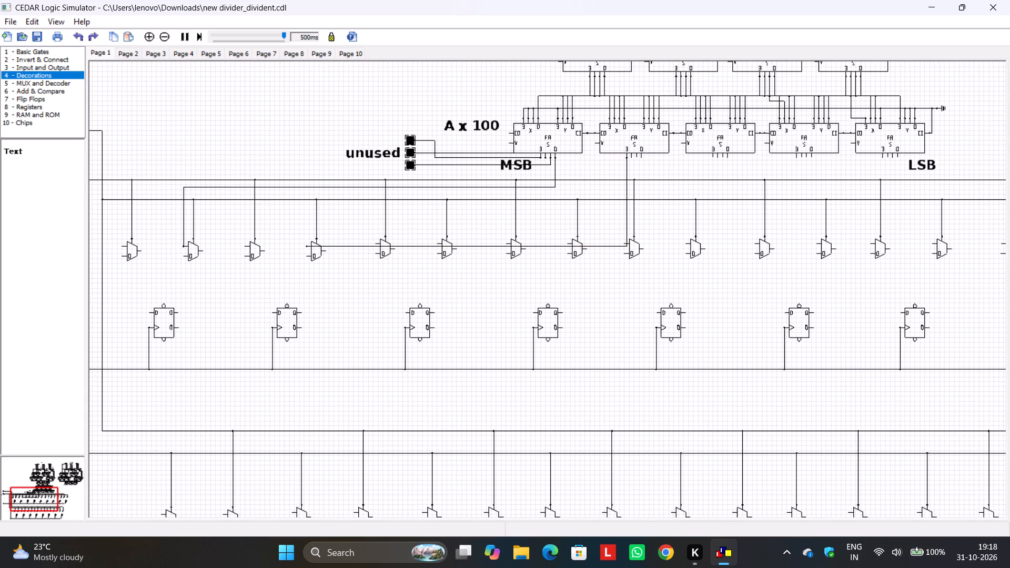
drag(611, 221, 611, 206)
drag(607, 246, 607, 236)
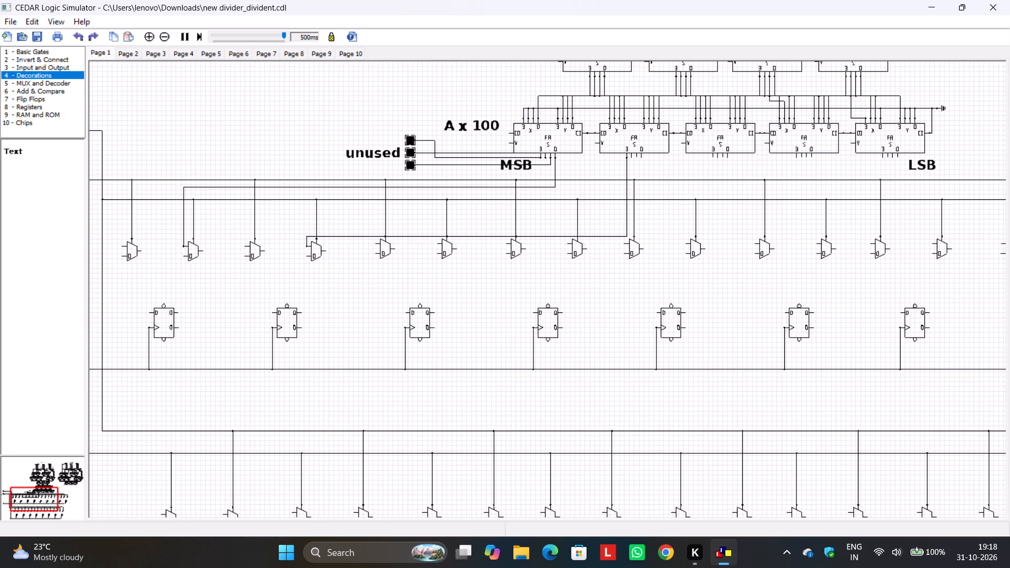
drag(607, 236, 601, 195)
click(608, 222)
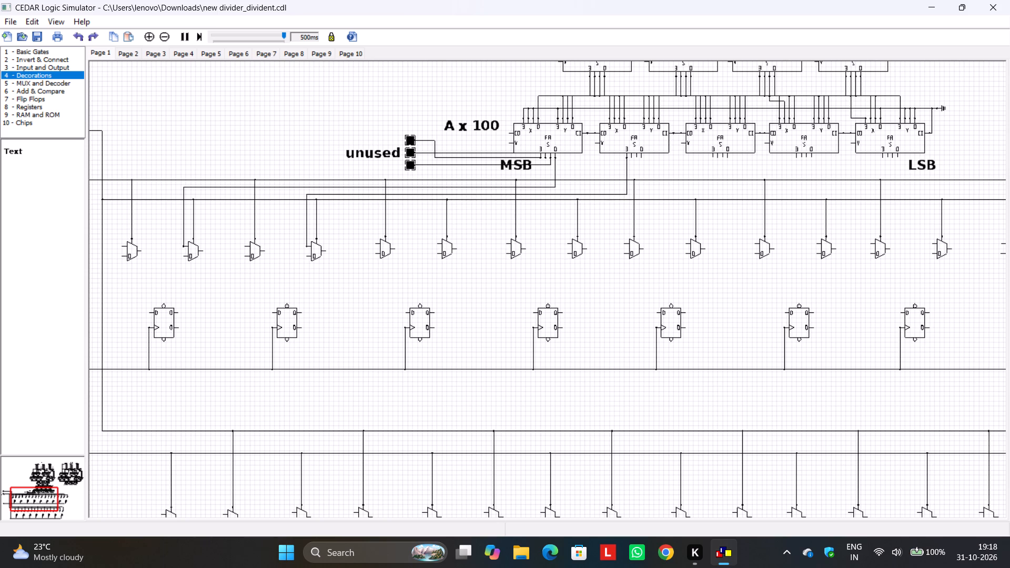
Connect the second adder's sum output 2 to the sixth multiplexer's upper input, routing just above the previous wire.
drag(437, 241, 672, 174)
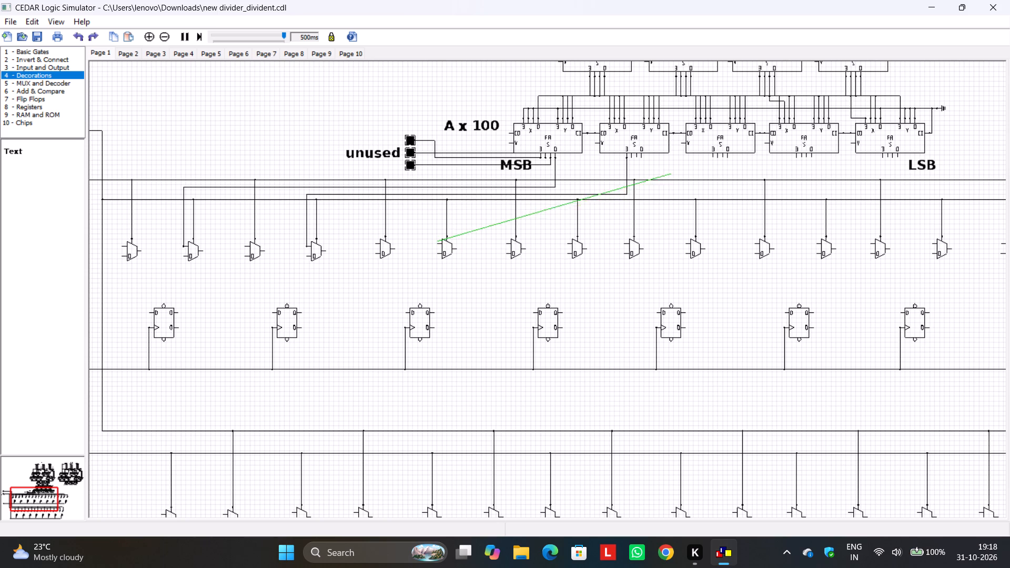
drag(672, 174, 633, 159)
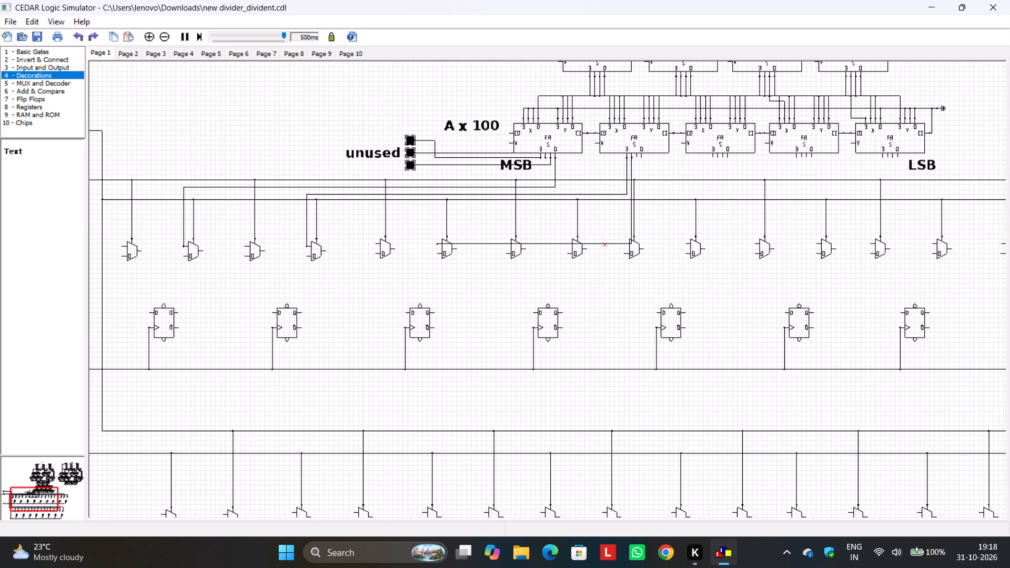
drag(604, 244, 602, 192)
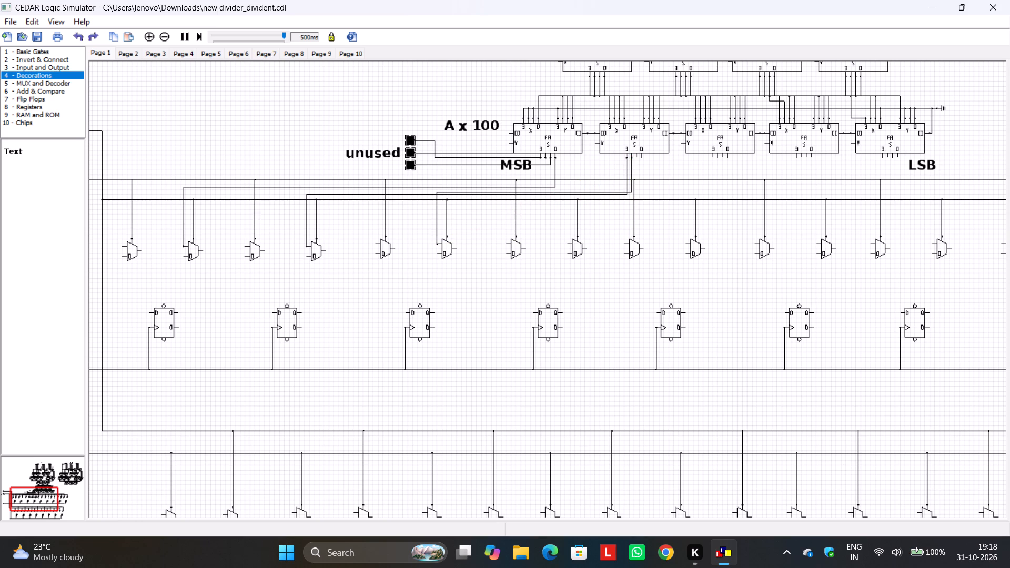
drag(602, 192, 601, 190)
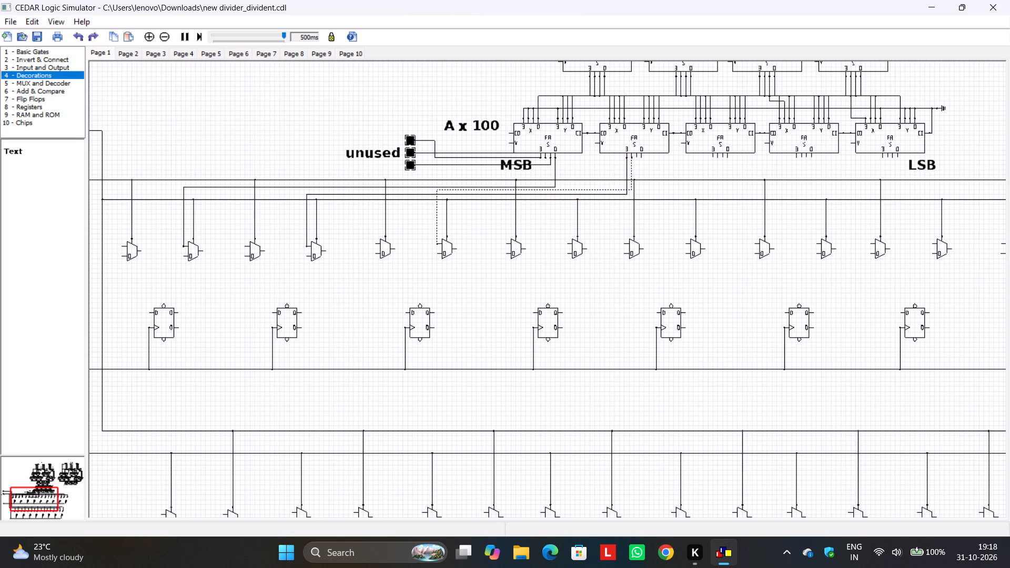
click(607, 224)
Connect the second adder's sum output 1 to the eighth multiplexer's upper input, keeping the wire between the two control lines.
drag(567, 243, 628, 185)
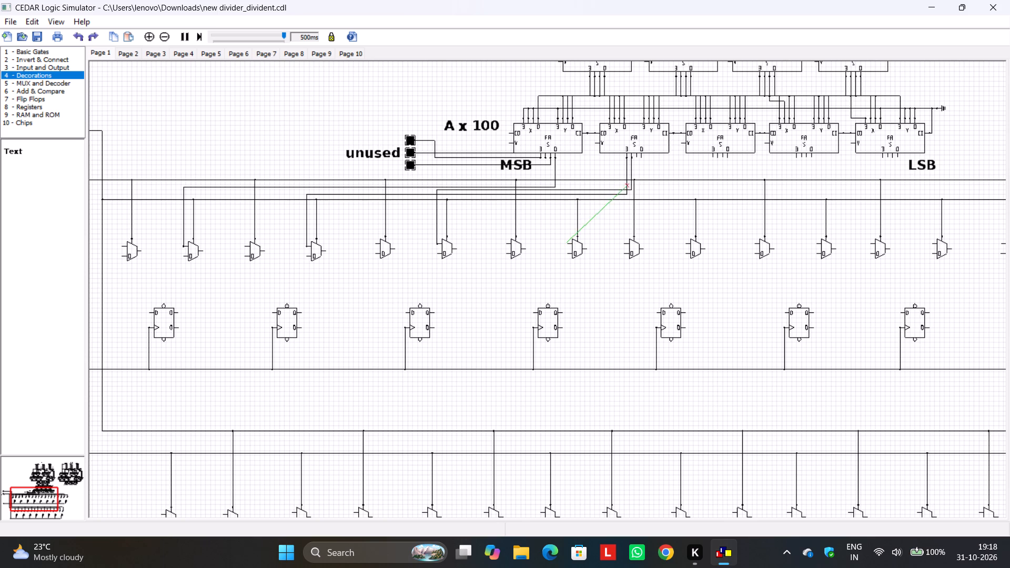
drag(628, 185, 637, 157)
drag(620, 242, 617, 184)
click(664, 189)
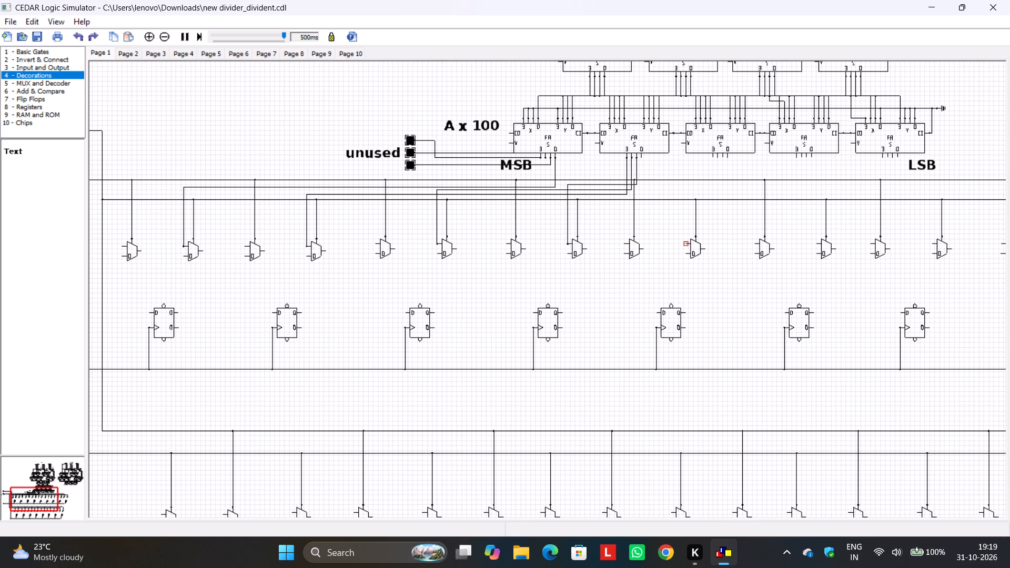
Connect the second adder's sum output 0 to the tenth multiplexer's upper input, routing between the two control lines.
drag(686, 242, 641, 158)
drag(662, 242, 661, 187)
drag(661, 187, 661, 185)
click(658, 156)
click(679, 171)
Connect sum output 3 of the third A x 100 adder to the twelfth multiplexer's upper input, routing between the two control lines.
drag(814, 245, 716, 174)
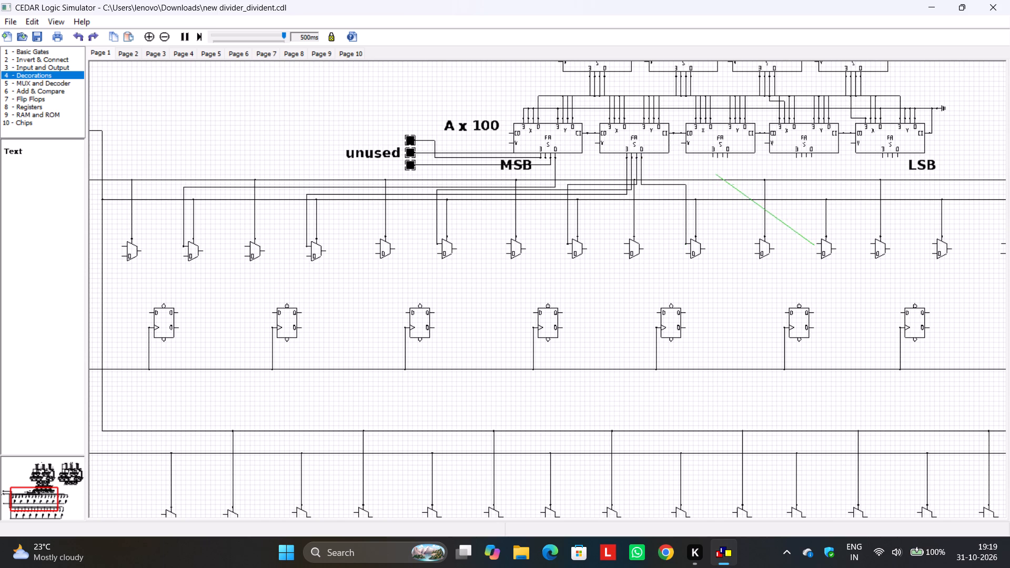
drag(716, 174, 712, 158)
drag(784, 244, 780, 189)
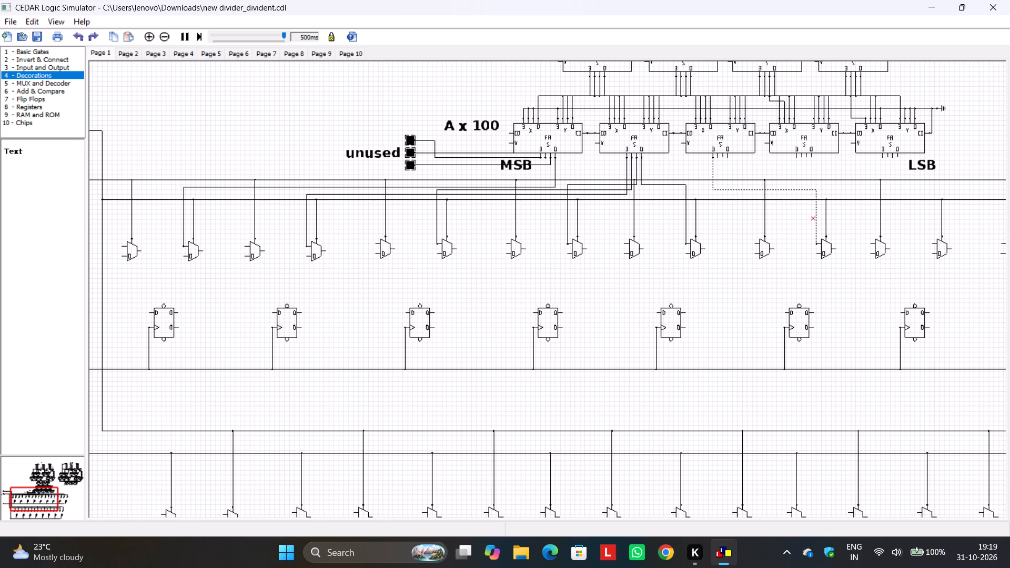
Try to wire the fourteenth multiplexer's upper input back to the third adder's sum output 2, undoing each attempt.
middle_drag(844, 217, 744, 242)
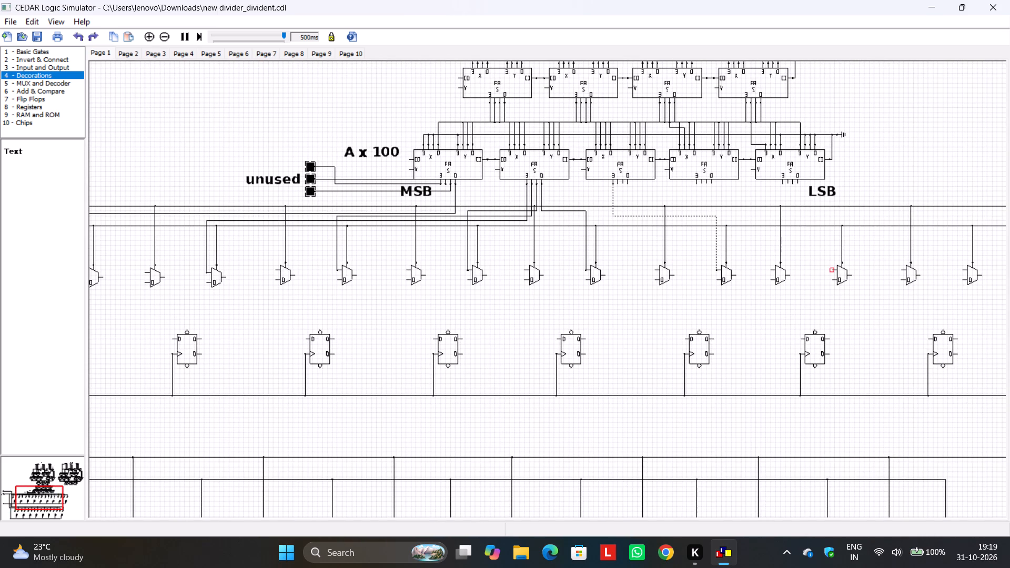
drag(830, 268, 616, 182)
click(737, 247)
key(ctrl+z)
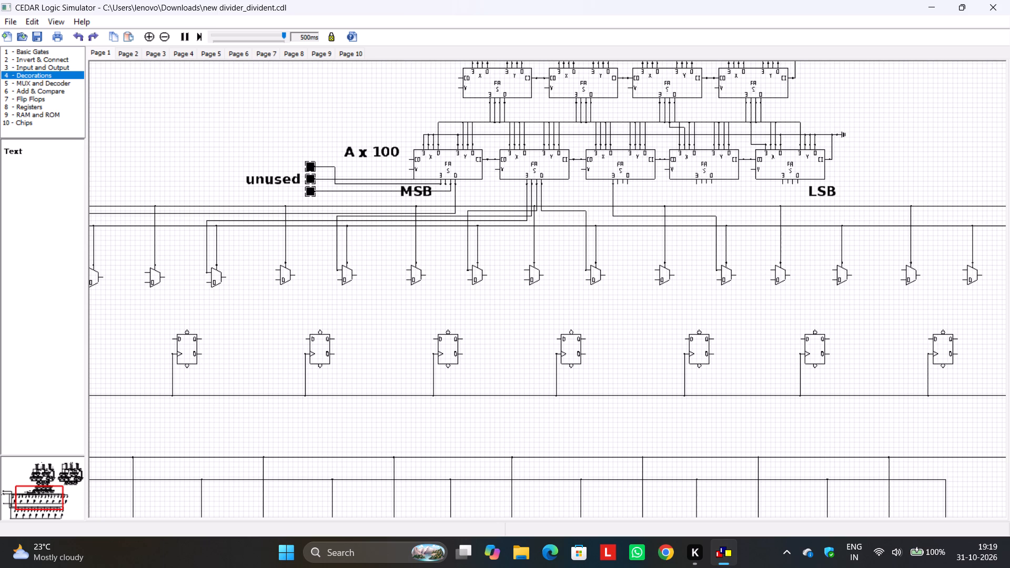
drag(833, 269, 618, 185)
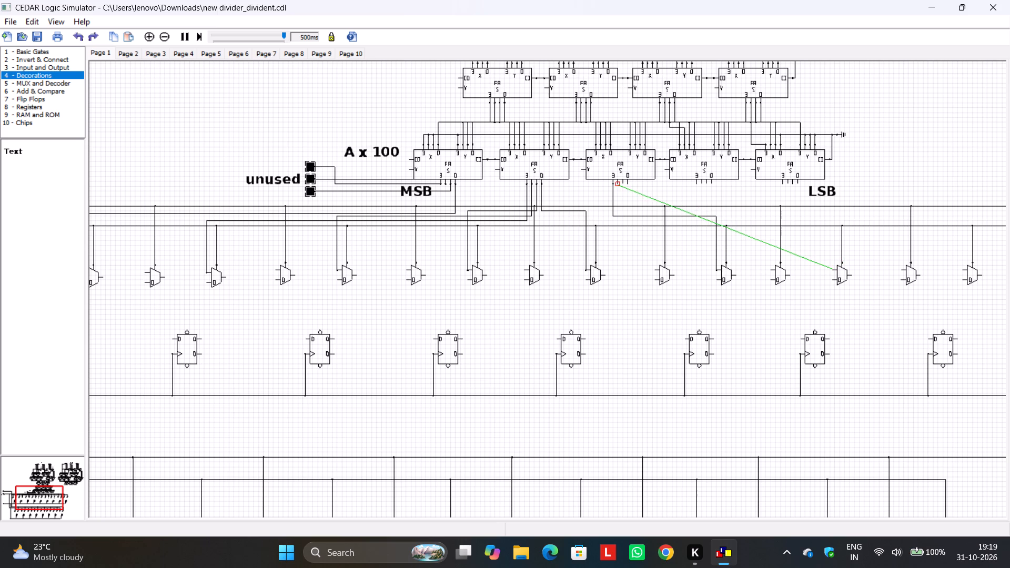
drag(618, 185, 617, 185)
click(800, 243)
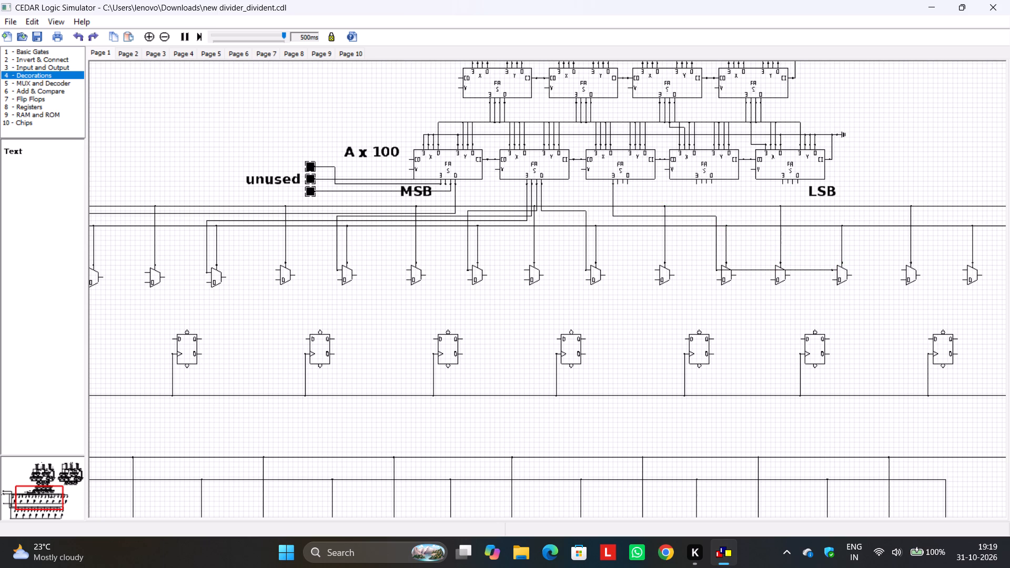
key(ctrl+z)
Connect the third adder's sum output 2 to the fourteenth multiplexer's upper input, routing above the Run Divide line.
drag(618, 184, 830, 268)
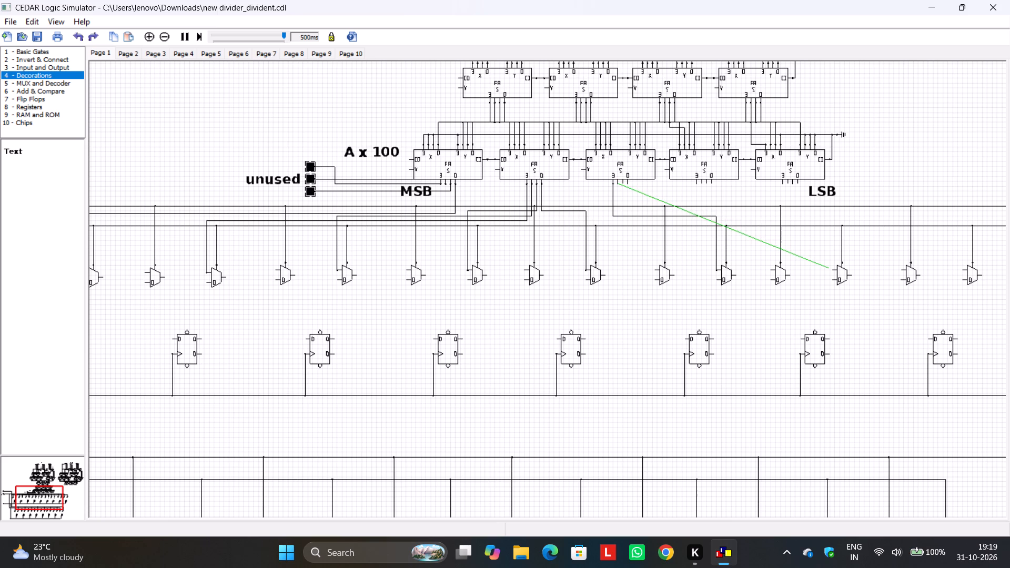
drag(830, 268, 831, 268)
drag(815, 271, 809, 200)
click(877, 188)
Connect the third adder's sum output 1 to the sixteenth multiplexer's upper input, routing between the two control lines.
middle_drag(926, 252, 883, 260)
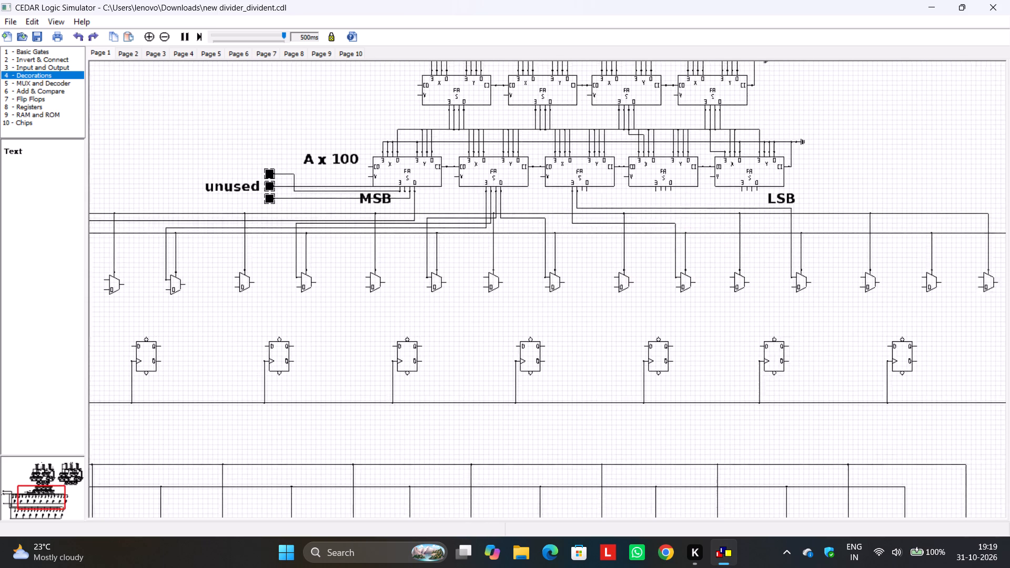
middle_drag(883, 260, 829, 288)
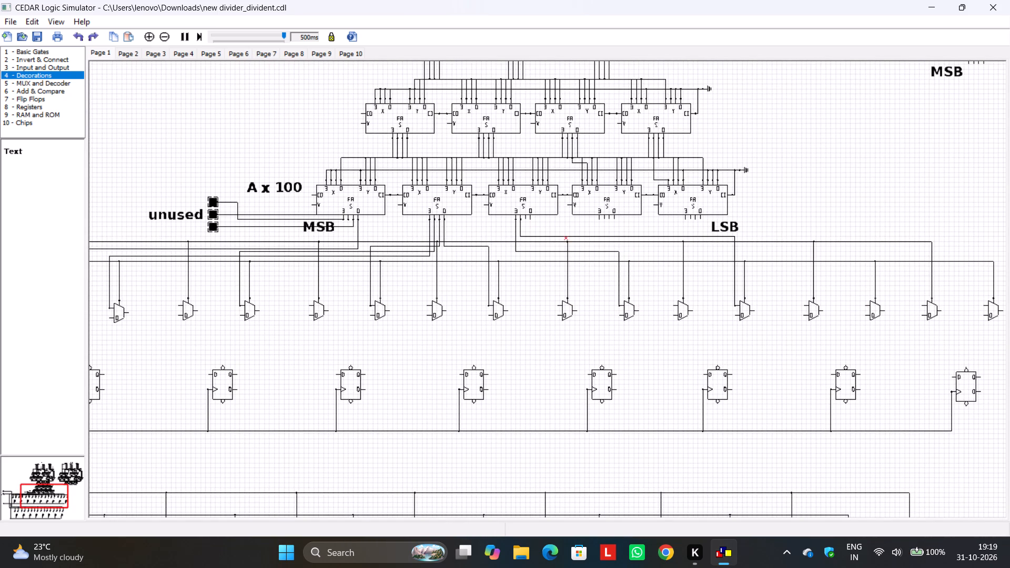
drag(527, 217, 748, 284)
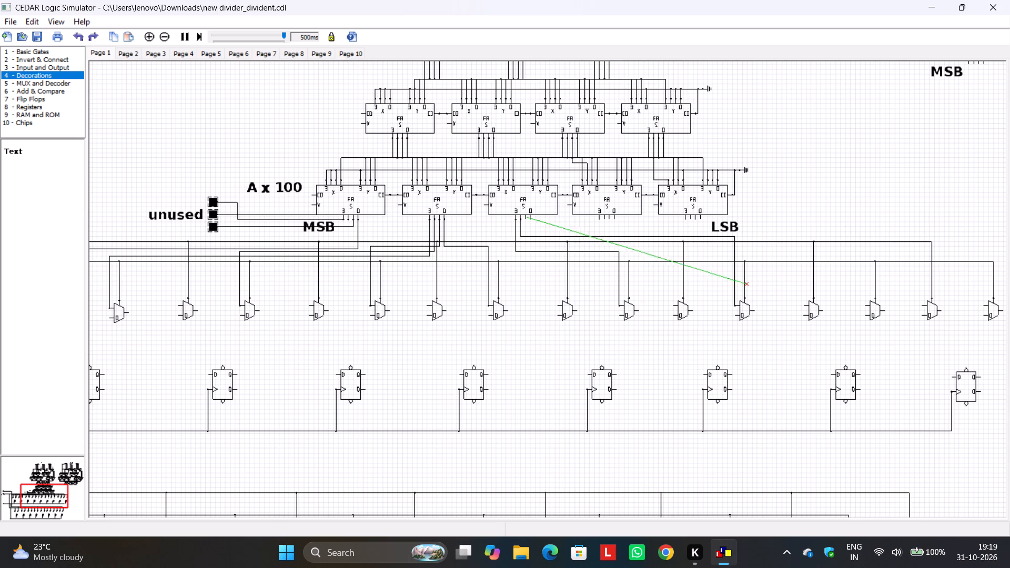
drag(748, 284, 865, 307)
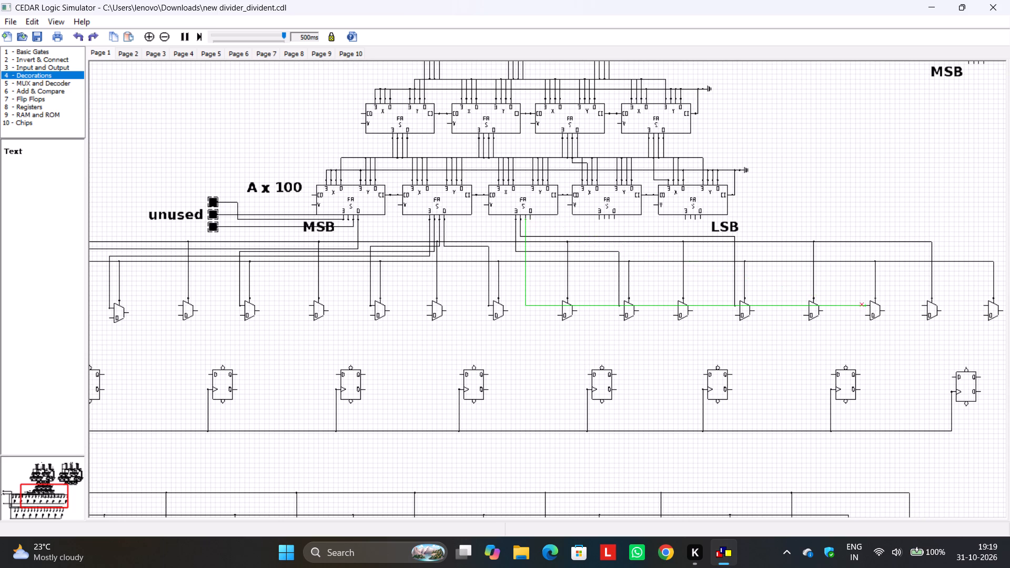
drag(852, 305, 842, 247)
click(863, 211)
middle_drag(964, 296, 900, 319)
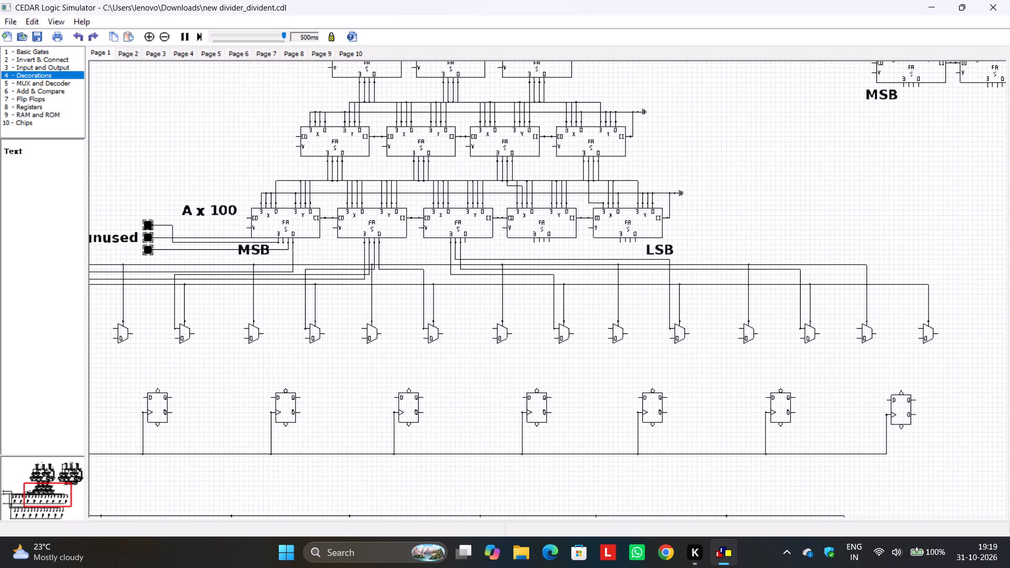
Connect the third A x 100 adder's sum output 0 to the upper row's eighteenth multiplexer's upper input, routing between the two control lines.
drag(466, 241, 864, 296)
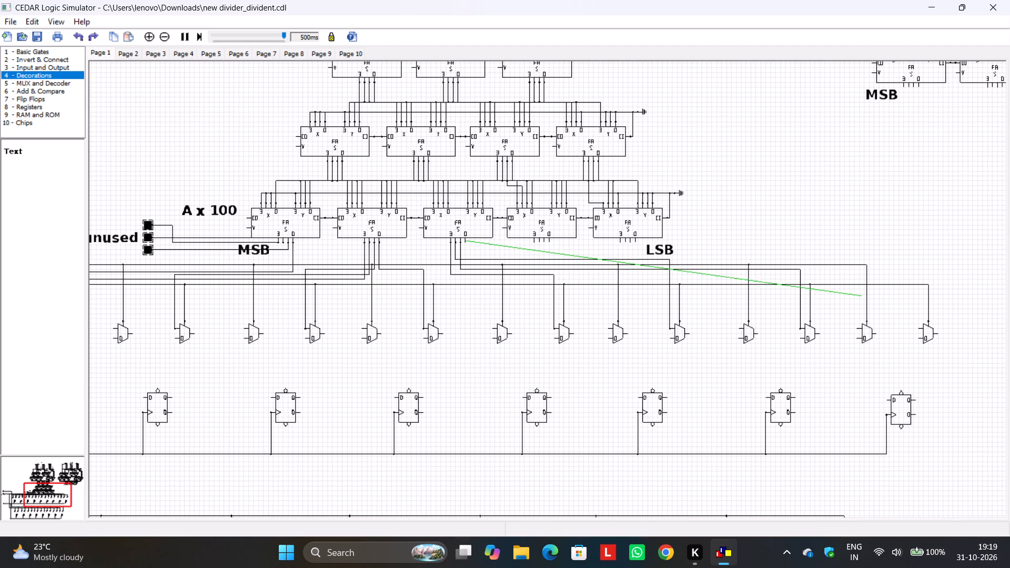
drag(864, 296, 918, 326)
drag(892, 328, 899, 302)
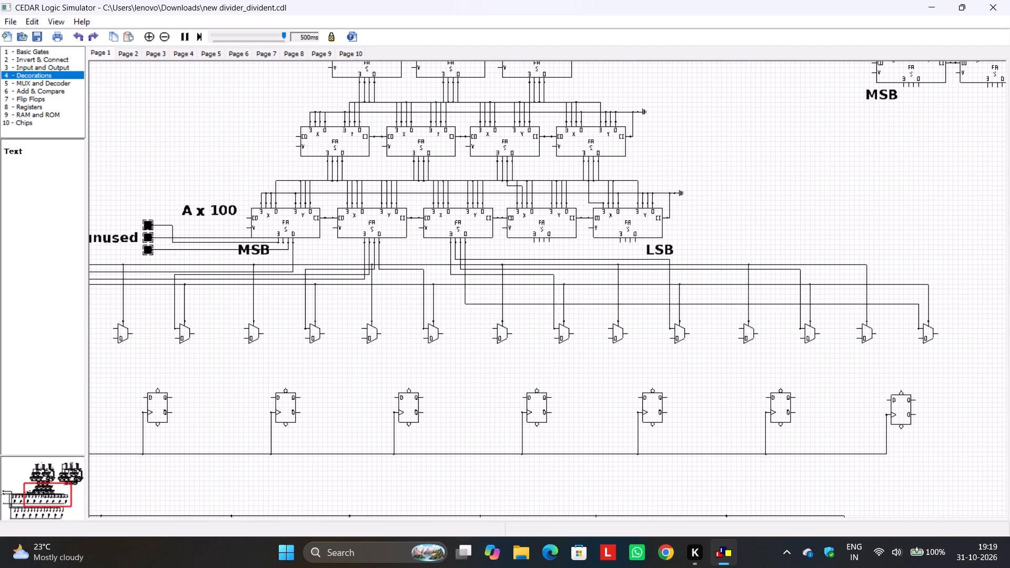
drag(899, 302, 900, 277)
click(915, 228)
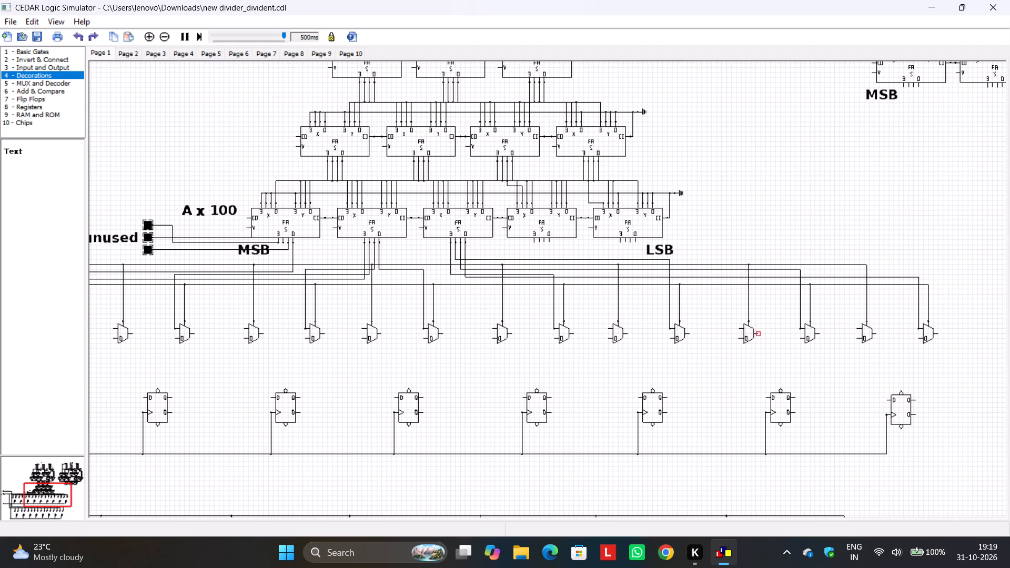
Connect the fourth adder's sum output 3 to the lower row's second multiplexer's upper input, routing clear of the flip-flops and above the lower control lines.
middle_drag(592, 368, 923, 230)
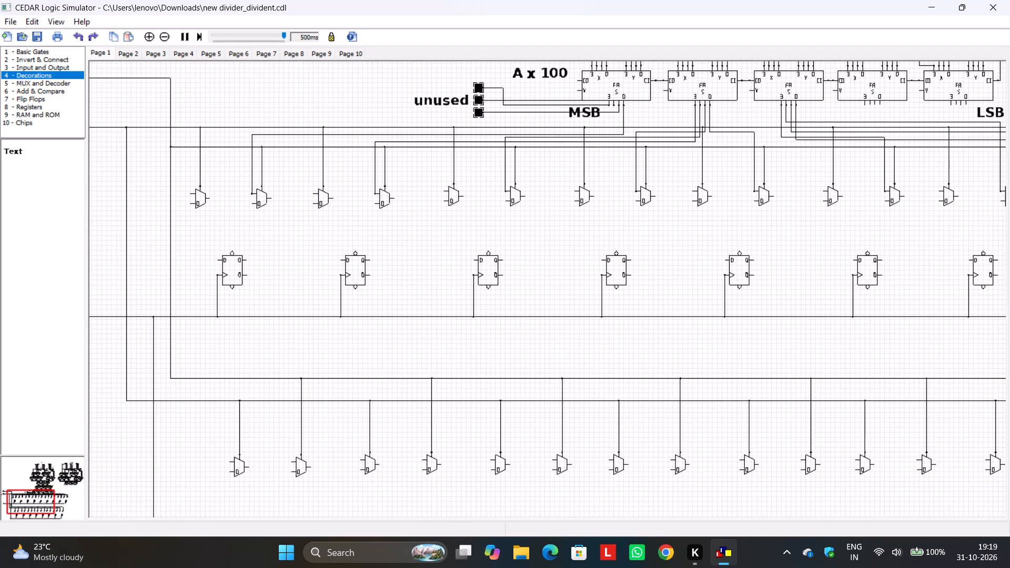
middle_drag(484, 338, 418, 257)
scroll(418, 257, down, 1)
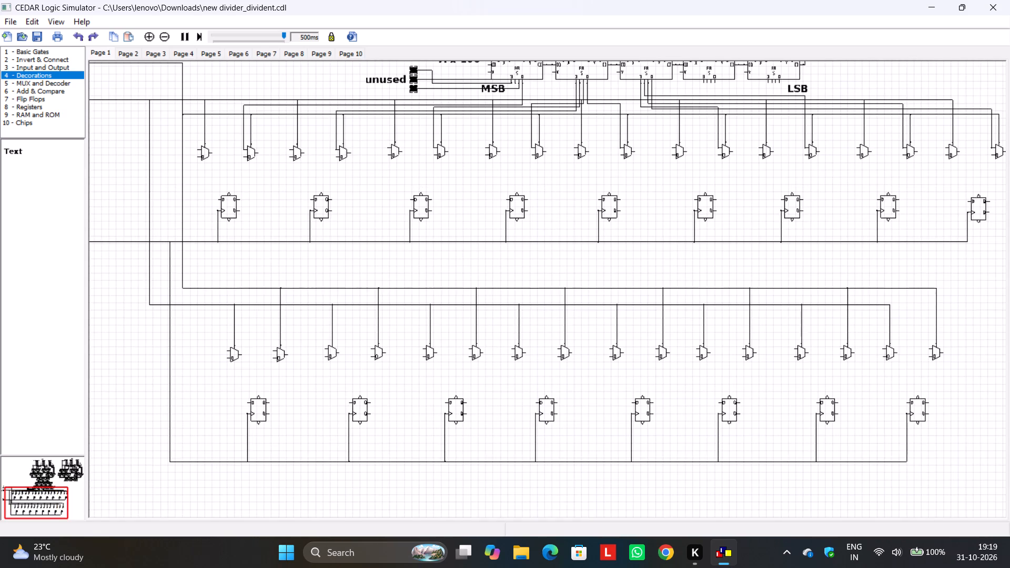
middle_drag(340, 271, 311, 301)
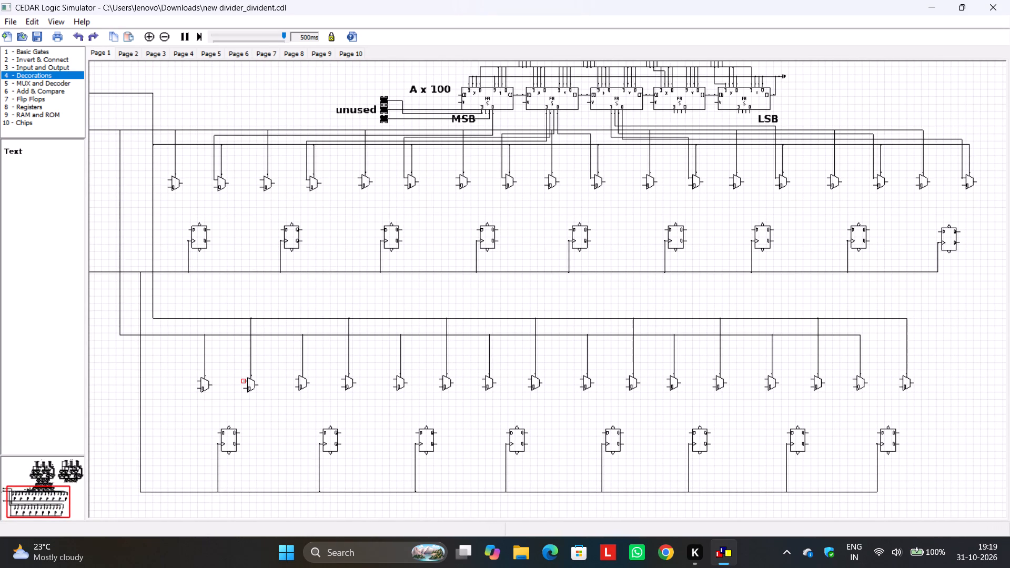
drag(244, 379, 673, 114)
drag(648, 381, 641, 321)
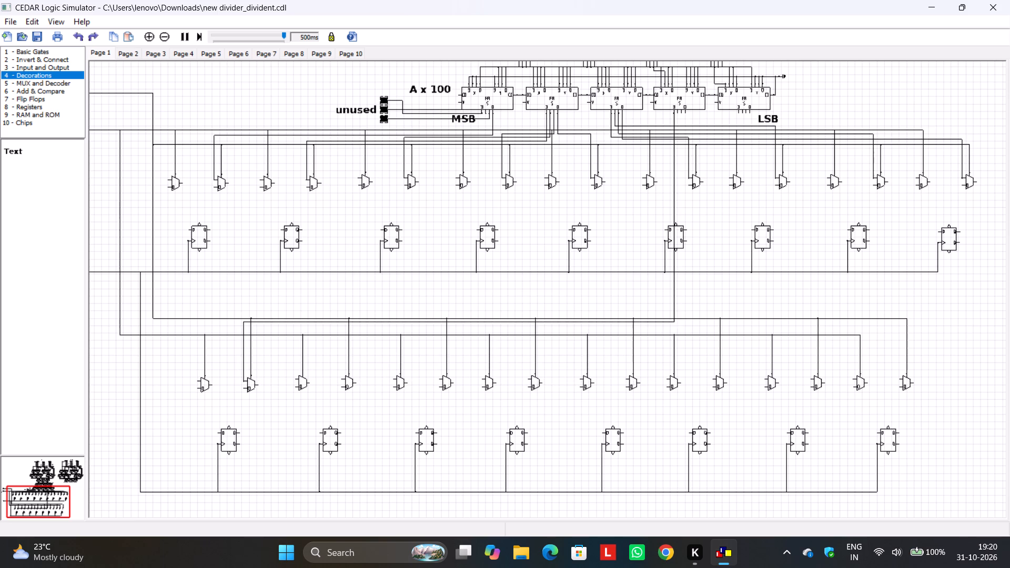
drag(641, 321, 642, 302)
drag(673, 207, 642, 214)
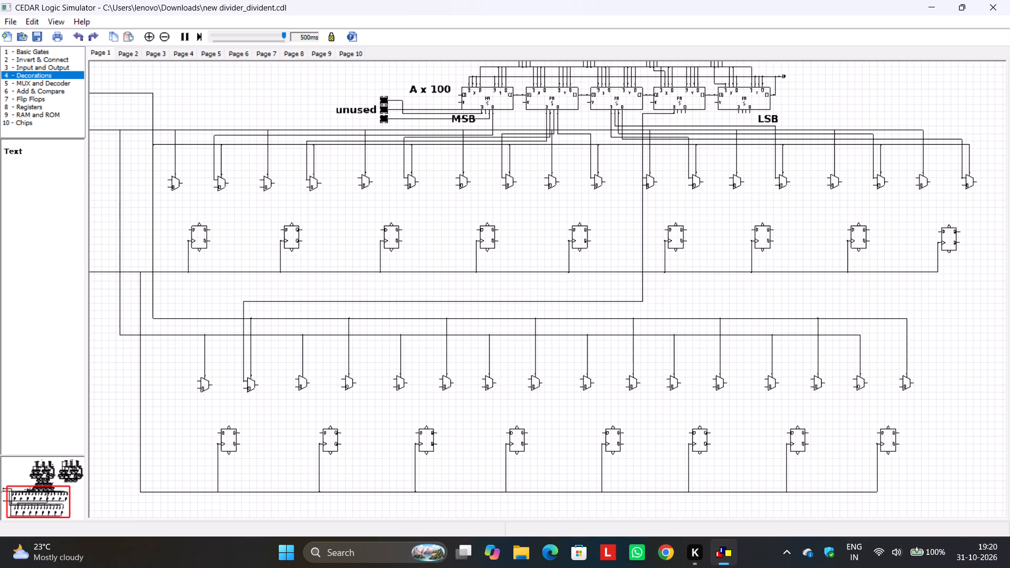
drag(642, 214, 638, 220)
click(674, 291)
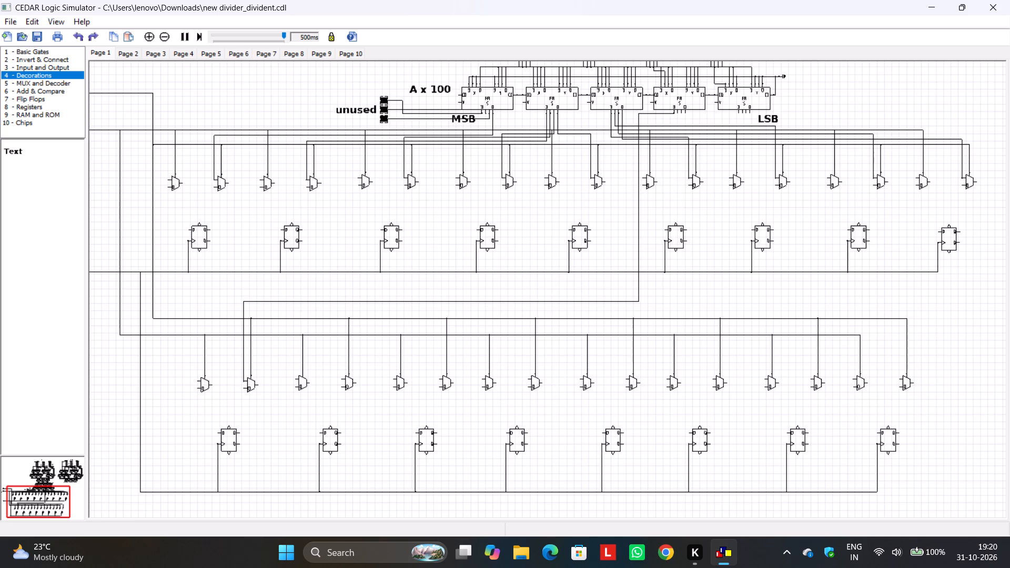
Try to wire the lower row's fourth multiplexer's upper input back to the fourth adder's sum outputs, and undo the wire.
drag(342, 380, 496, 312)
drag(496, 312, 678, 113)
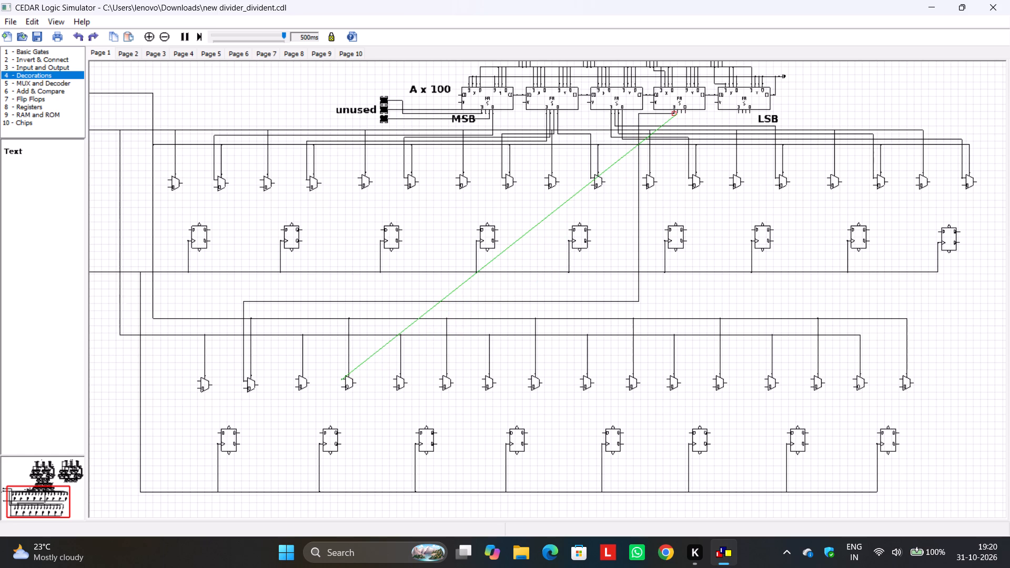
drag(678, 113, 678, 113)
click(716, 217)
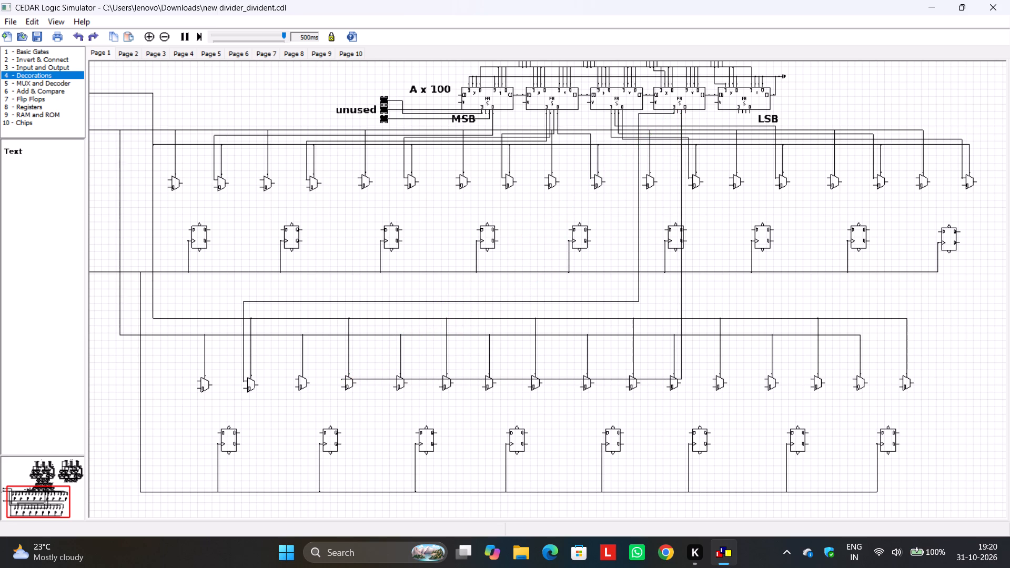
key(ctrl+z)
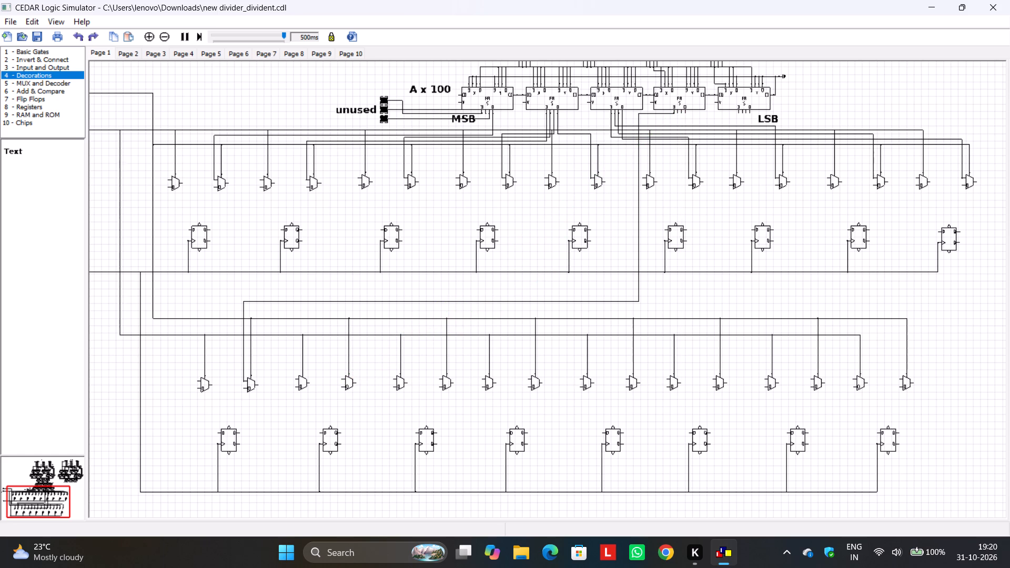
Connect the fourth adder's sum output 2 to the lower row's fourth multiplexer's upper input, routing just above the second multiplexer's wire.
drag(678, 111, 674, 150)
drag(674, 150, 345, 377)
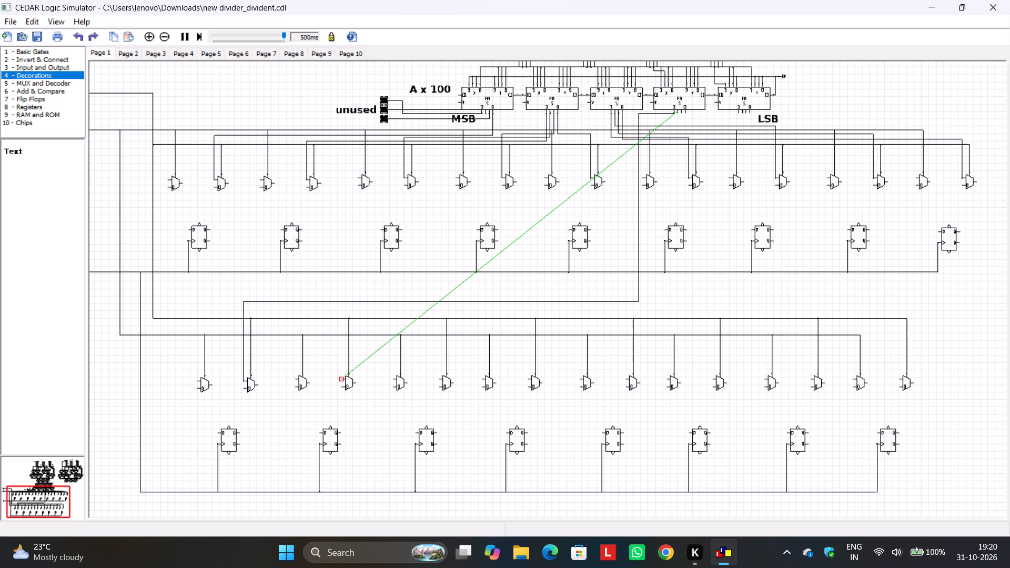
drag(345, 377, 344, 378)
drag(607, 379, 611, 312)
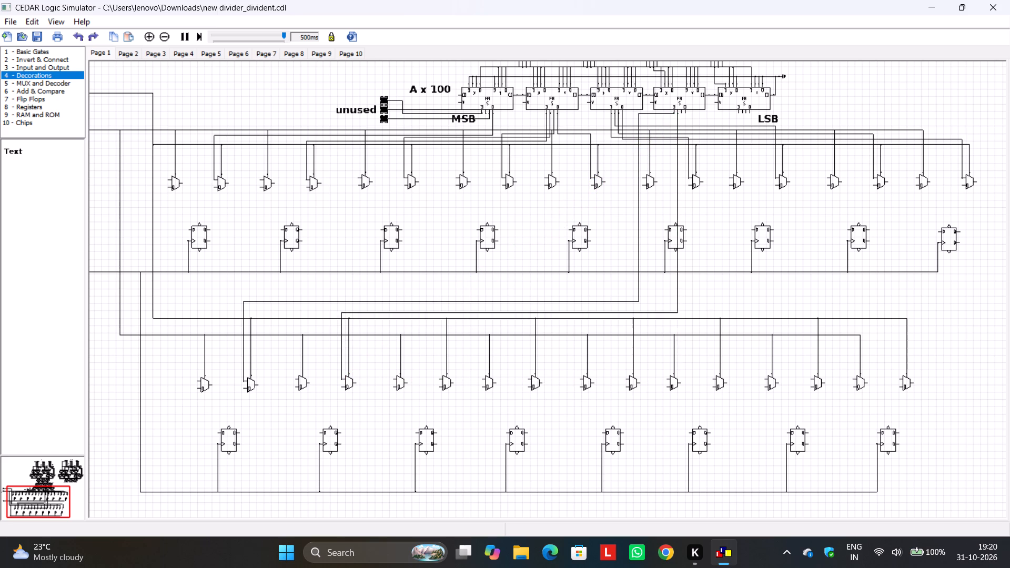
drag(611, 312, 611, 295)
click(736, 291)
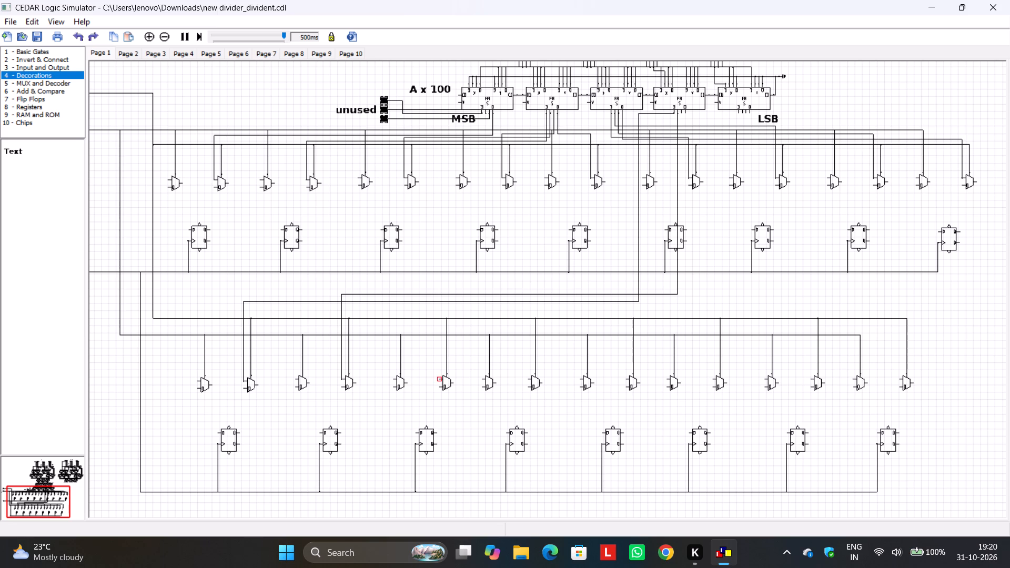
Connect the fourth adder's sum output 1 to the lower row's sixth multiplexer's upper input, routing just above the lower control lines.
drag(437, 376, 678, 126)
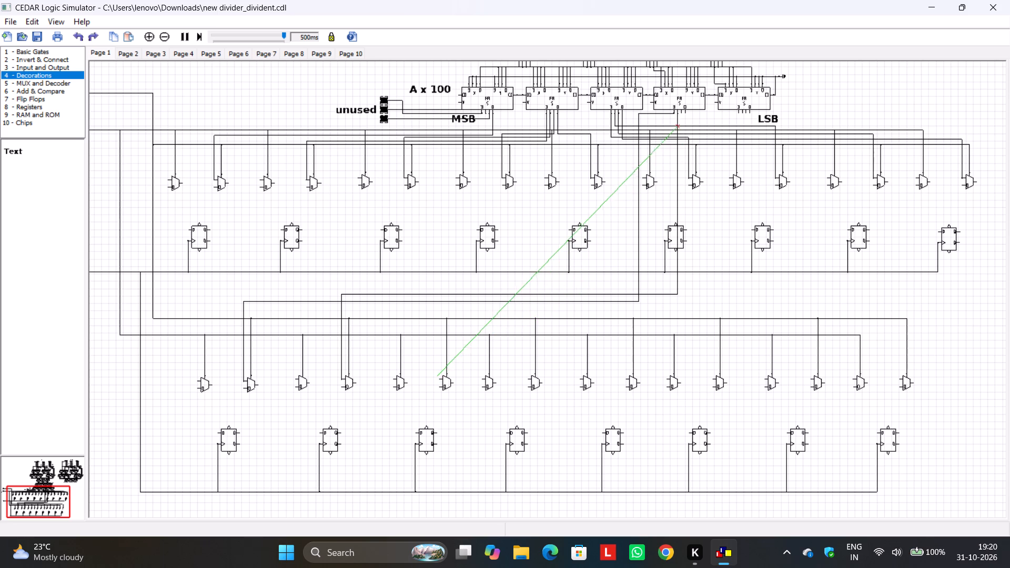
drag(678, 126, 683, 113)
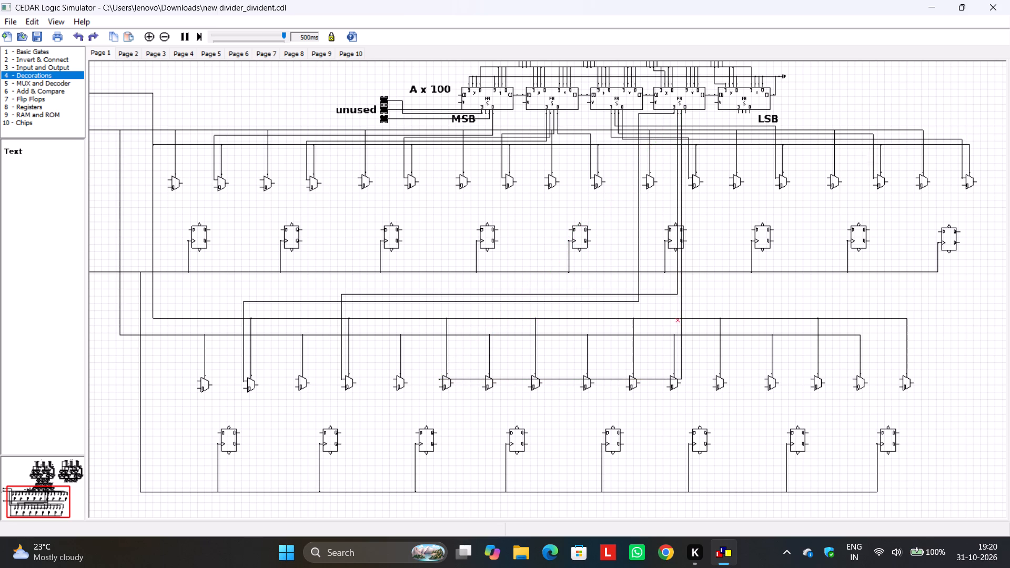
drag(642, 380, 656, 330)
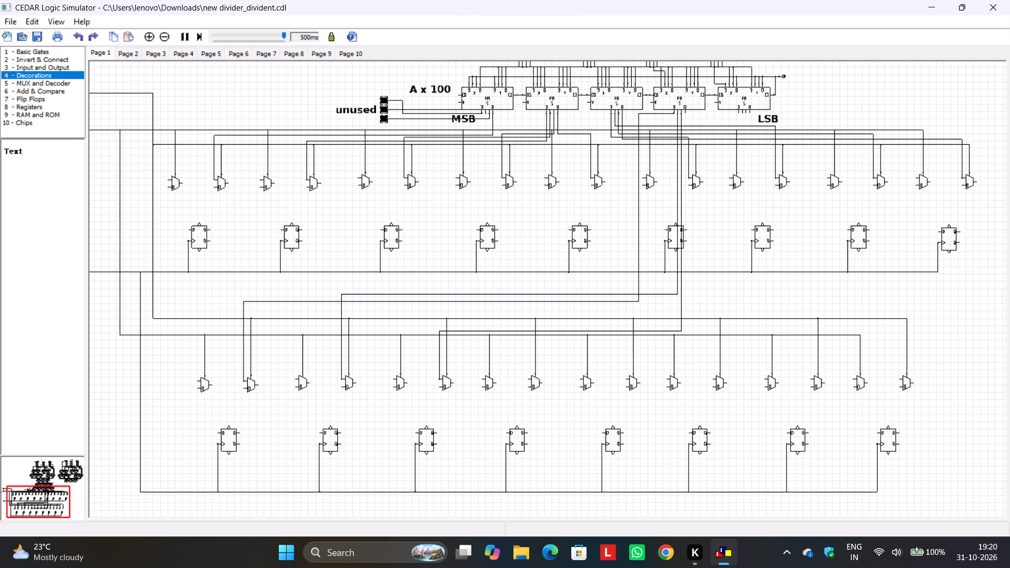
drag(656, 330, 656, 309)
click(703, 302)
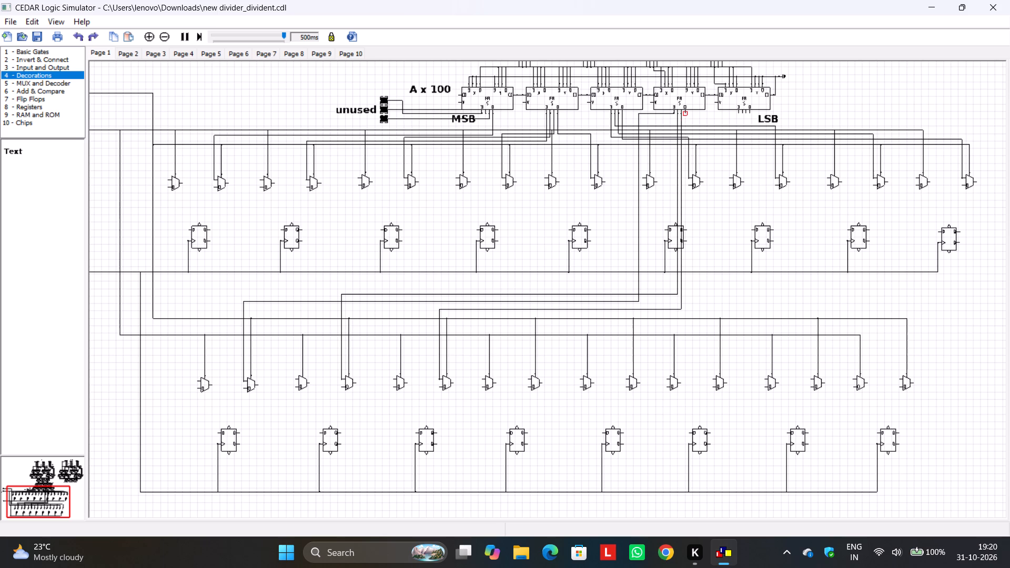
Connect the fourth adder's sum output 0 to the lower row's eighth multiplexer's upper input, routing between the sixth and seventh upper flip-flops.
drag(686, 113, 539, 373)
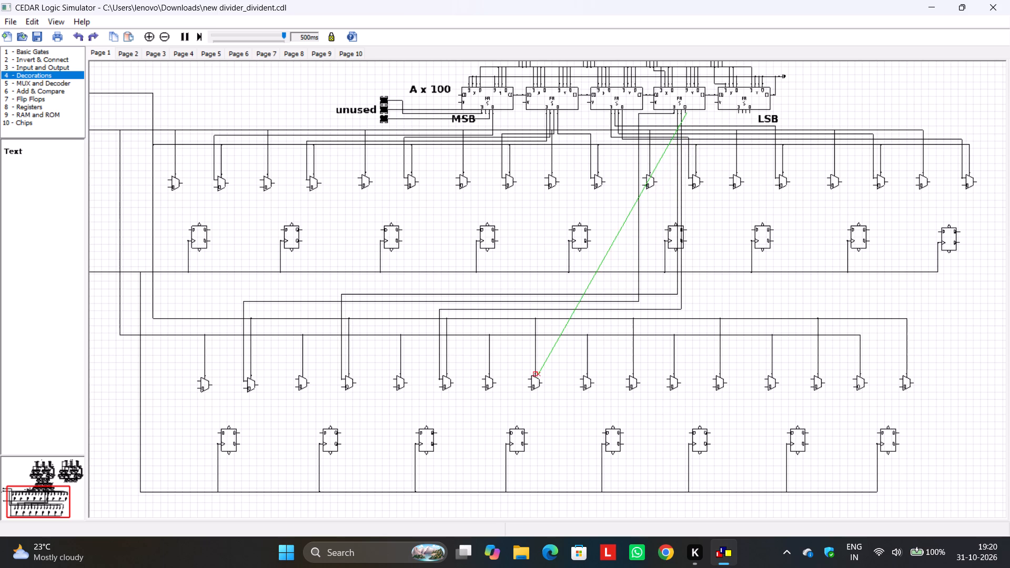
drag(539, 373, 529, 380)
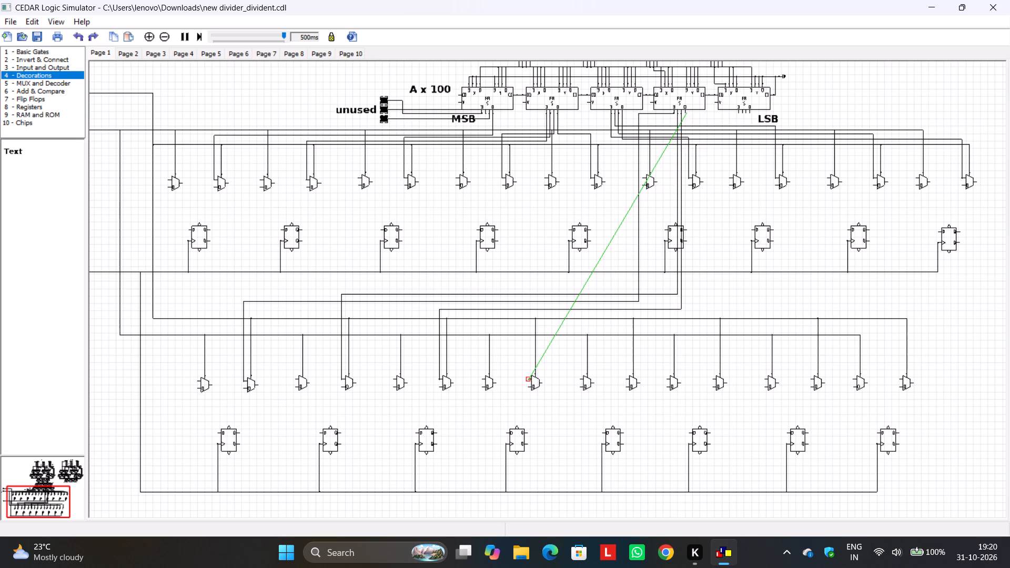
drag(529, 380, 528, 380)
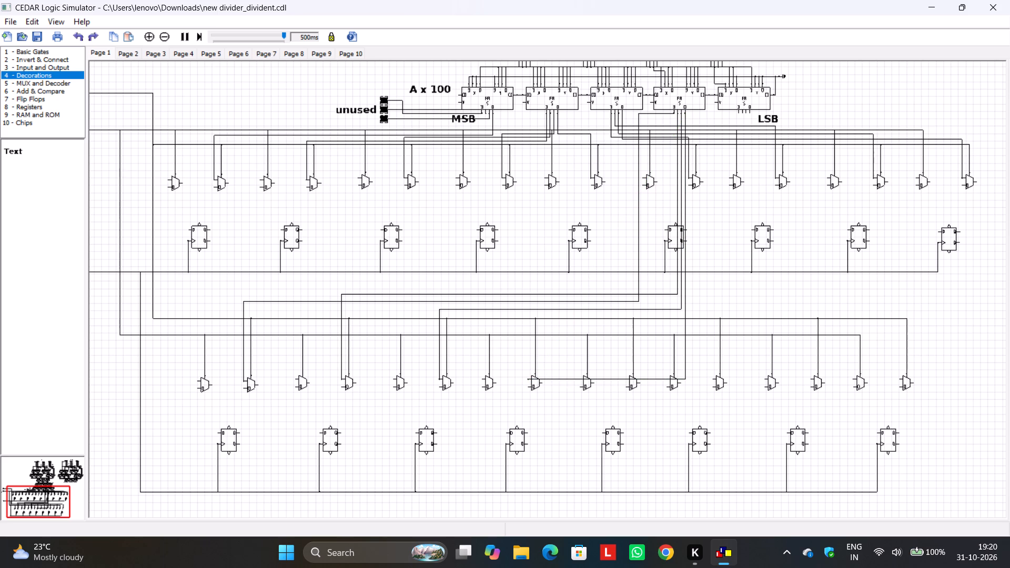
drag(612, 380, 614, 317)
drag(614, 317, 613, 288)
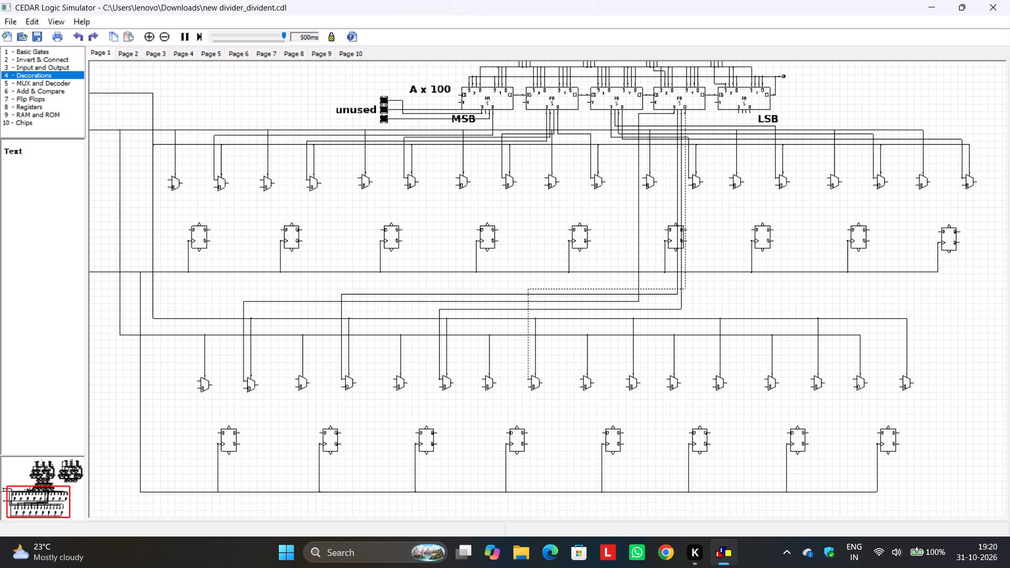
click(736, 290)
drag(685, 264, 697, 263)
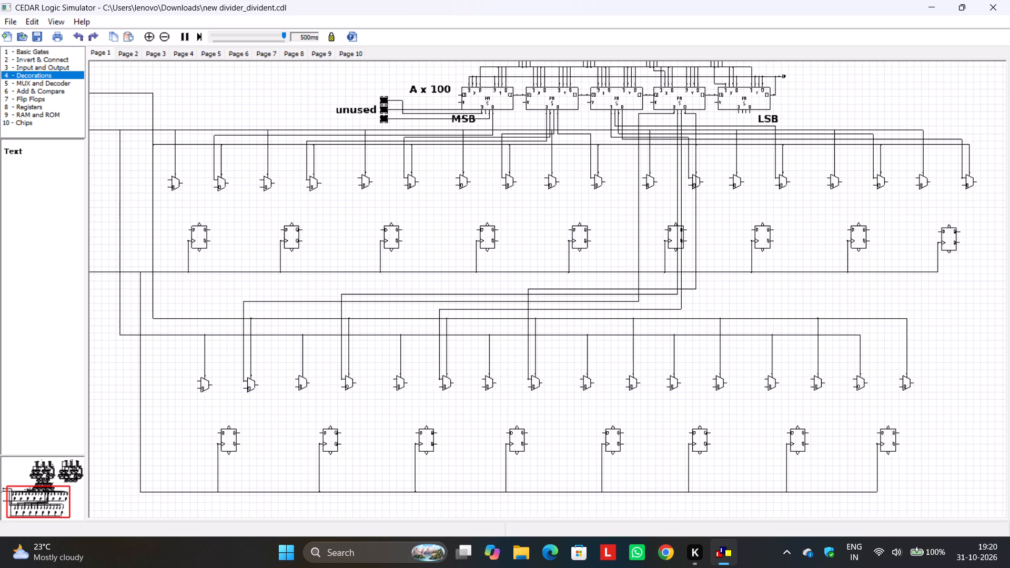
drag(697, 263, 709, 263)
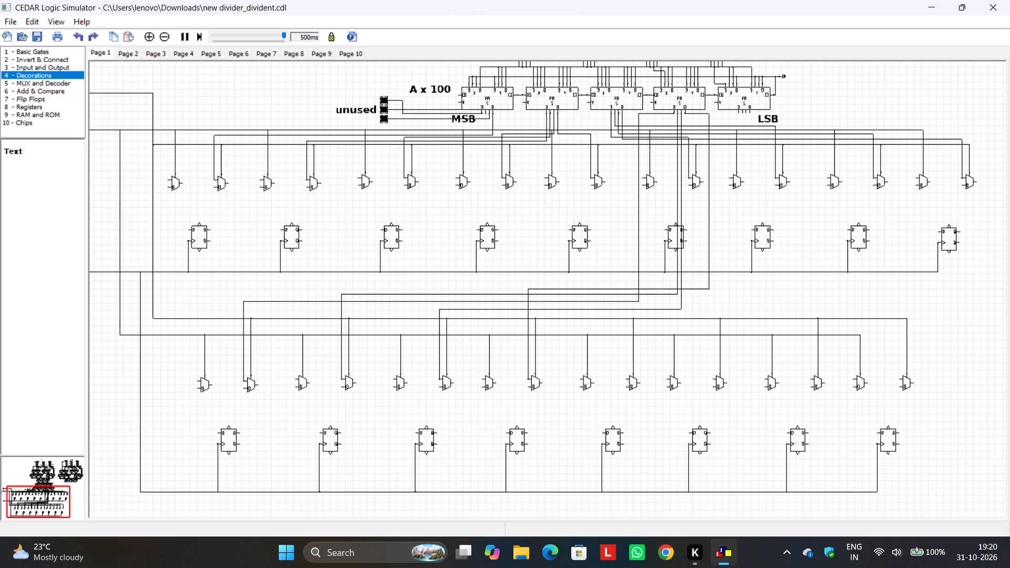
drag(709, 263, 710, 264)
click(731, 301)
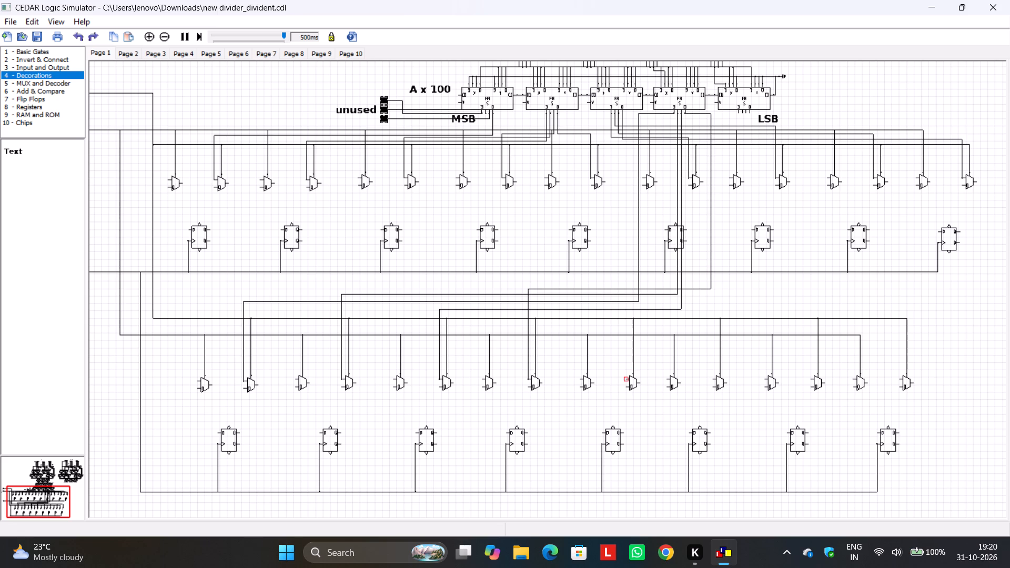
Connect the LSB adder's sum output 3 to the lower row's tenth multiplexer's upper input, routing between the two lower control lines.
drag(625, 379, 740, 114)
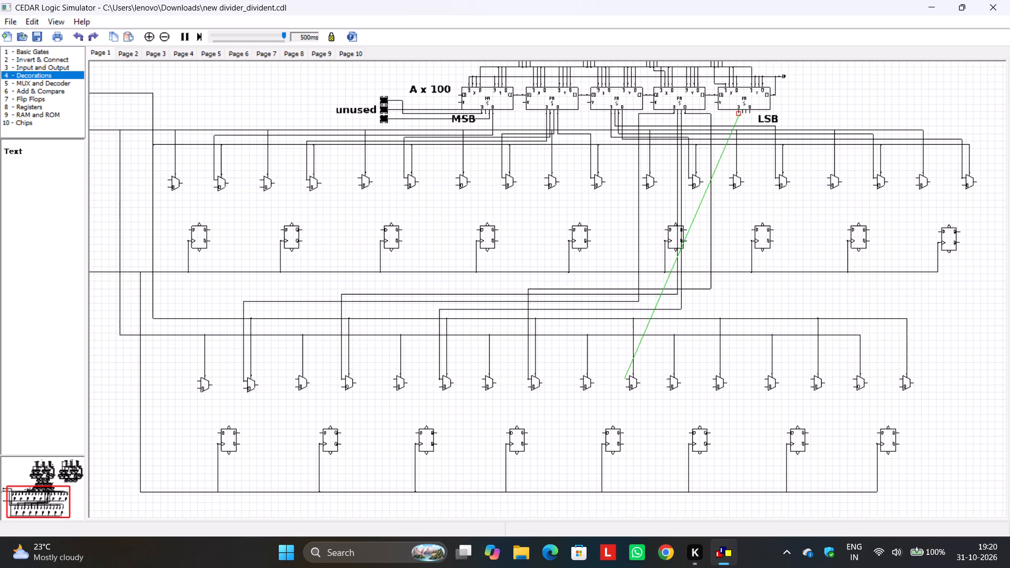
drag(740, 114, 739, 113)
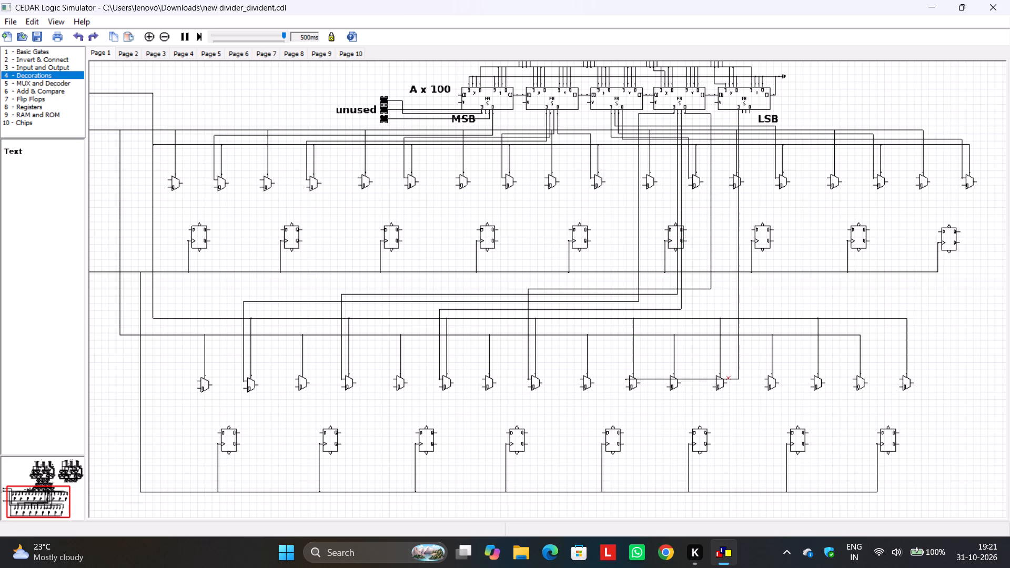
drag(729, 379, 721, 327)
click(752, 290)
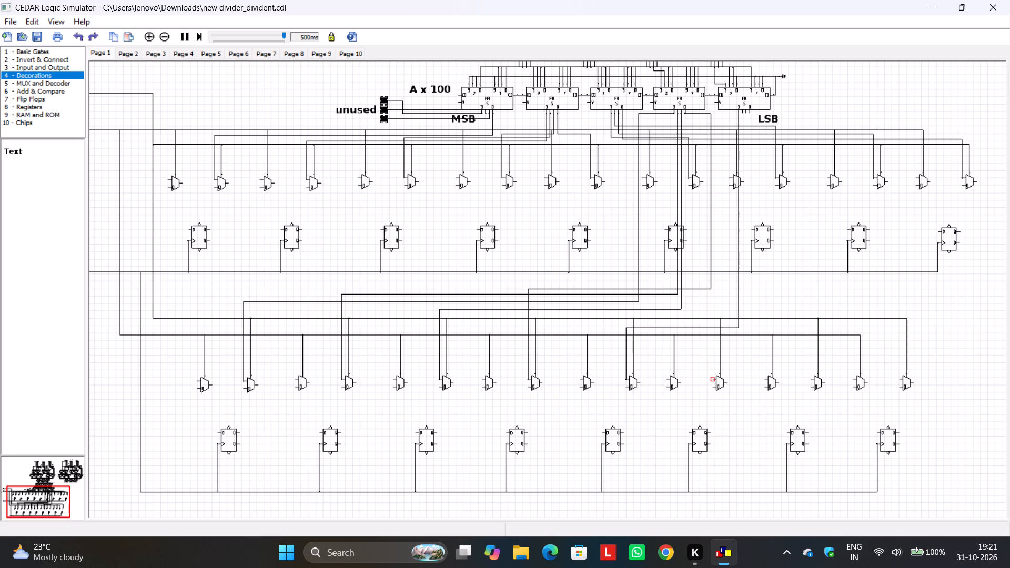
Connect the LSB adder's sum output 2 to the lower row's twelfth multiplexer's upper input, routing above the control lines and separating its vertical run from output 3's.
drag(713, 377, 745, 115)
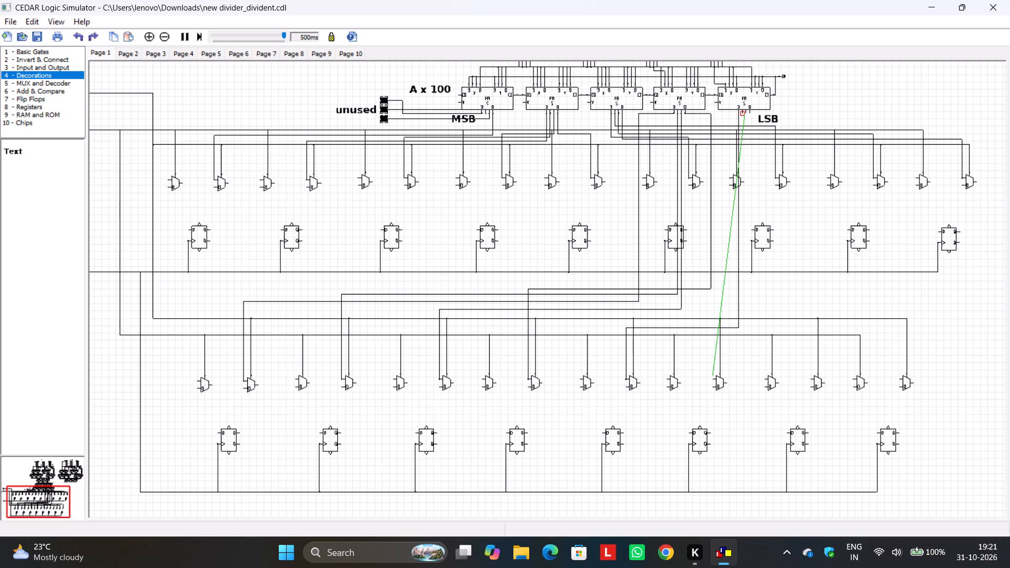
drag(745, 115, 744, 114)
drag(732, 378, 721, 308)
click(781, 293)
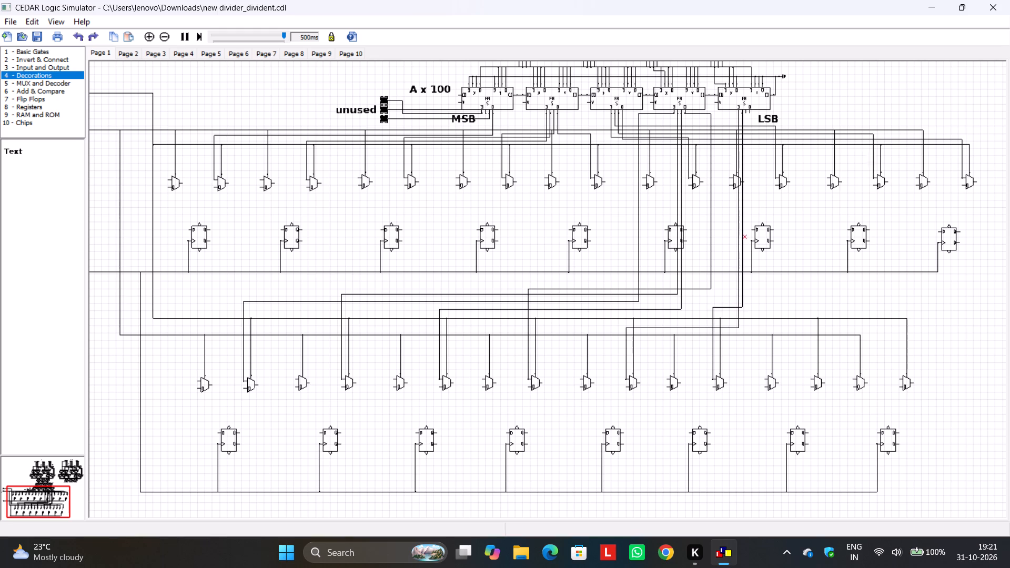
drag(743, 235, 723, 243)
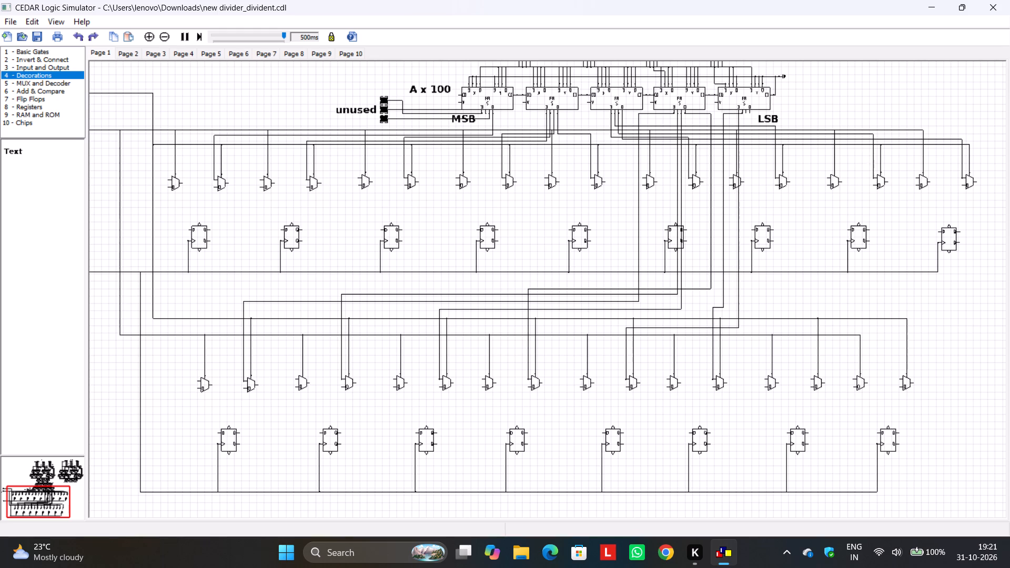
Nudge the vertical run of the LSB adder's sum output 2 wire and lower its short horizontal run beneath the adder.
drag(723, 243, 725, 244)
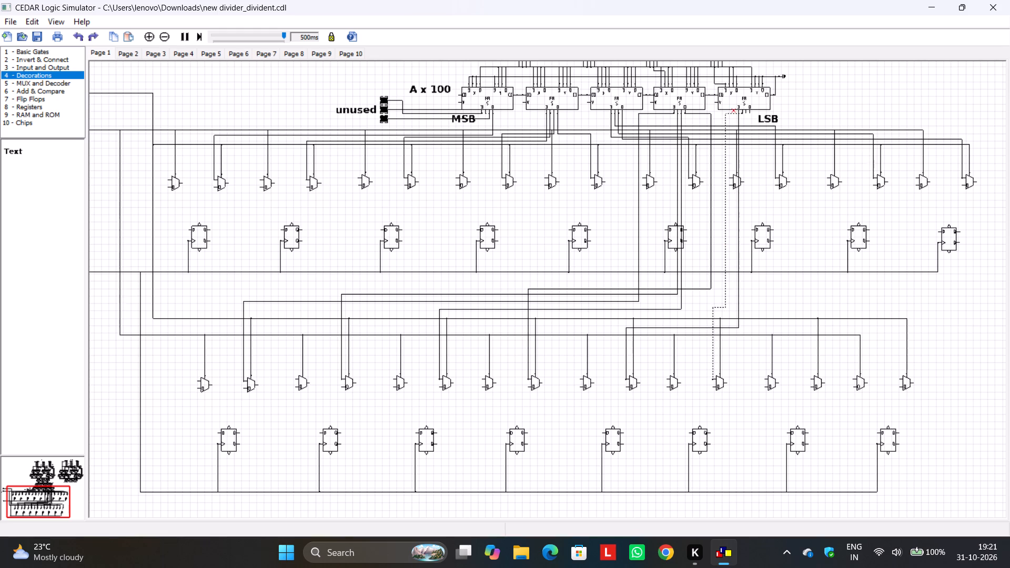
drag(733, 114, 731, 124)
drag(730, 113, 730, 122)
click(841, 99)
Connect the LSB adder's sum output 1 to the lower row's fourteenth multiplexer's upper input, running horizontally between the two lower control lines.
drag(812, 378, 756, 158)
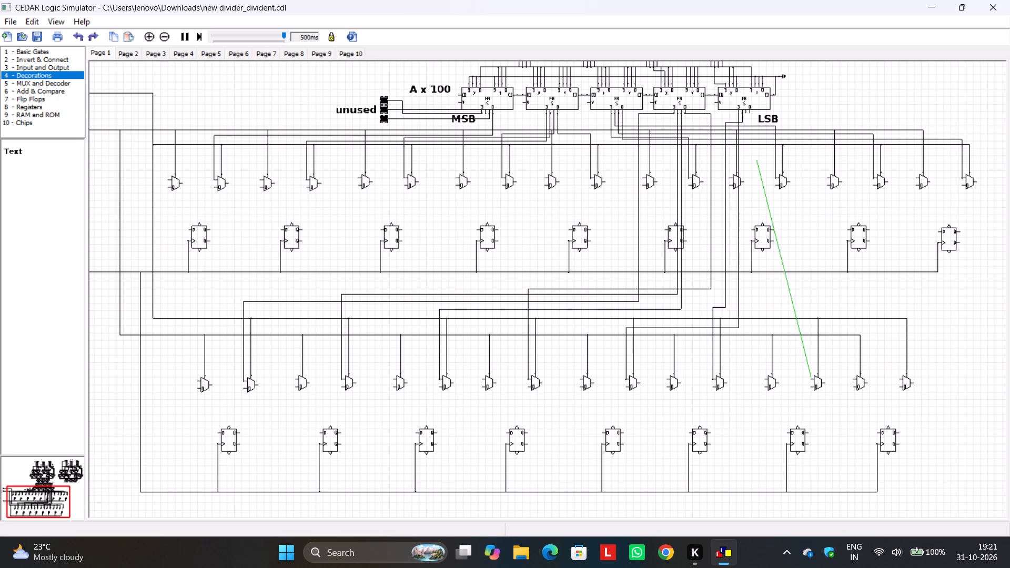
drag(756, 158, 746, 113)
drag(746, 113, 745, 115)
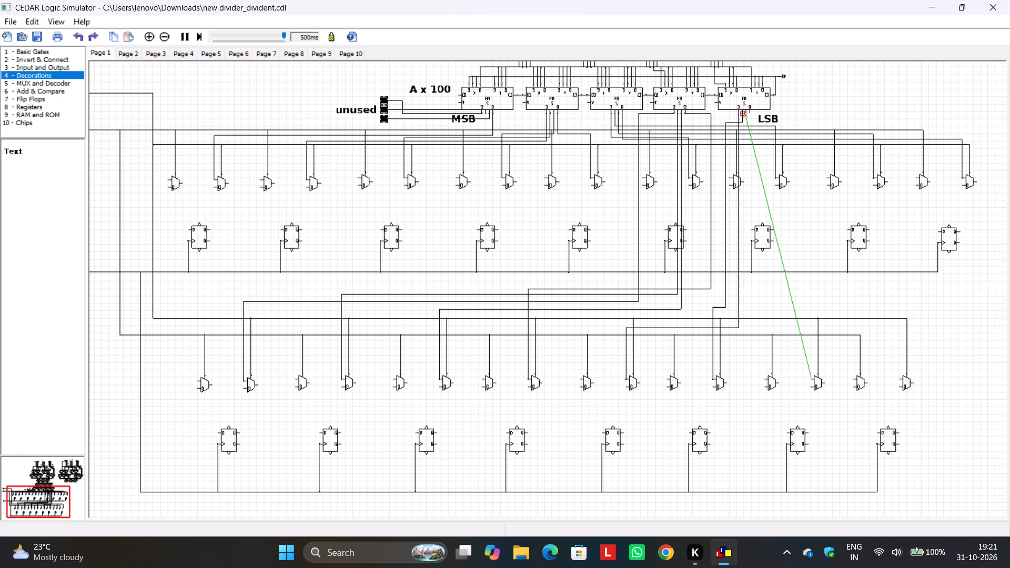
drag(745, 115, 746, 114)
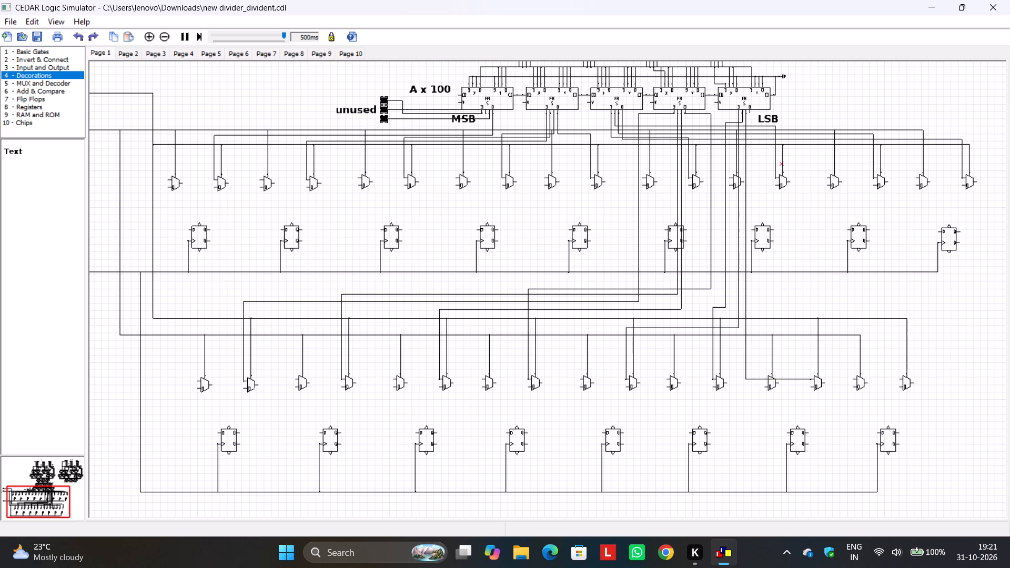
drag(792, 378, 797, 331)
drag(805, 379, 800, 328)
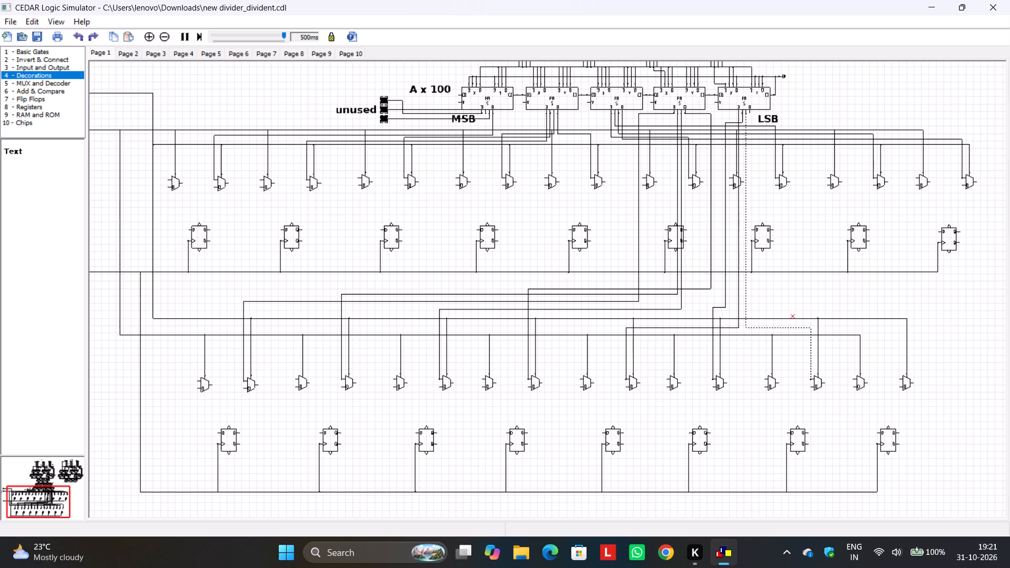
click(790, 296)
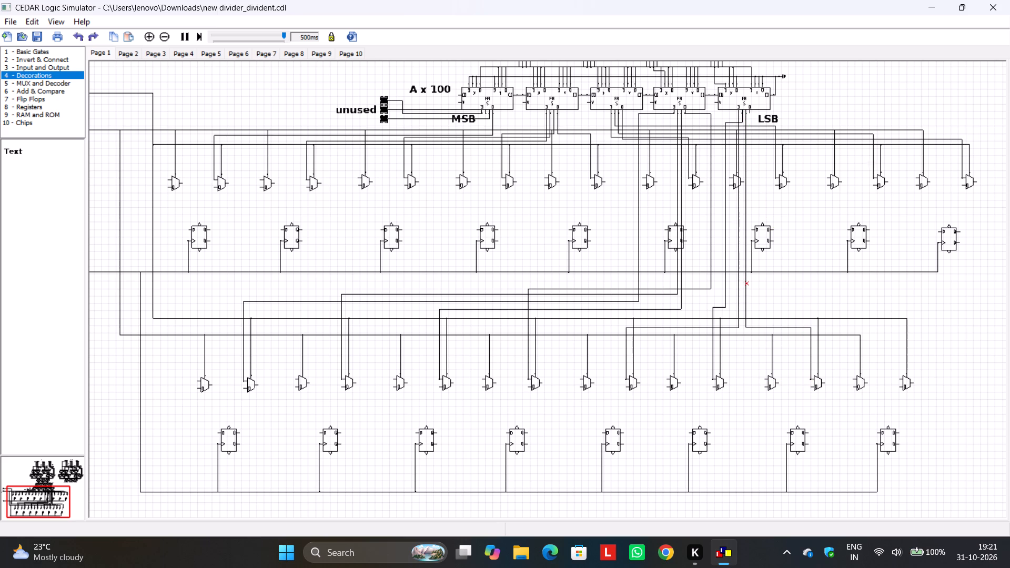
Reroute output 1's wire between the seventh and eighth upper flip-flops, with its top horizontal run just below the upper control lines.
click(748, 283)
drag(746, 286, 755, 289)
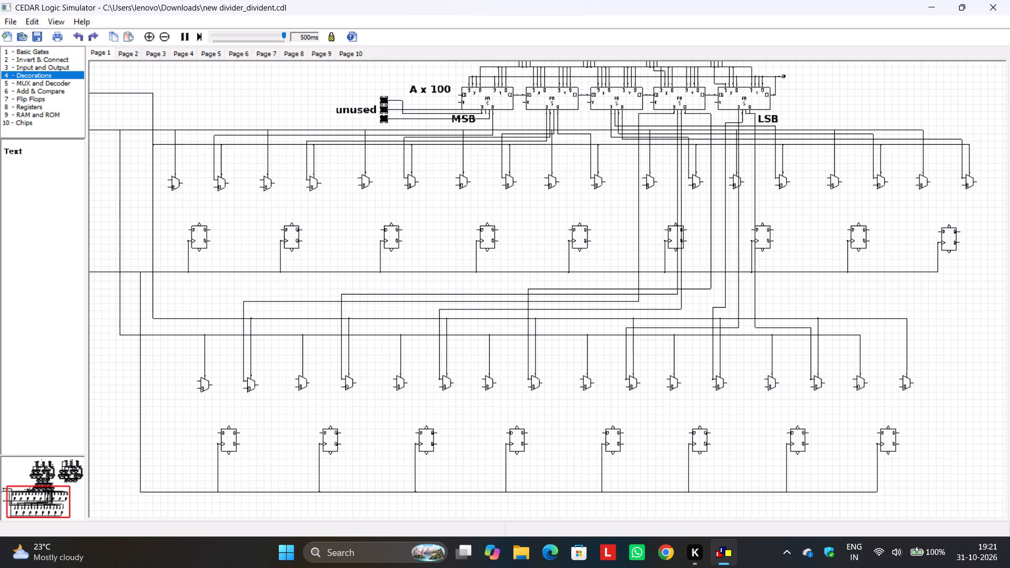
drag(755, 289, 805, 307)
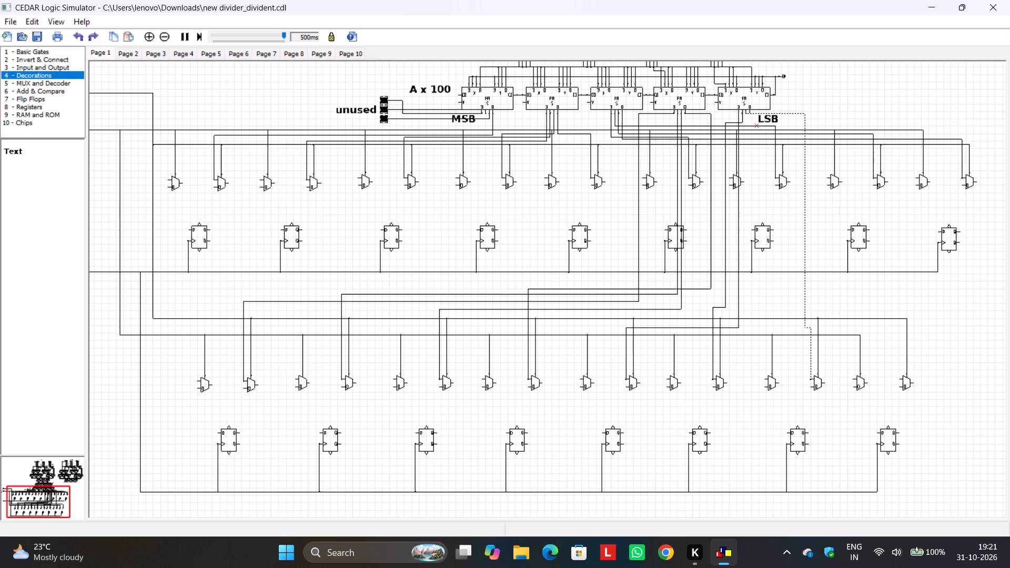
drag(792, 114, 792, 125)
drag(792, 125, 792, 124)
drag(791, 114, 792, 119)
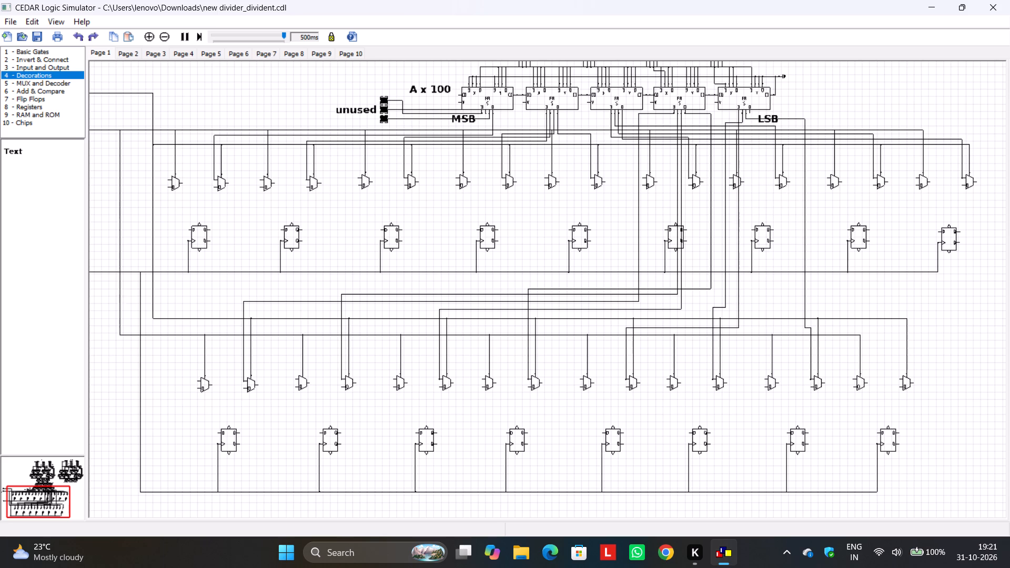
drag(792, 119, 796, 150)
click(816, 93)
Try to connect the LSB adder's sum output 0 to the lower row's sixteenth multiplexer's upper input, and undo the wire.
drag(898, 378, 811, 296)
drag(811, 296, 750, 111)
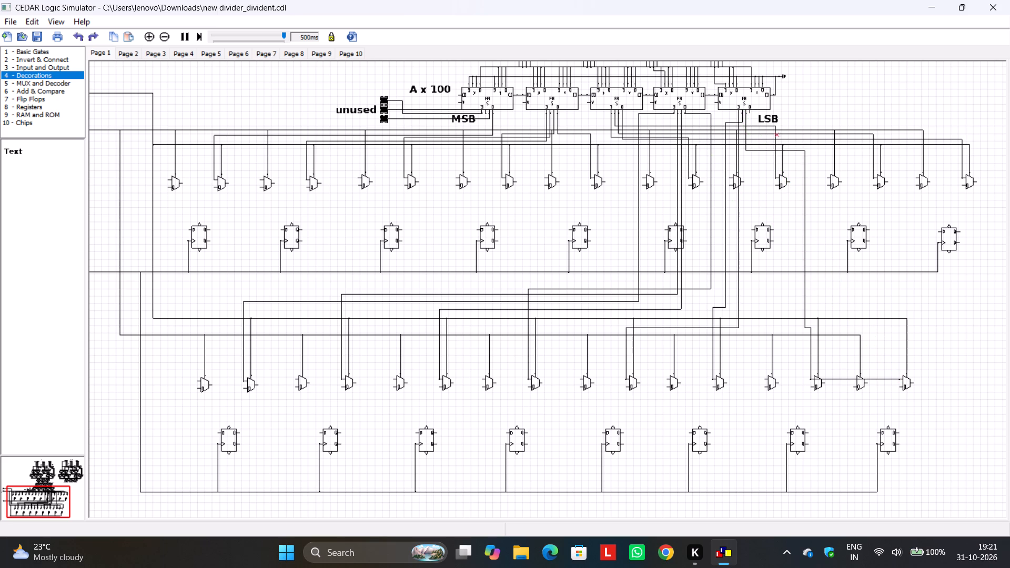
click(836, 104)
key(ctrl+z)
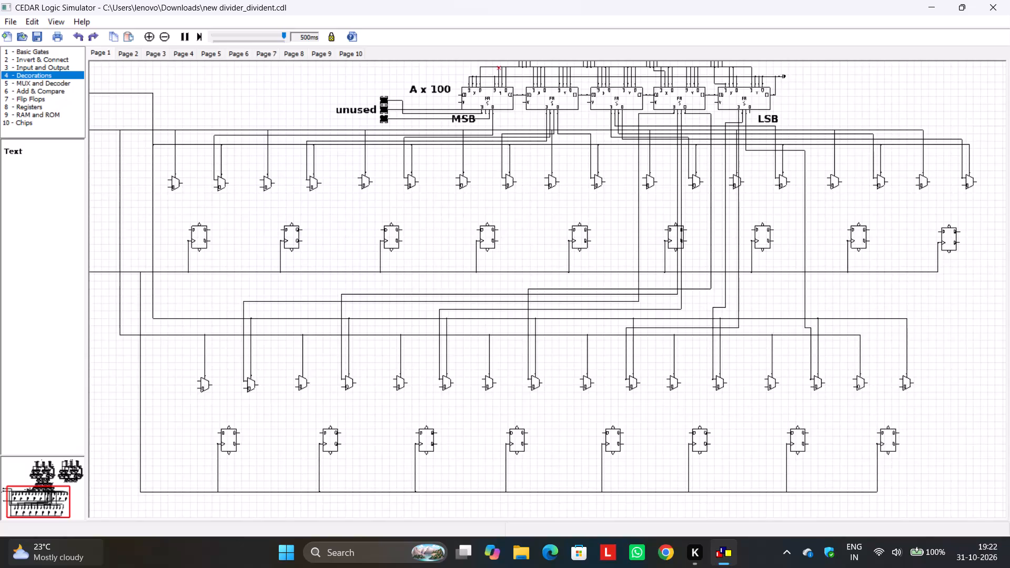
Examine the dividend and divisor adder networks and how the A x 100 stage feeds the multiplexer rows.
drag(44, 498, 55, 474)
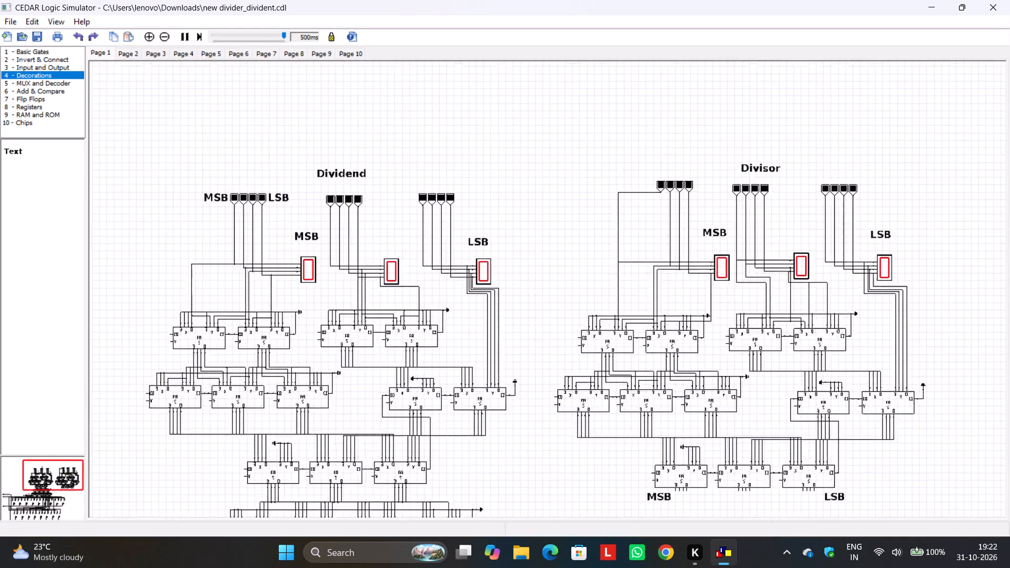
drag(55, 474, 50, 501)
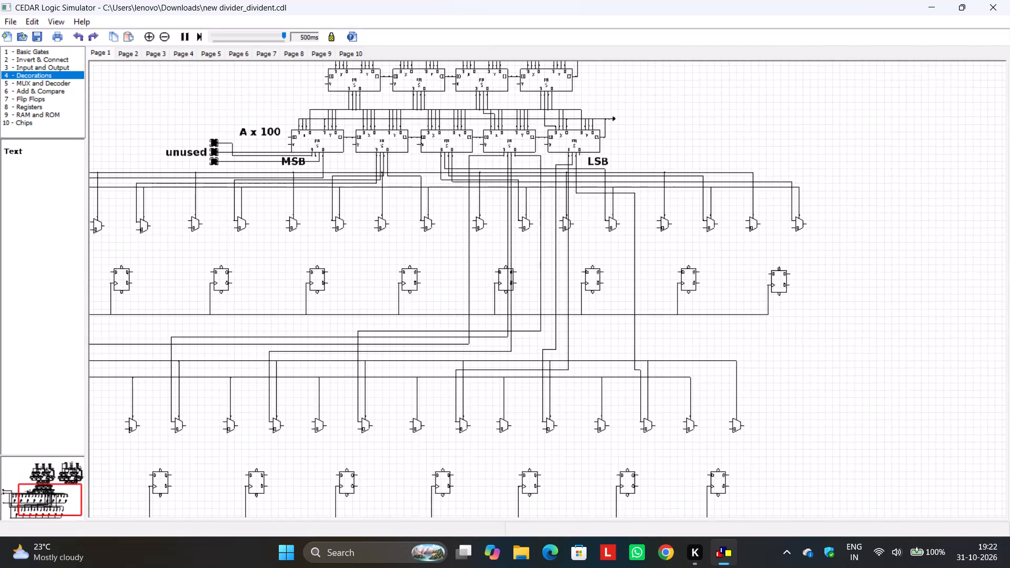
drag(50, 501, 39, 493)
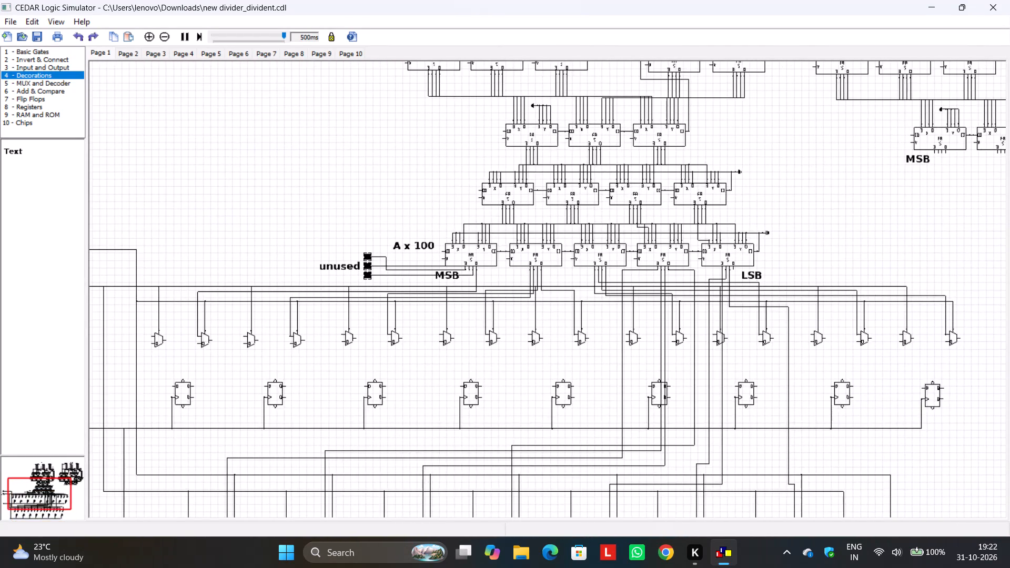
drag(39, 493, 39, 478)
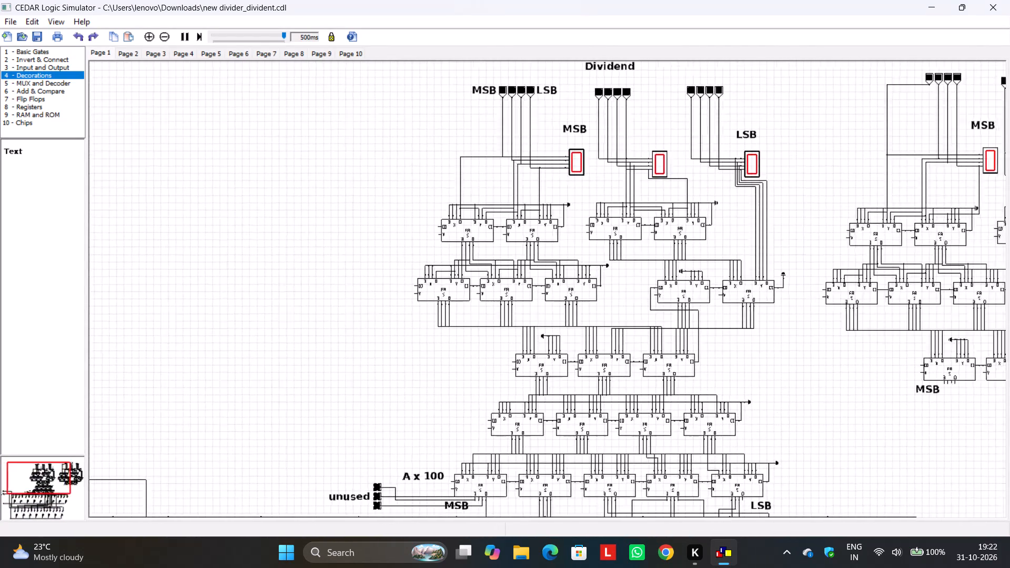
drag(39, 478, 52, 477)
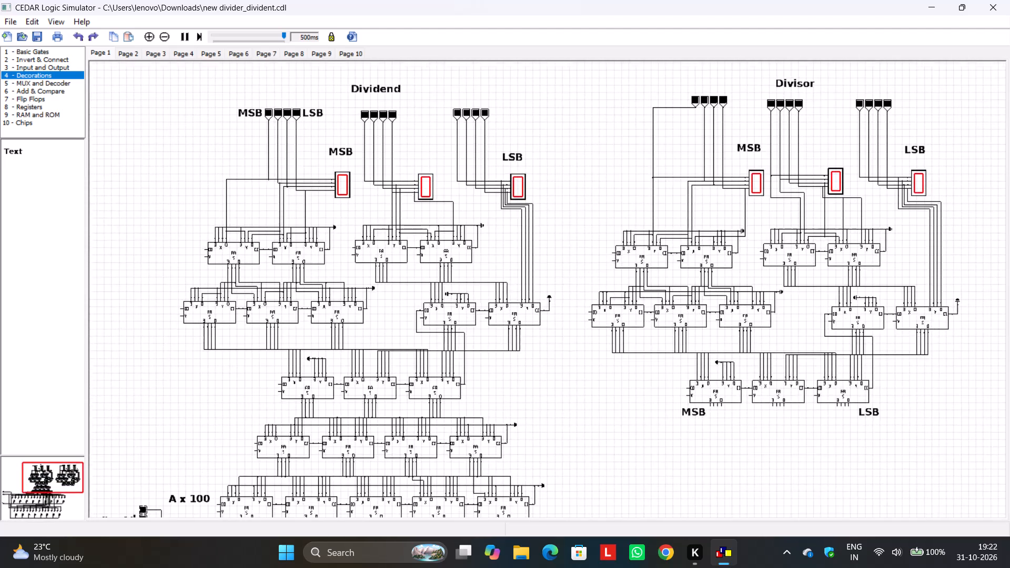
drag(52, 477, 52, 484)
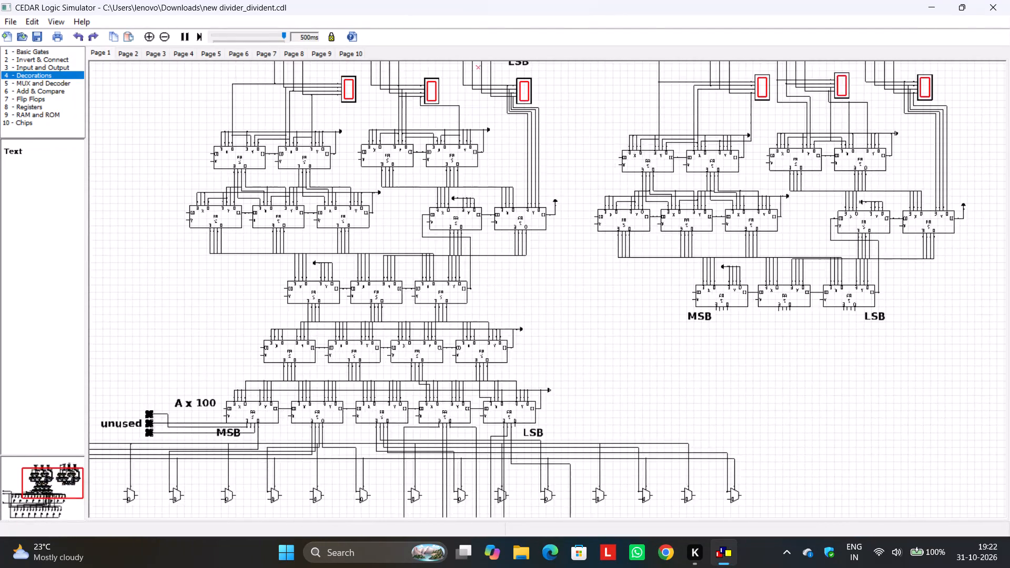
drag(52, 484, 52, 484)
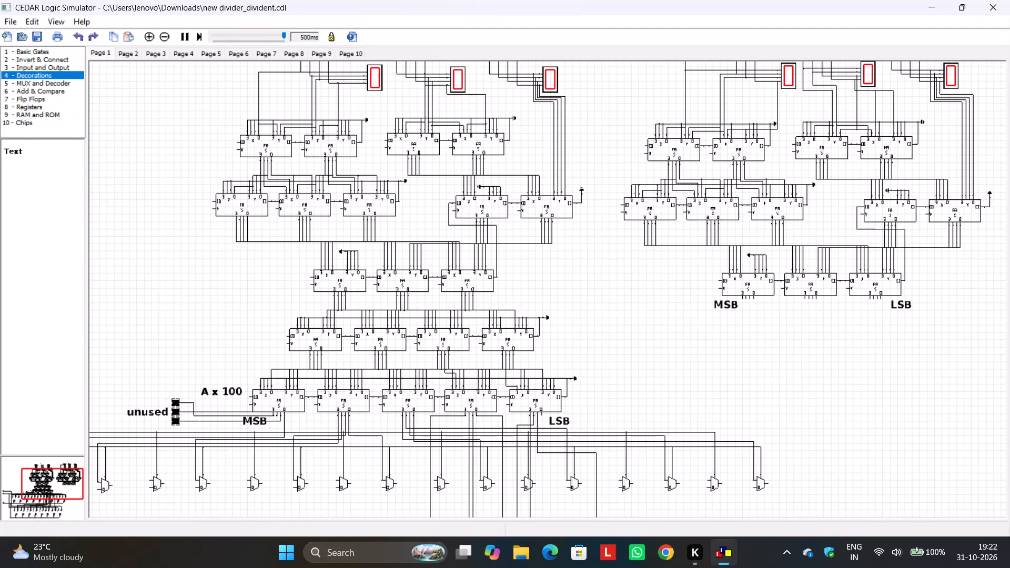
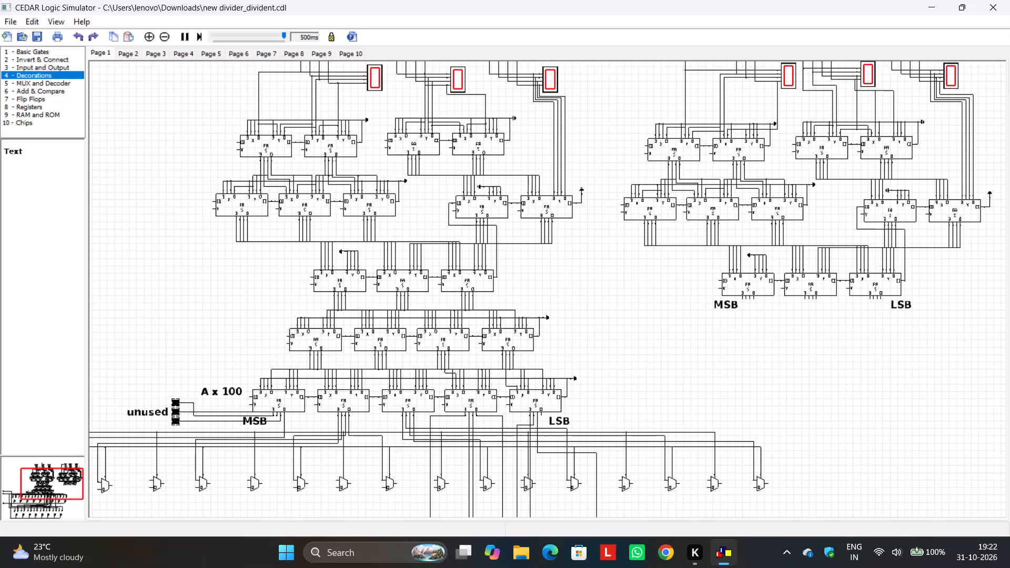
Examine the dividend, divisor and A x 100 adder networks together with the control lines and multiplexer rows below them.
drag(61, 473, 42, 482)
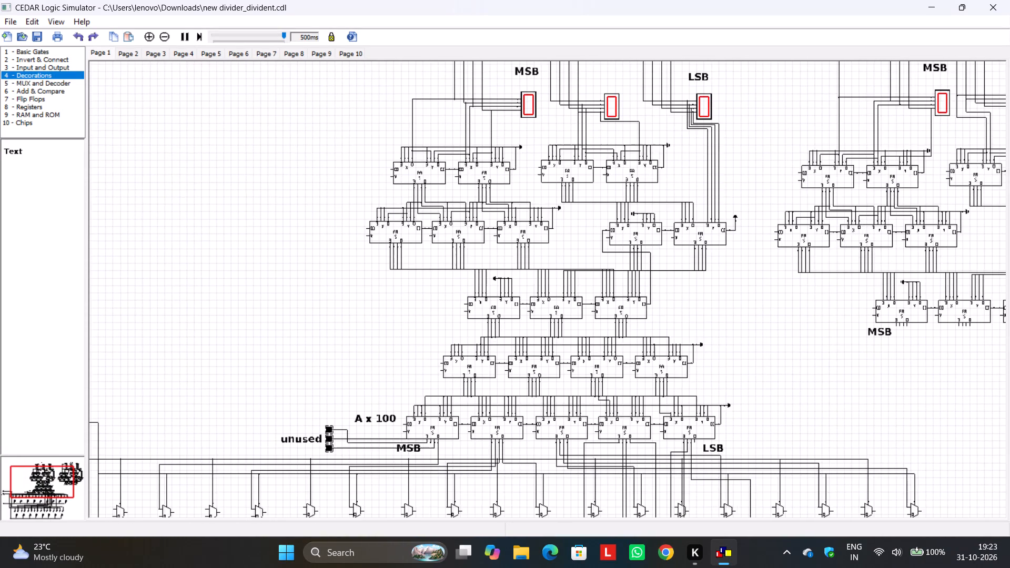
drag(42, 482, 25, 489)
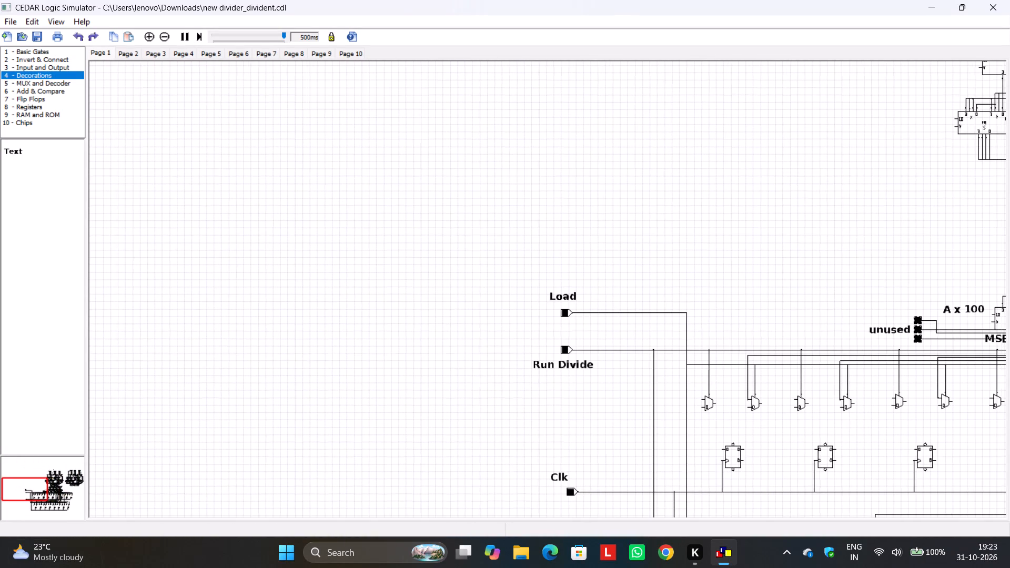
drag(32, 484, 37, 482)
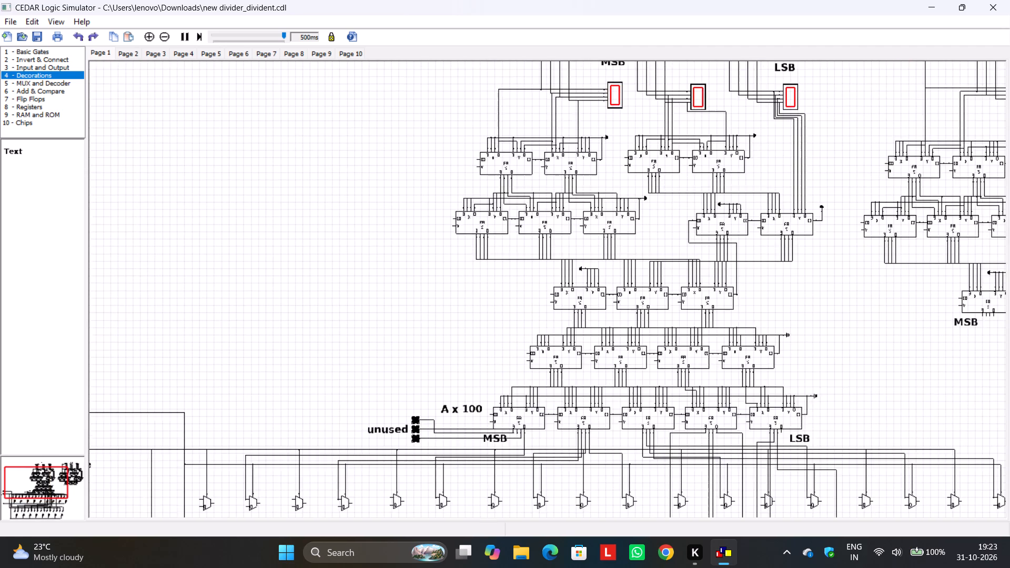
drag(37, 482, 49, 475)
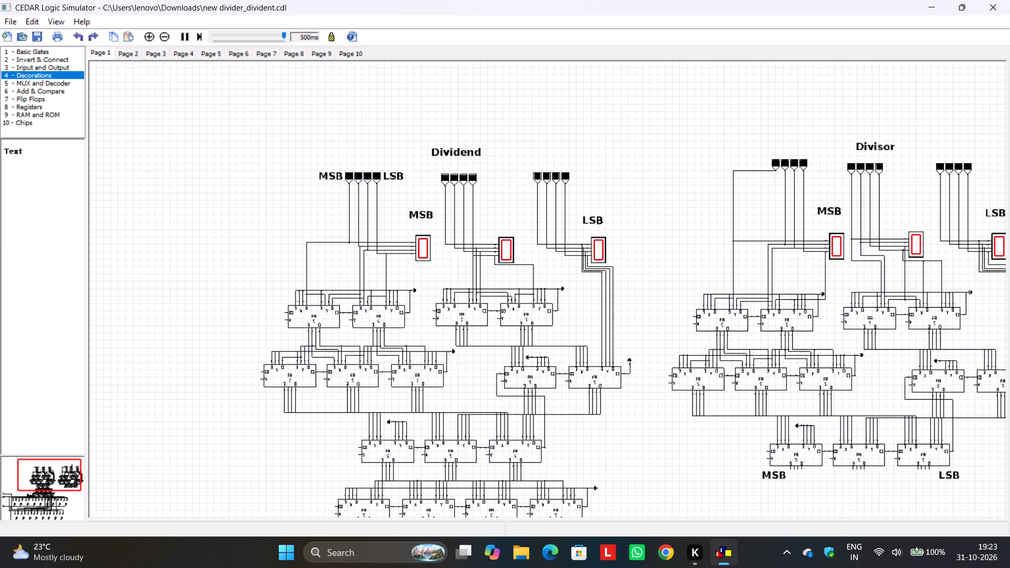
drag(56, 482, 57, 482)
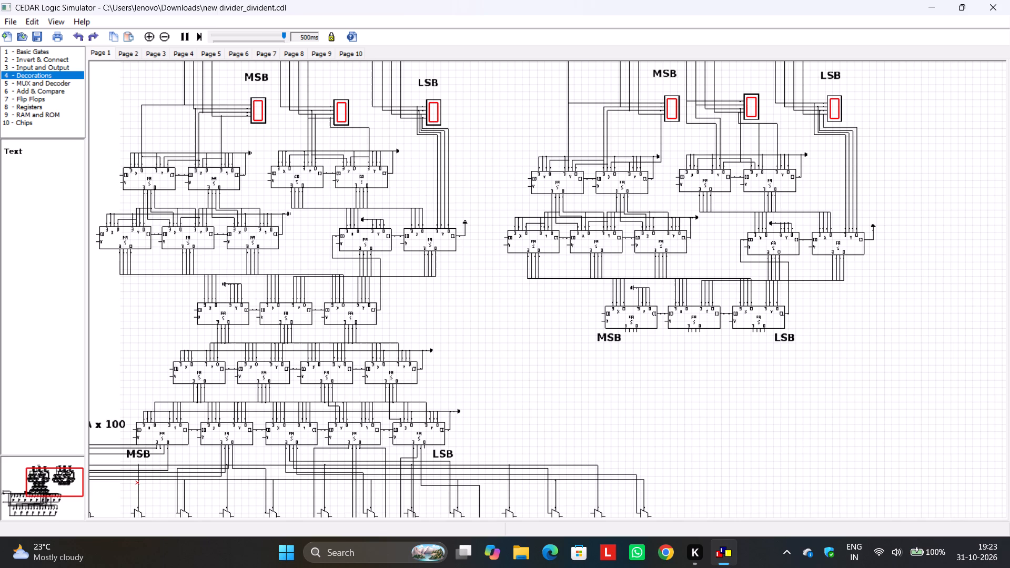
drag(57, 482, 55, 511)
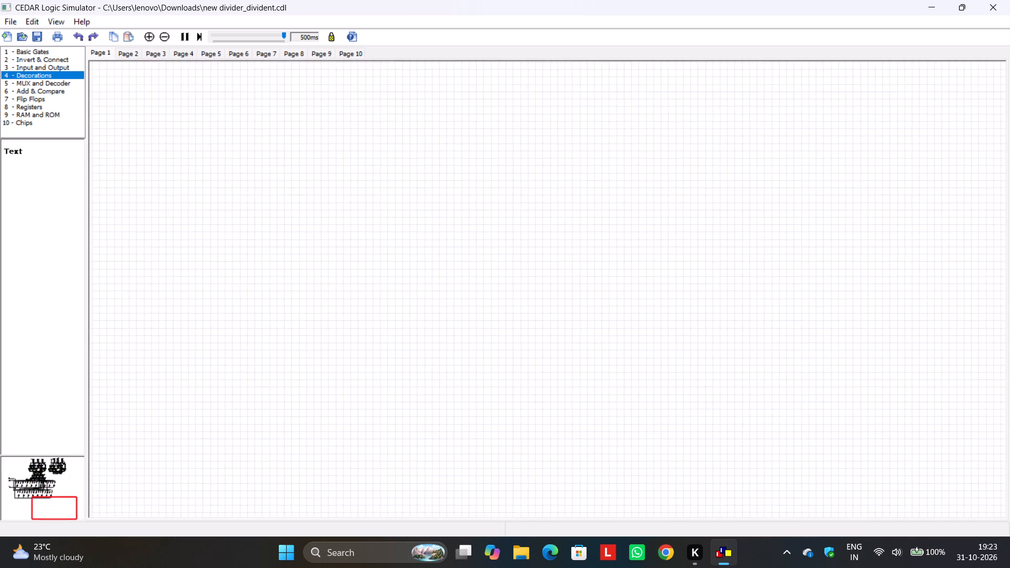
drag(55, 511, 49, 476)
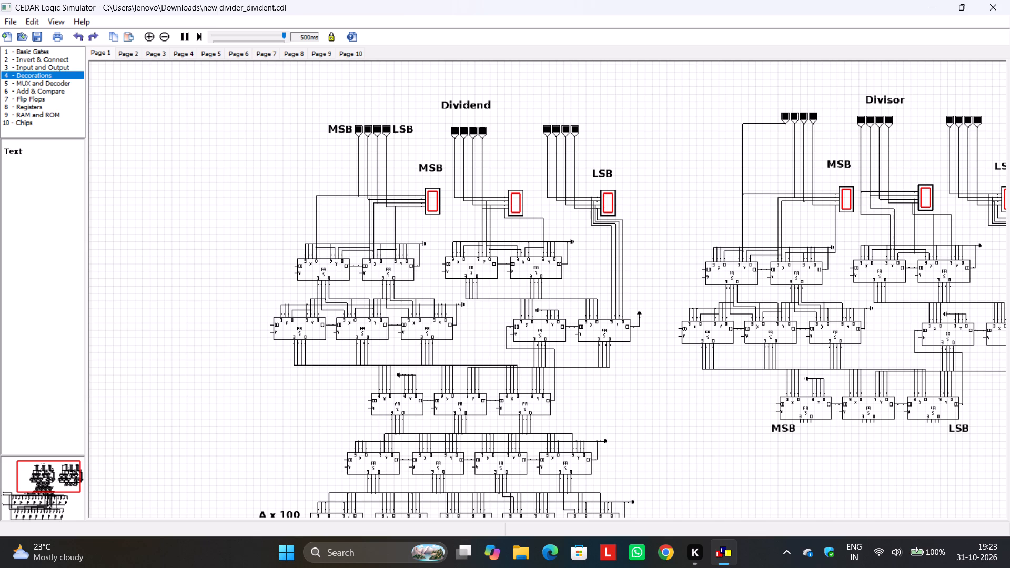
drag(66, 472, 51, 485)
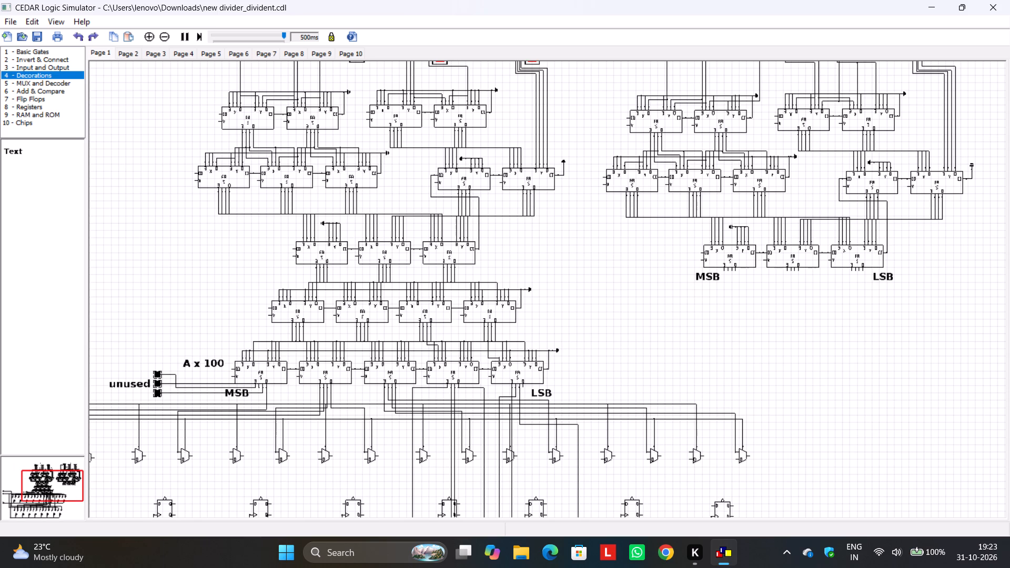
Save the new divider_divident.cdl circuit.
key(ctrl+s)
Open the earlier circuit divider_divident.cdl from the Downloads folder.
click(15, 23)
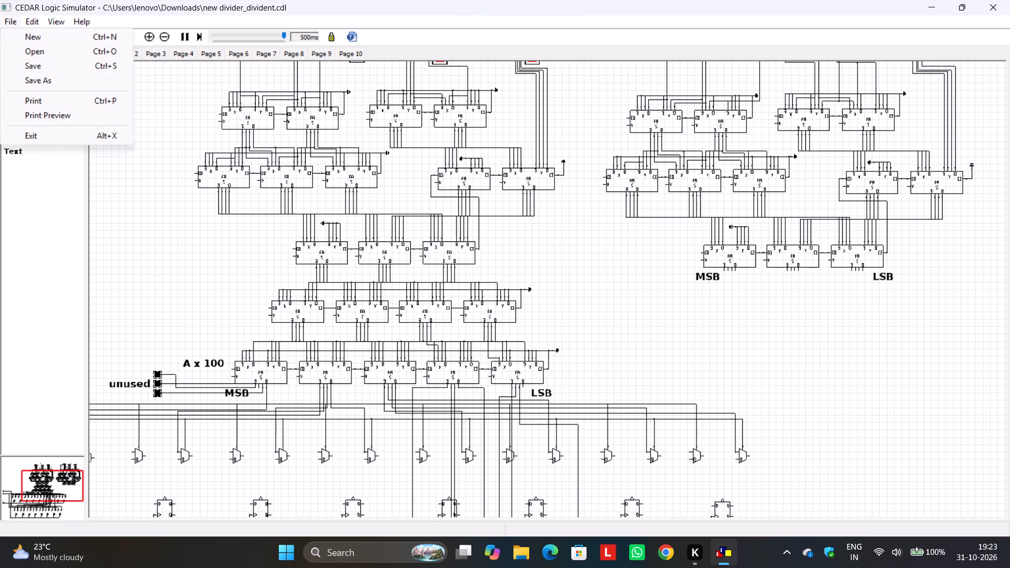
click(39, 49)
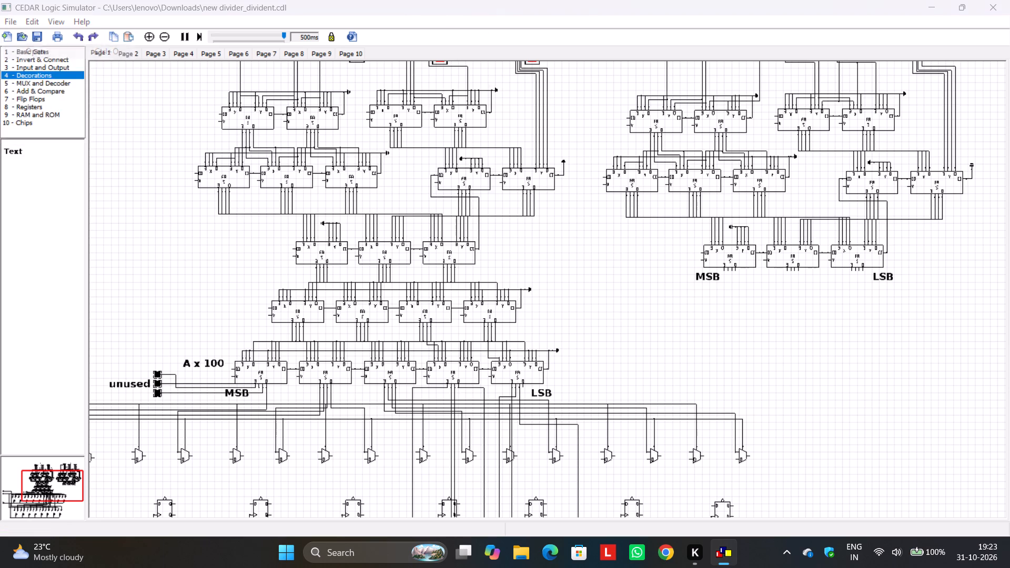
click(153, 191)
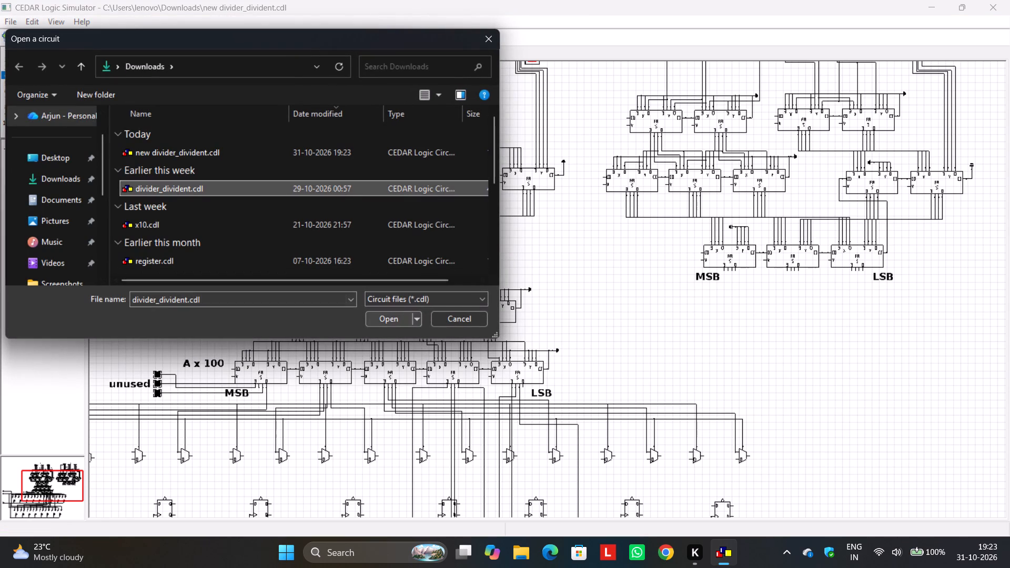
click(393, 320)
Examine the earlier circuit's overall layout, especially the 100 X A register block and the flip-flop row with its adders.
scroll(561, 370, down, 4)
scroll(620, 404, down, 3)
middle_drag(535, 378, 583, 429)
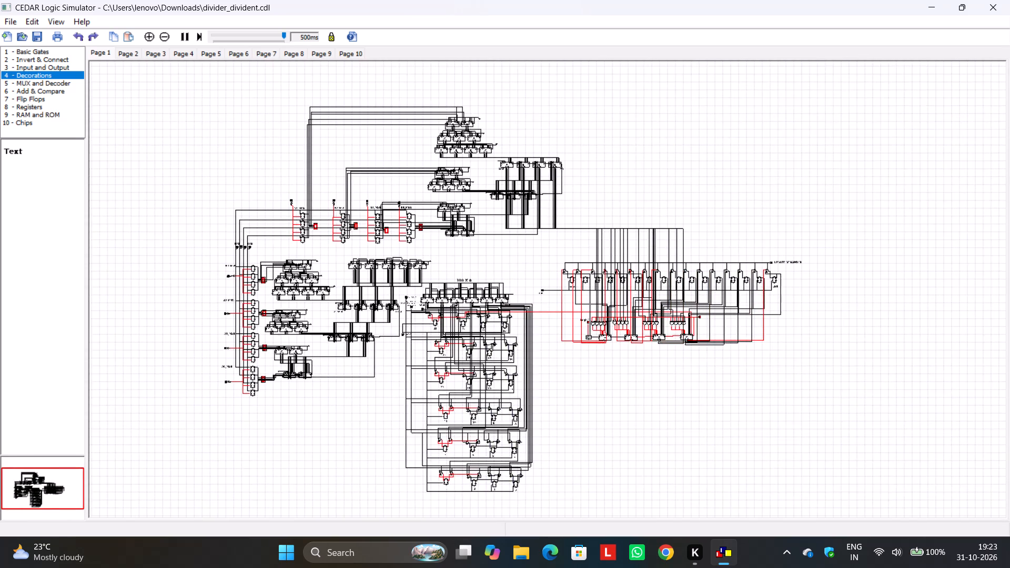
scroll(570, 402, up, 2)
middle_drag(582, 430, 619, 370)
scroll(621, 369, up, 1)
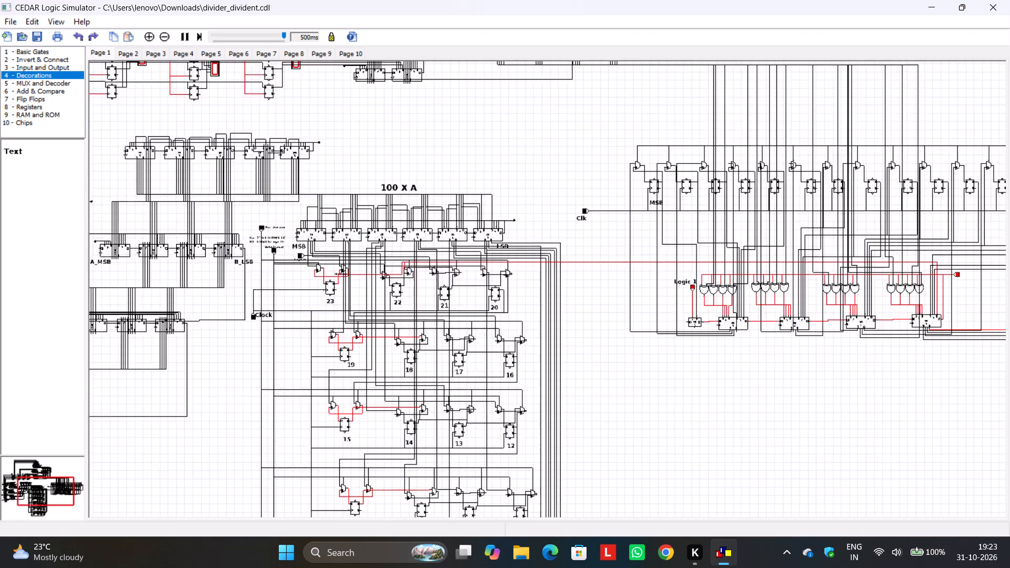
scroll(622, 369, down, 2)
middle_drag(609, 381, 666, 423)
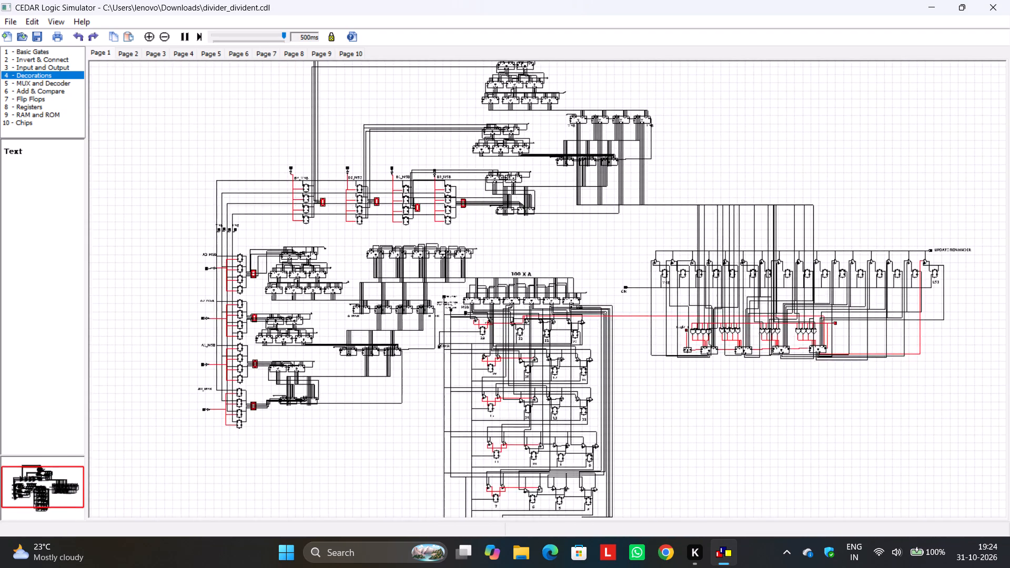
scroll(669, 423, down, 1)
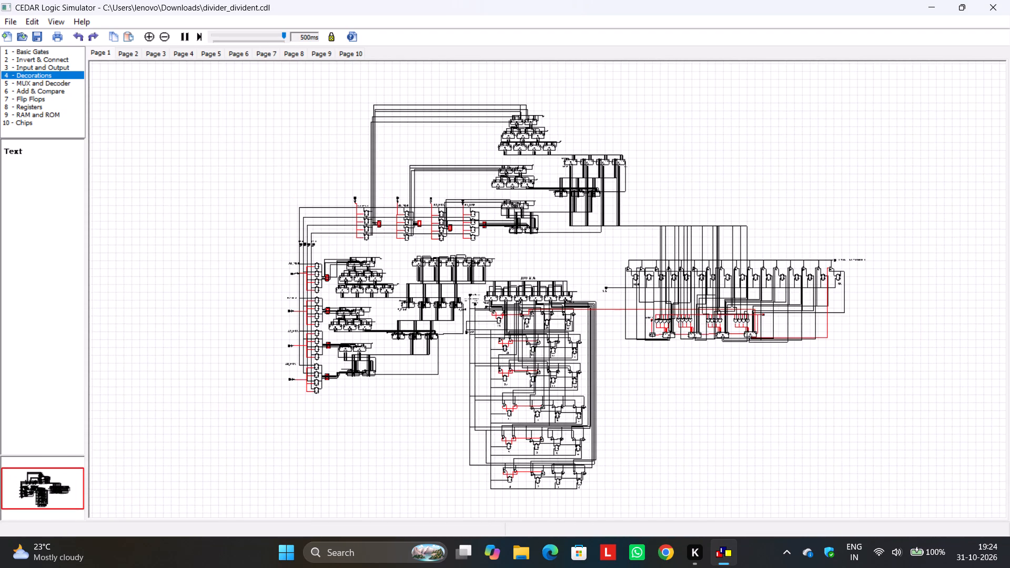
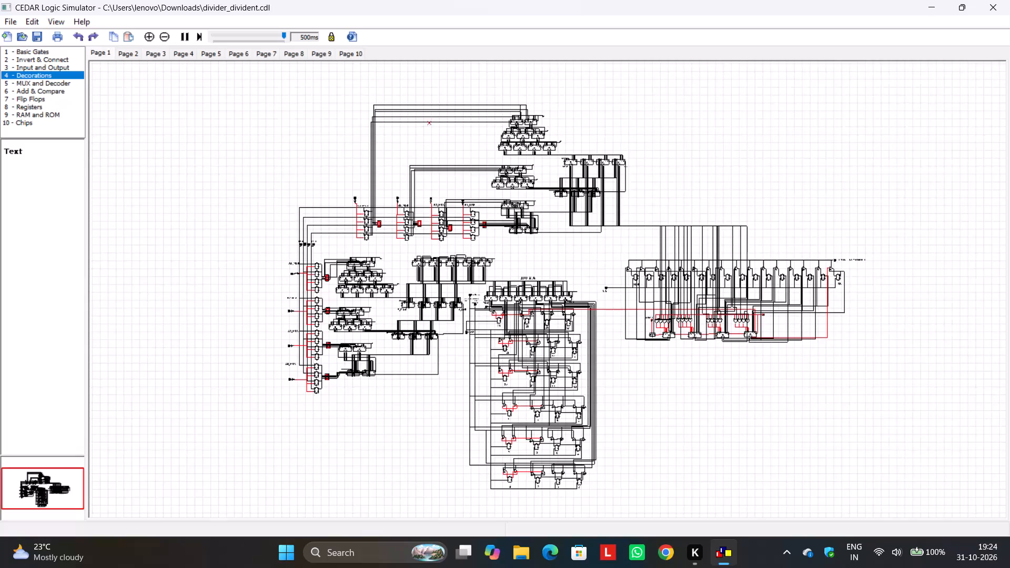
Examine the earlier circuit's B-side adder network, focusing on the MSB-to-LSB full-adder row and the rows feeding it.
scroll(574, 142, up, 1)
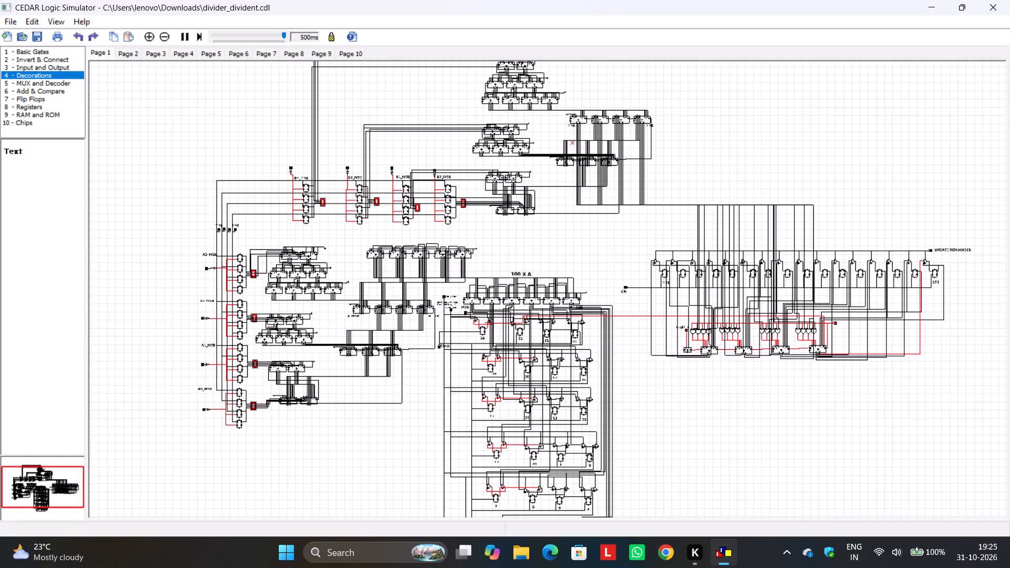
scroll(554, 158, up, 1)
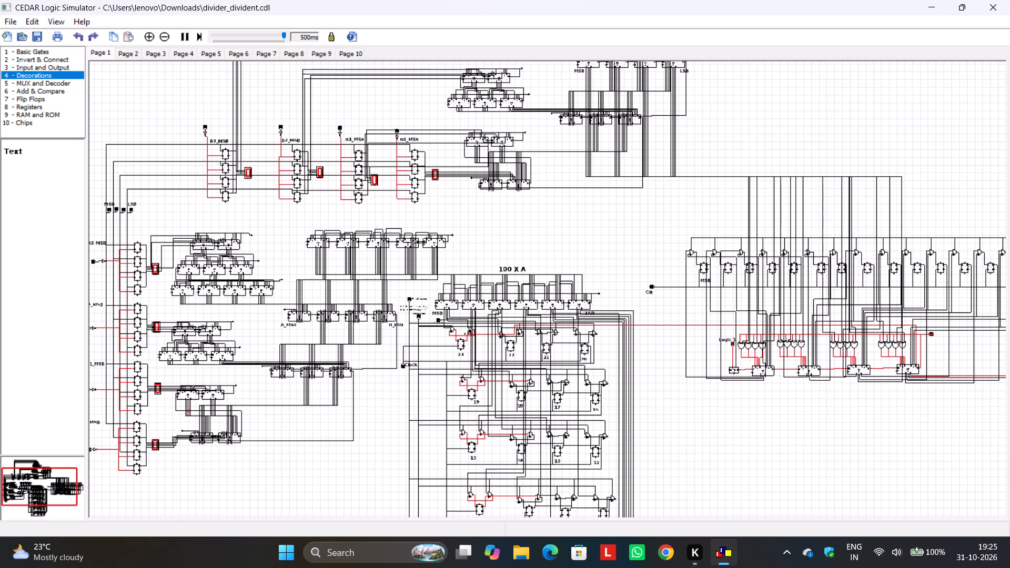
click(55, 470)
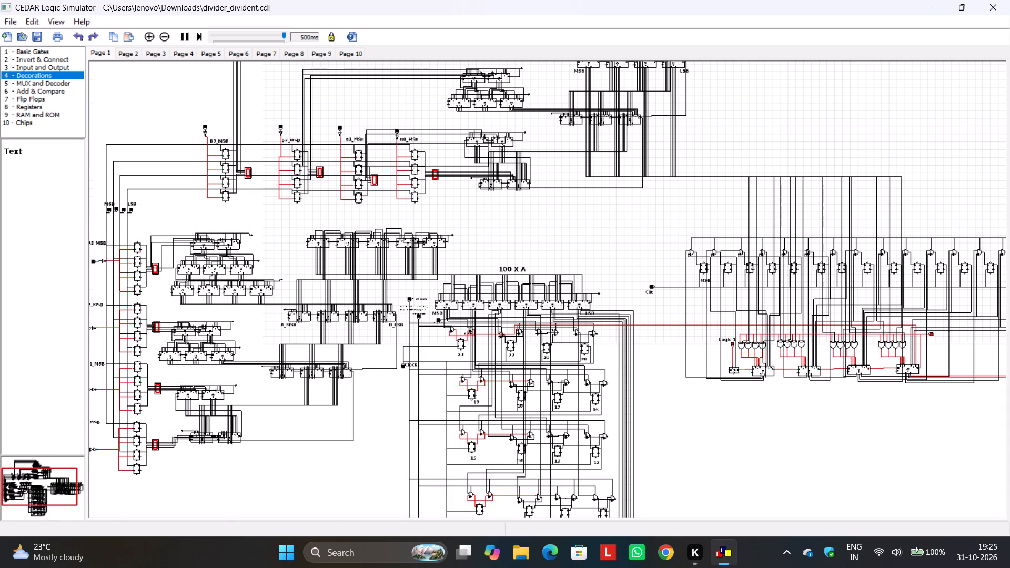
scroll(230, 249, up, 2)
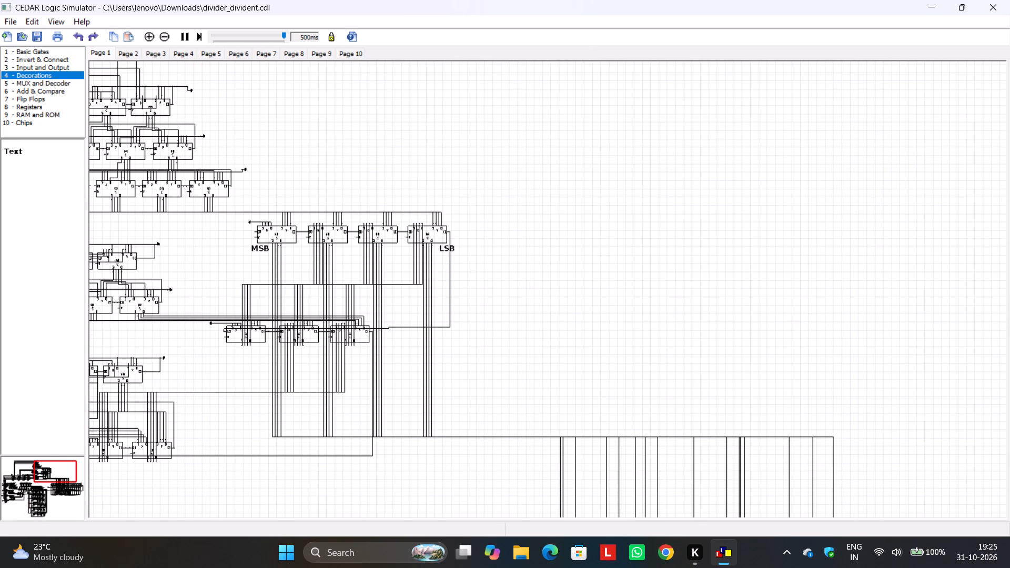
scroll(279, 233, up, 2)
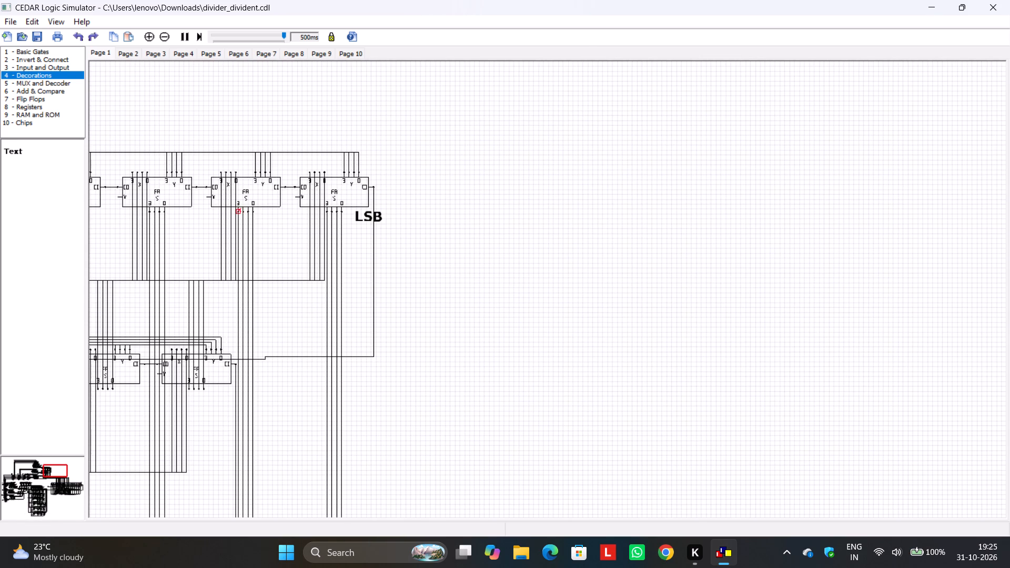
drag(207, 229, 226, 250)
middle_drag(444, 58, 664, 276)
middle_drag(517, 279, 658, 306)
drag(640, 298, 720, 302)
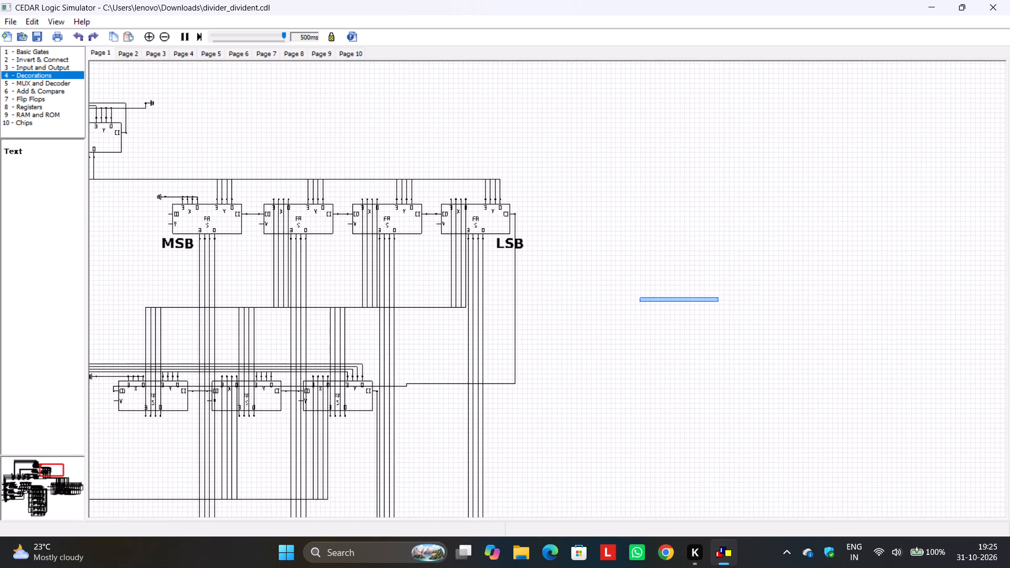
drag(720, 302, 740, 305)
middle_drag(682, 309, 979, 249)
scroll(975, 252, down, 2)
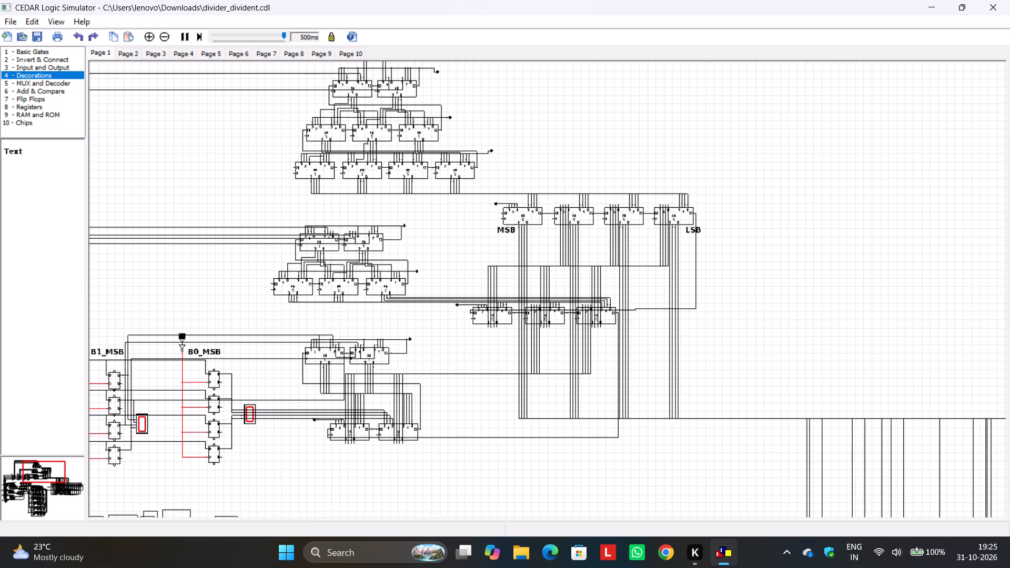
Examine the A3 to A0 input stages and their adder network leading to the 100 X A block in the earlier circuit.
middle_drag(760, 296, 1009, 229)
scroll(751, 323, down, 1)
scroll(643, 385, down, 1)
middle_drag(641, 387, 851, 323)
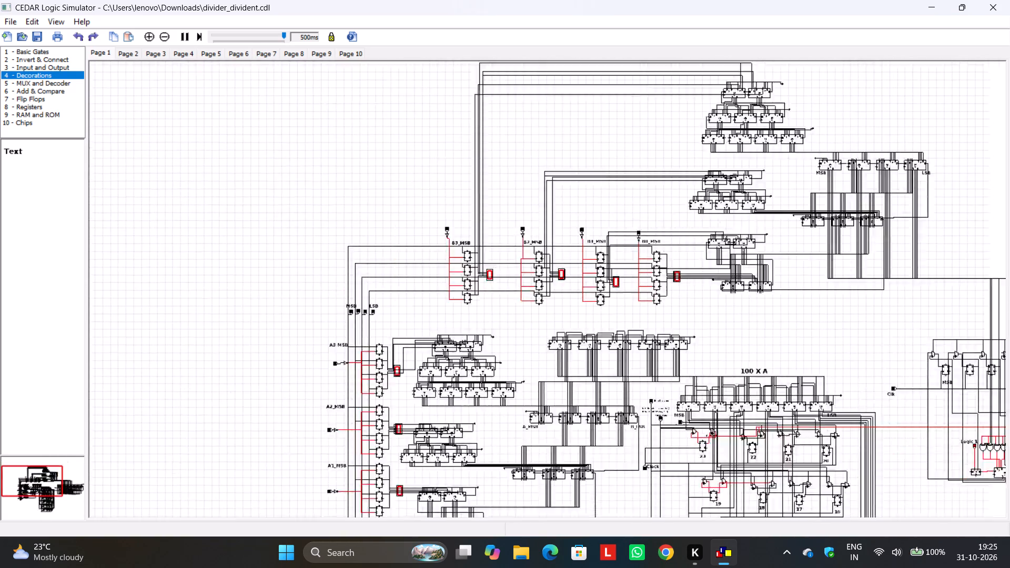
middle_drag(851, 323, 973, 257)
scroll(951, 266, up, 2)
middle_drag(851, 261, 660, 88)
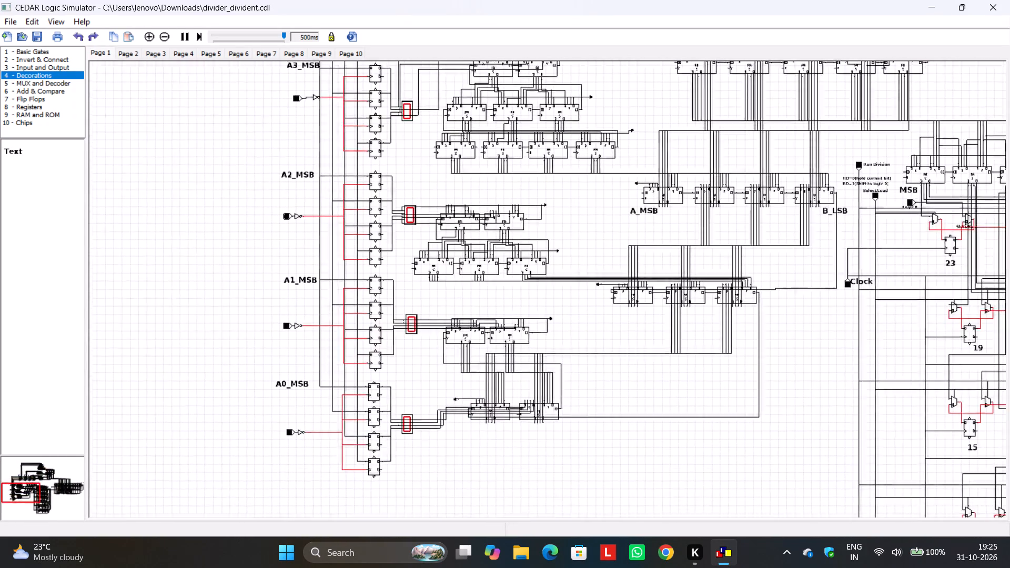
middle_drag(660, 88, 458, 183)
scroll(458, 183, down, 1)
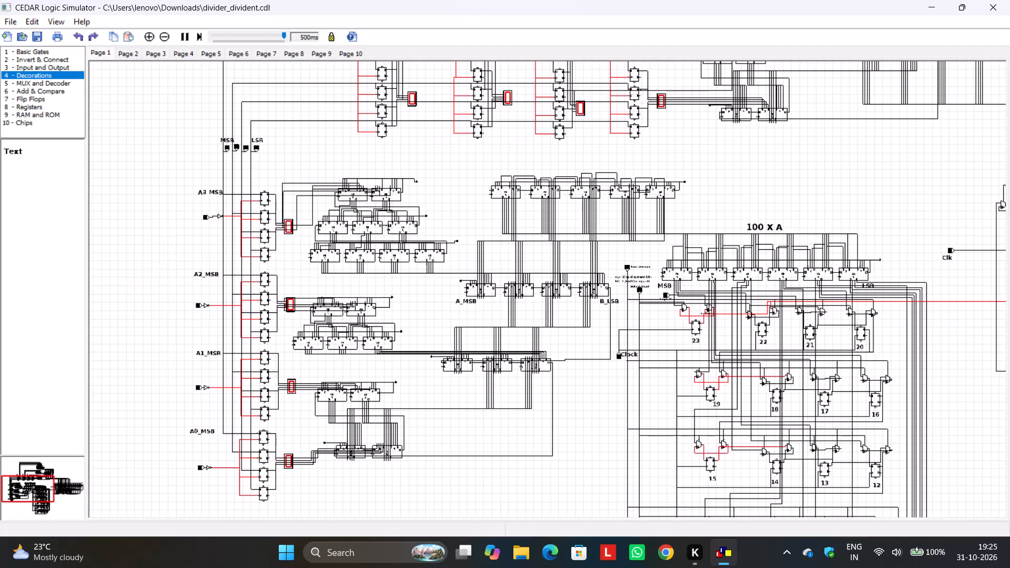
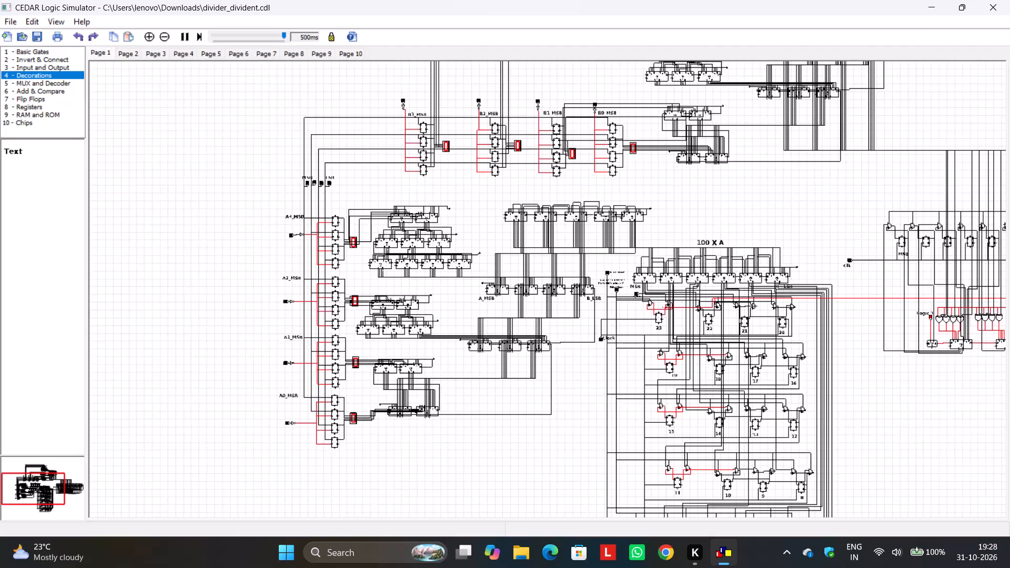
Reopen the circuit new divider_divident.cdl from the Downloads folder and return to the gate and register rows below the A x 100 adders.
click(14, 22)
click(36, 53)
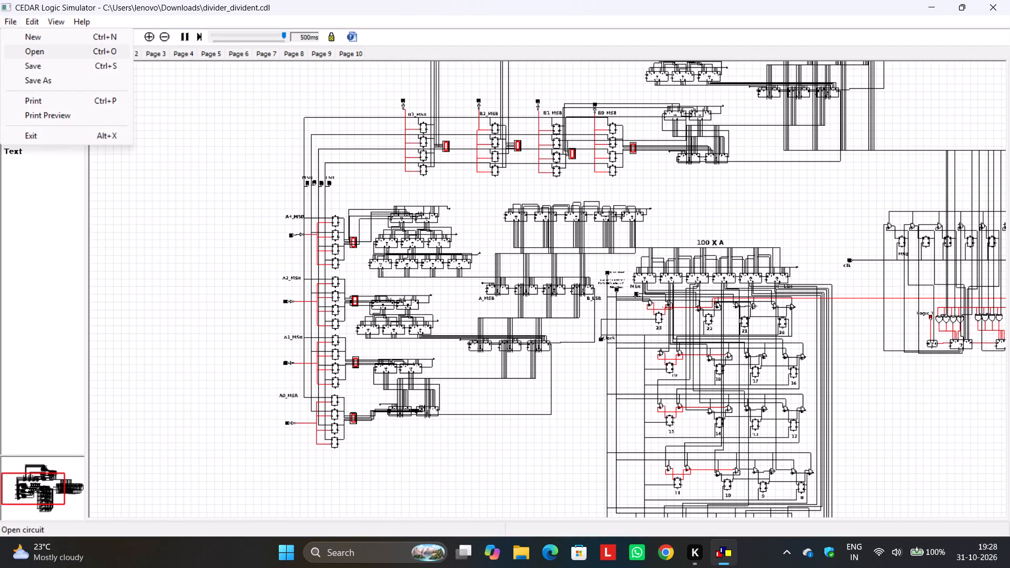
click(147, 153)
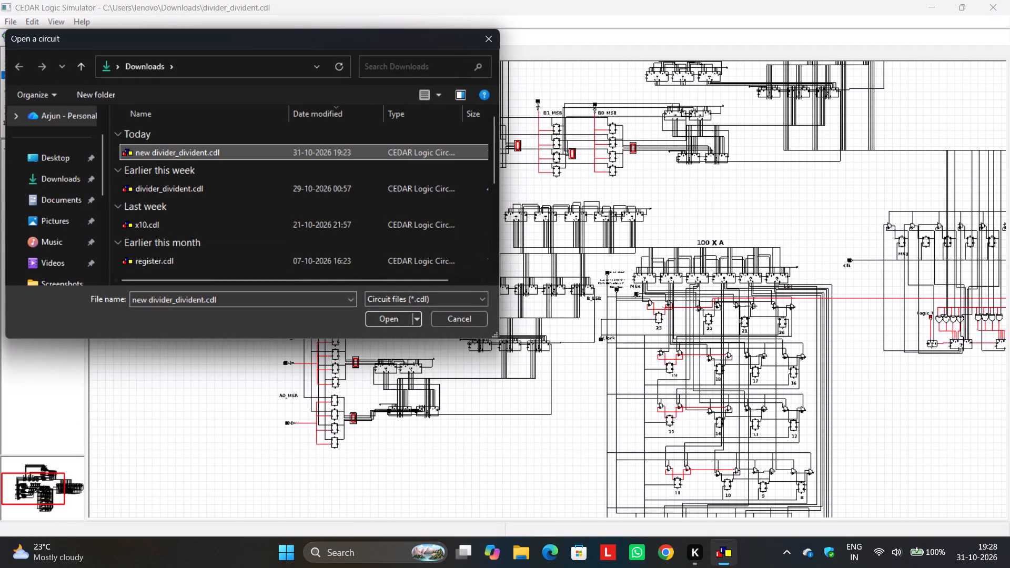
click(387, 316)
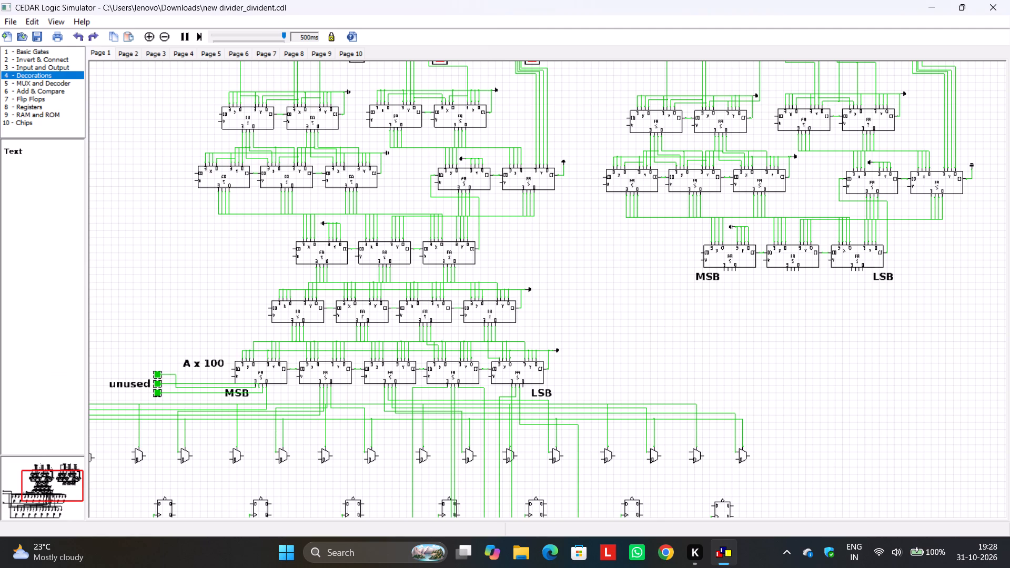
scroll(436, 258, down, 1)
middle_drag(710, 349, 682, 267)
scroll(686, 260, down, 1)
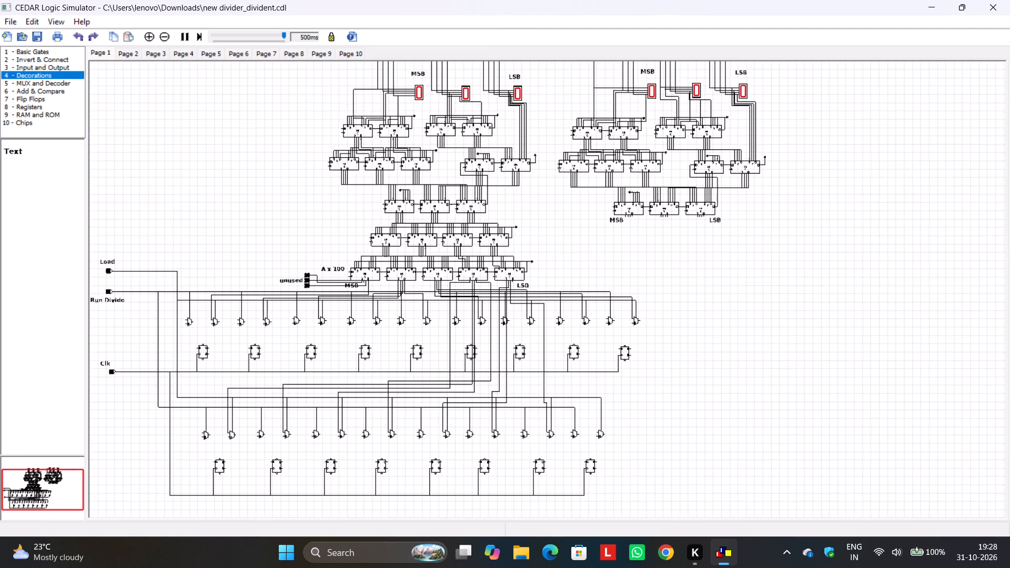
middle_drag(689, 340, 760, 273)
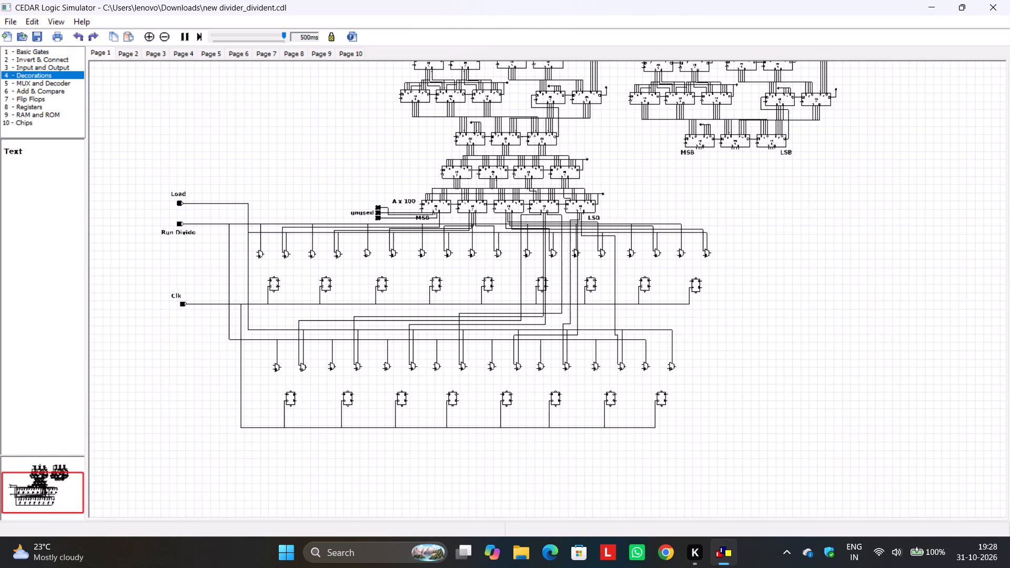
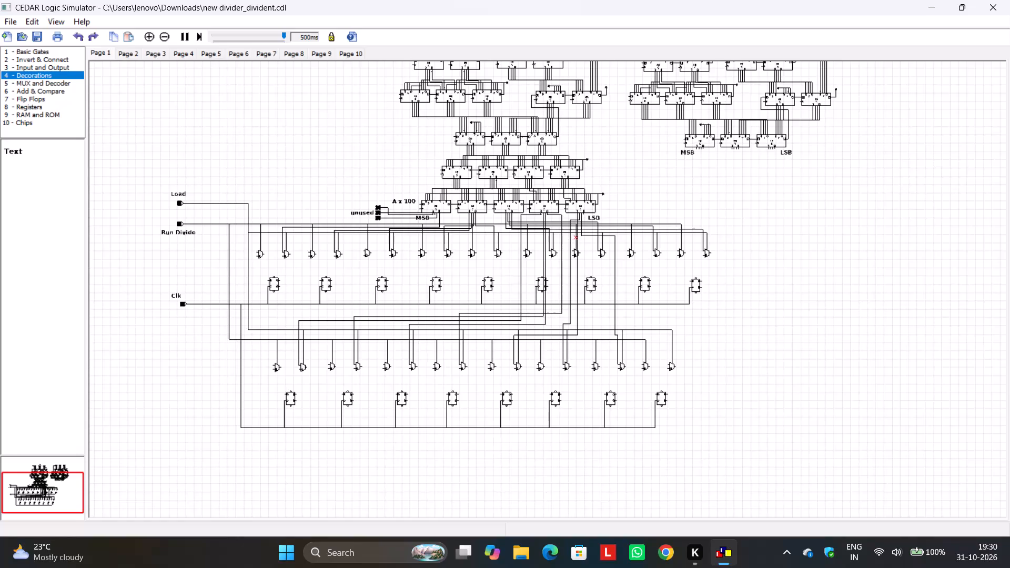
Examine the Dividend and Divisor input sections and the adder rows leading down to the A x 100 outputs.
middle_drag(592, 194, 586, 199)
scroll(592, 193, up, 1)
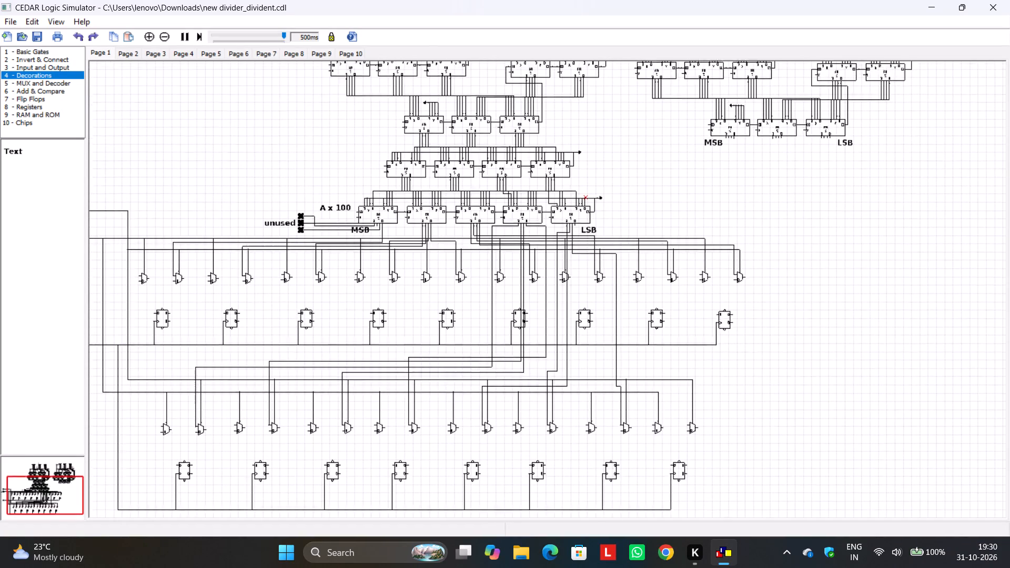
middle_drag(586, 199, 570, 364)
scroll(607, 342, down, 1)
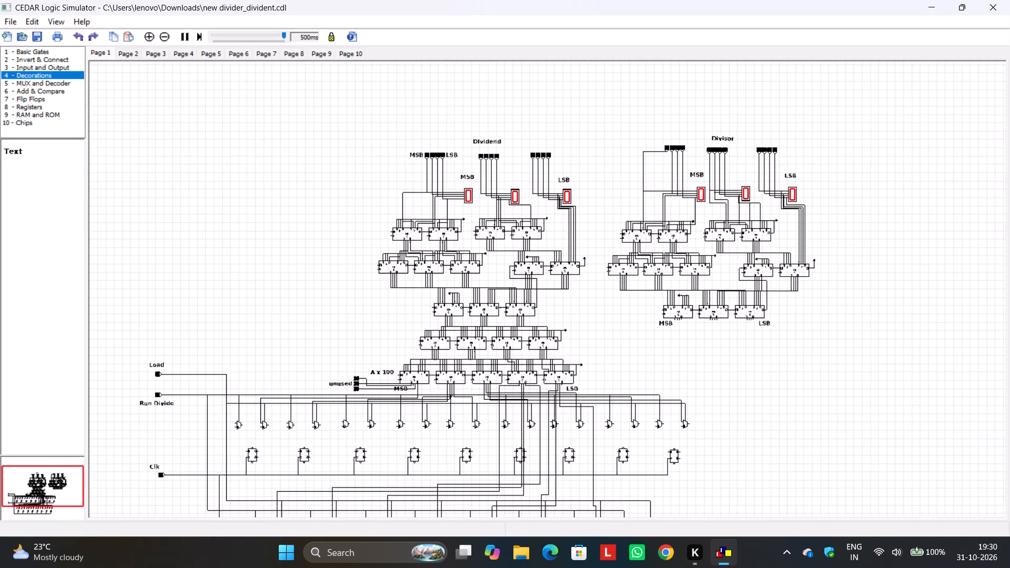
scroll(464, 236, up, 1)
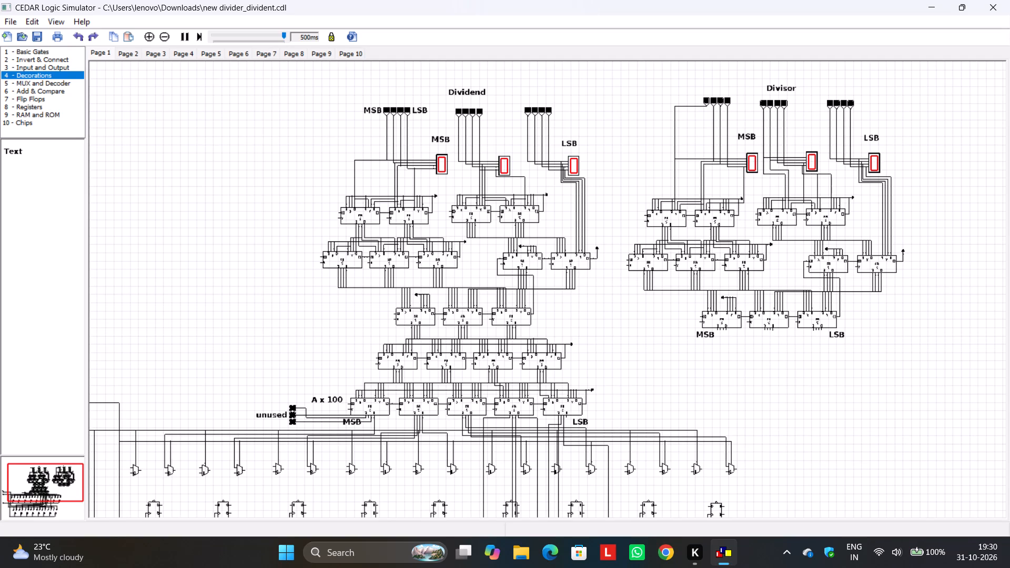
scroll(416, 148, up, 1)
scroll(415, 149, down, 1)
scroll(358, 228, up, 1)
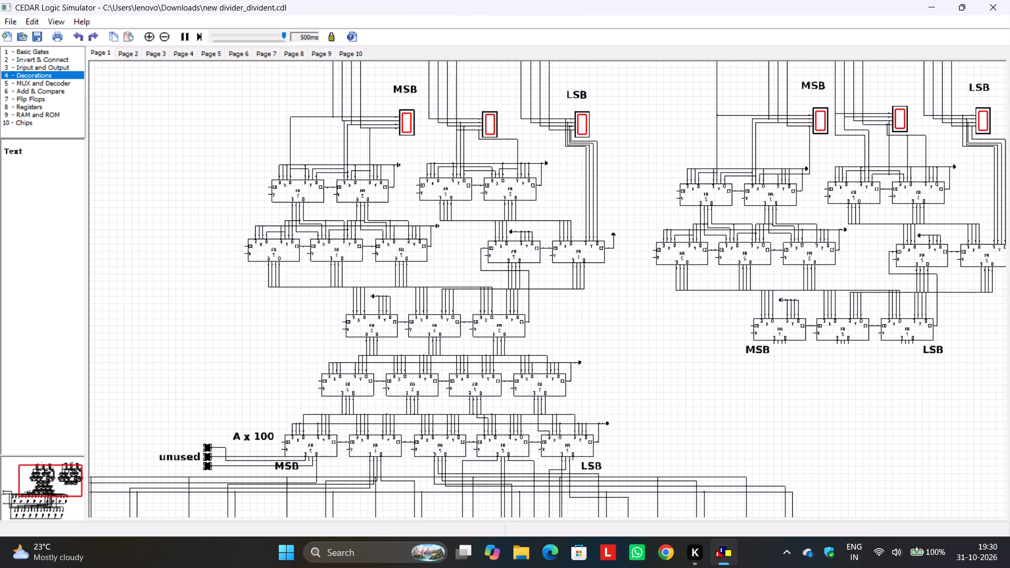
scroll(271, 188, up, 1)
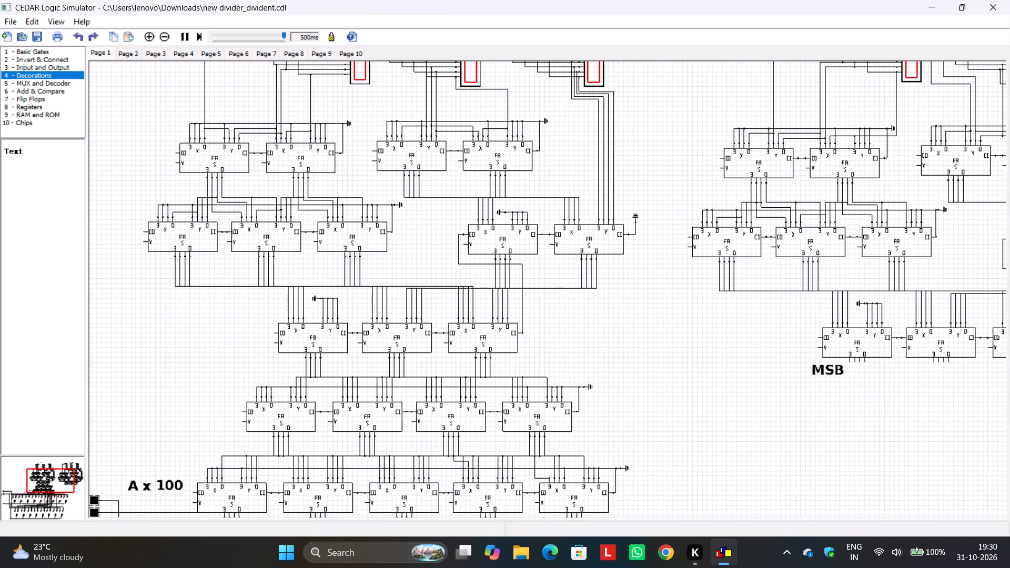
scroll(236, 160, down, 2)
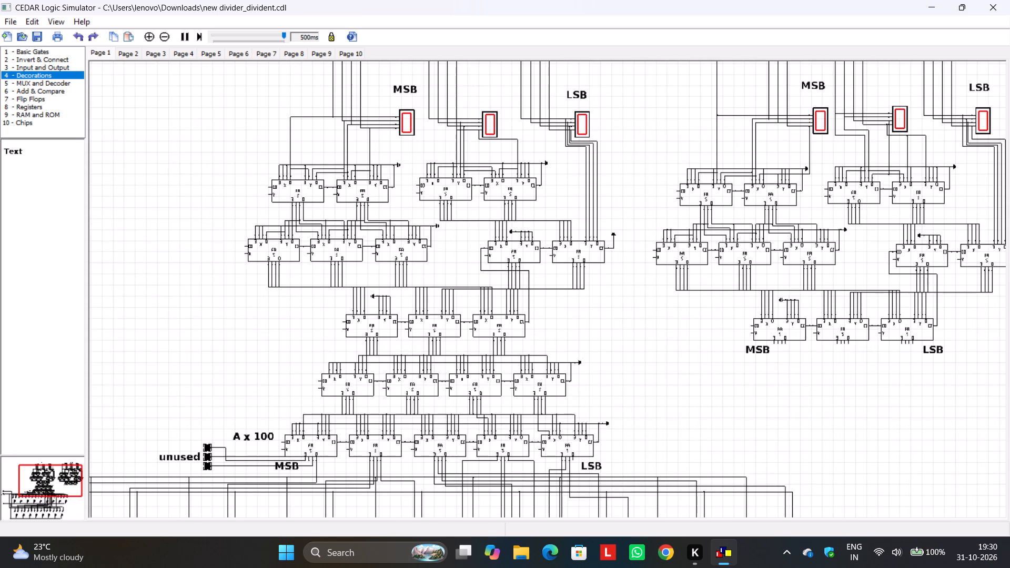
scroll(238, 159, down, 2)
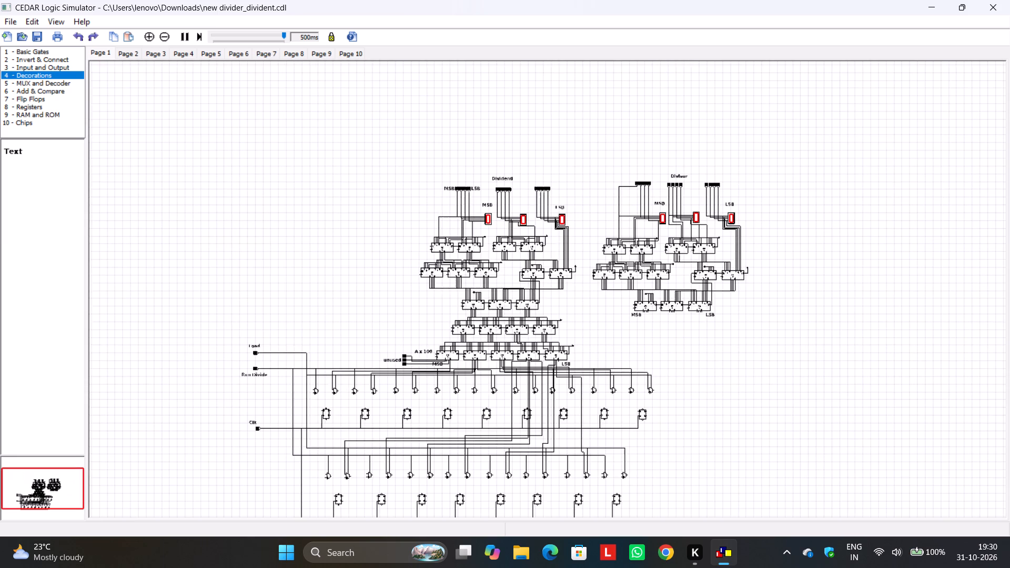
scroll(472, 222, up, 1)
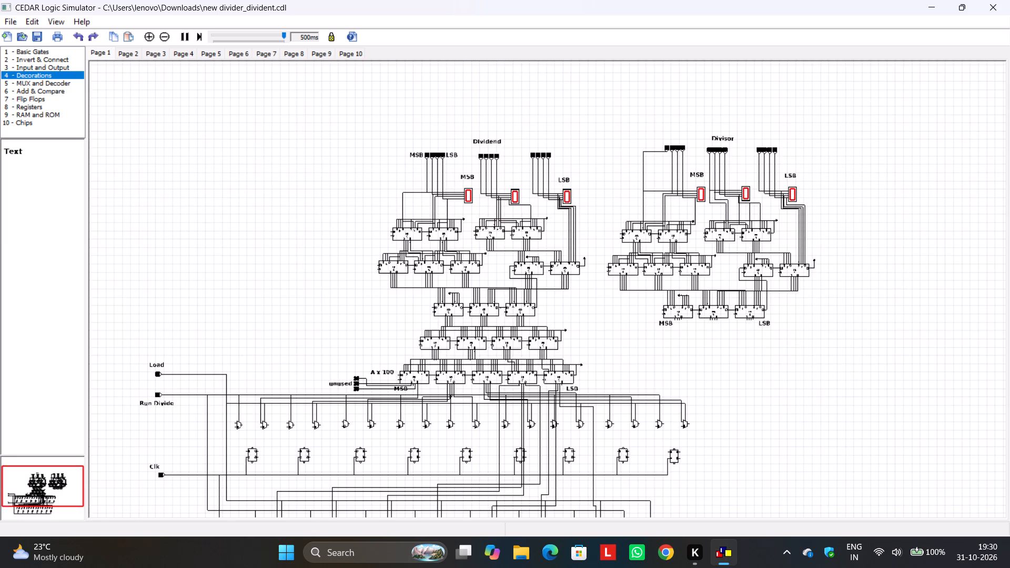
scroll(385, 216, up, 1)
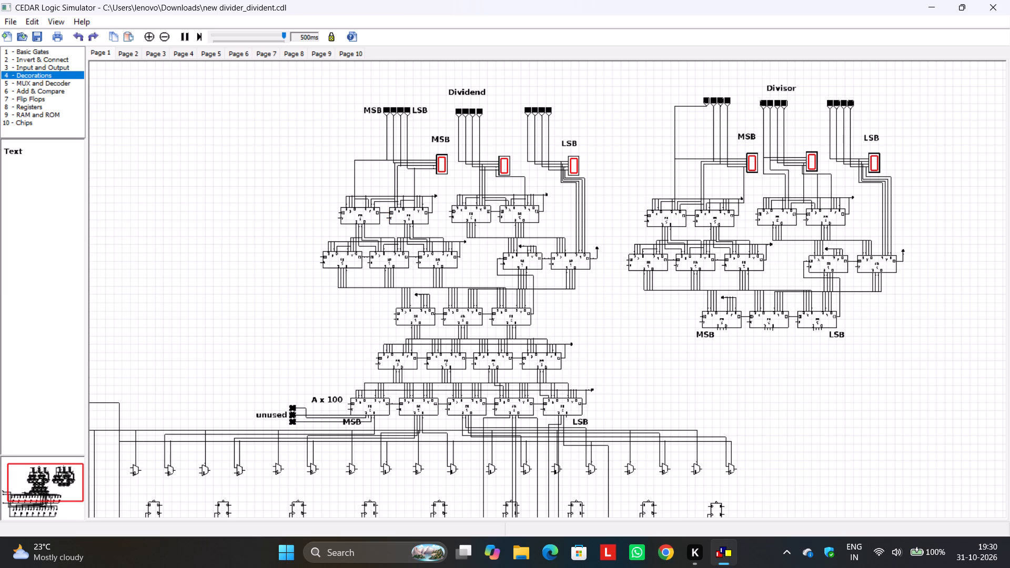
scroll(386, 209, up, 1)
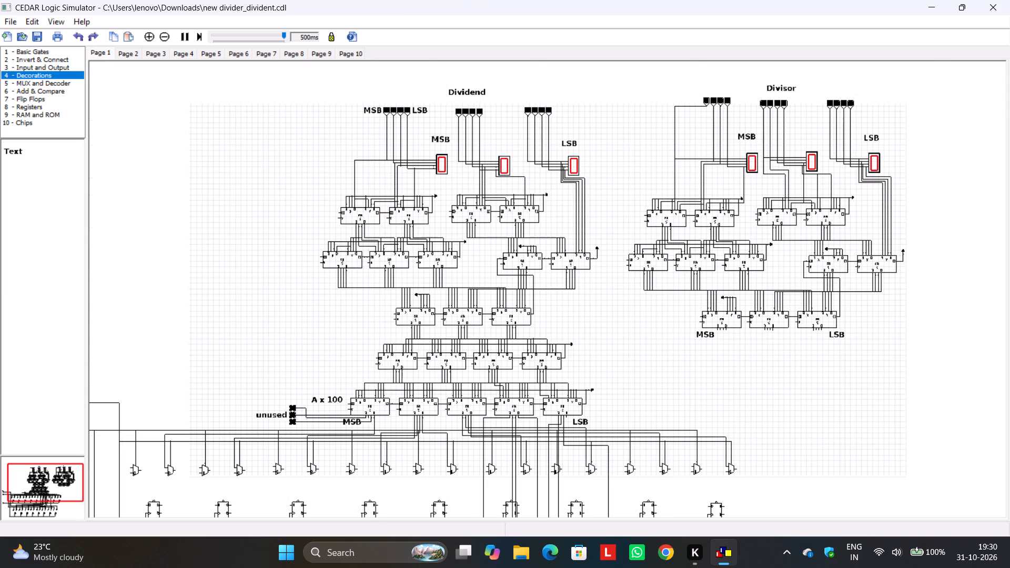
scroll(386, 209, down, 1)
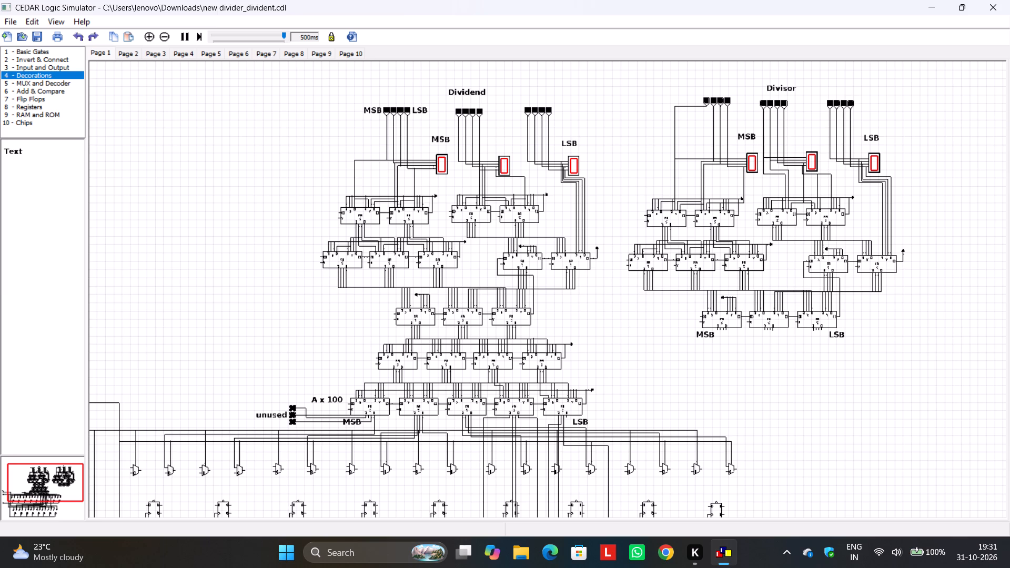
Test the Dividend's least significant digit by switching its first, second and fourth input bits on and back off.
scroll(378, 186, up, 4)
middle_drag(551, 92, 573, 353)
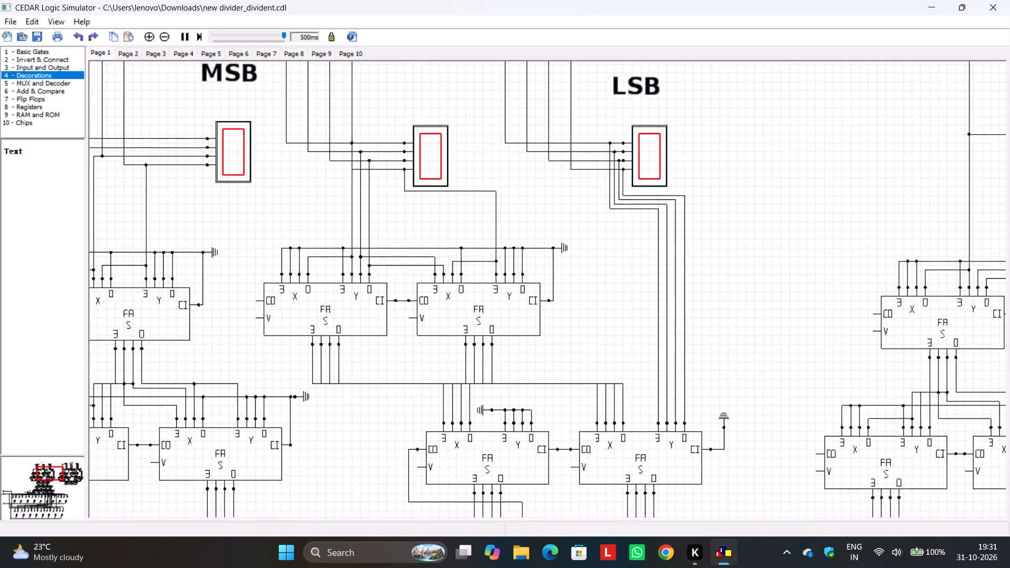
middle_drag(573, 353, 584, 376)
scroll(481, 186, down, 1)
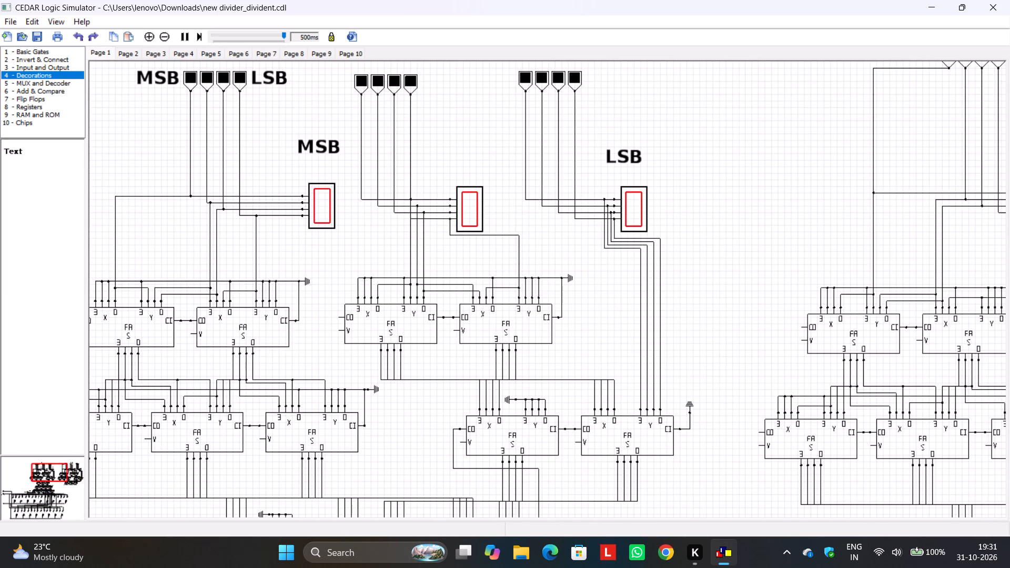
middle_drag(643, 108, 669, 160)
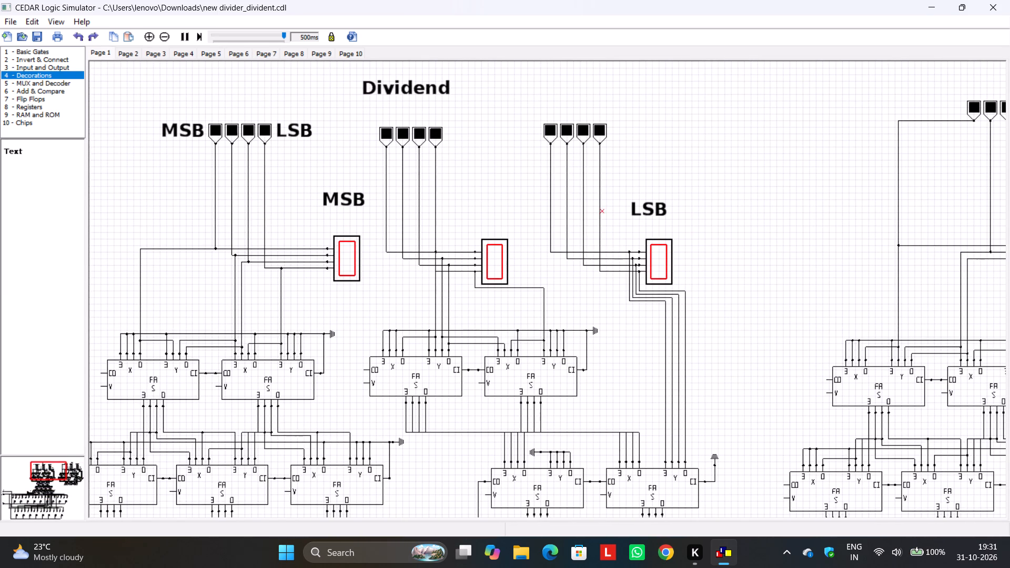
click(551, 131)
click(565, 133)
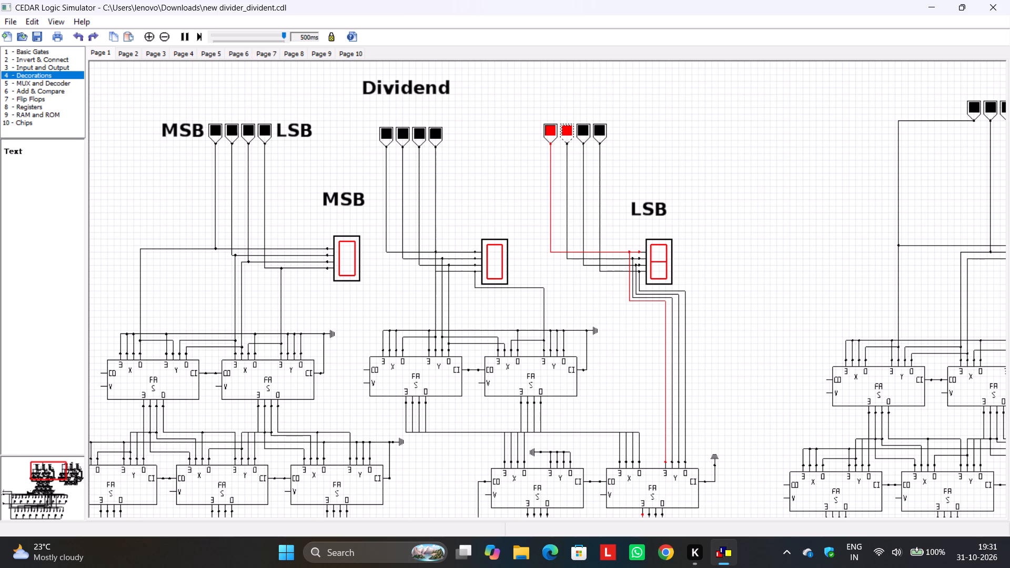
click(566, 130)
click(542, 130)
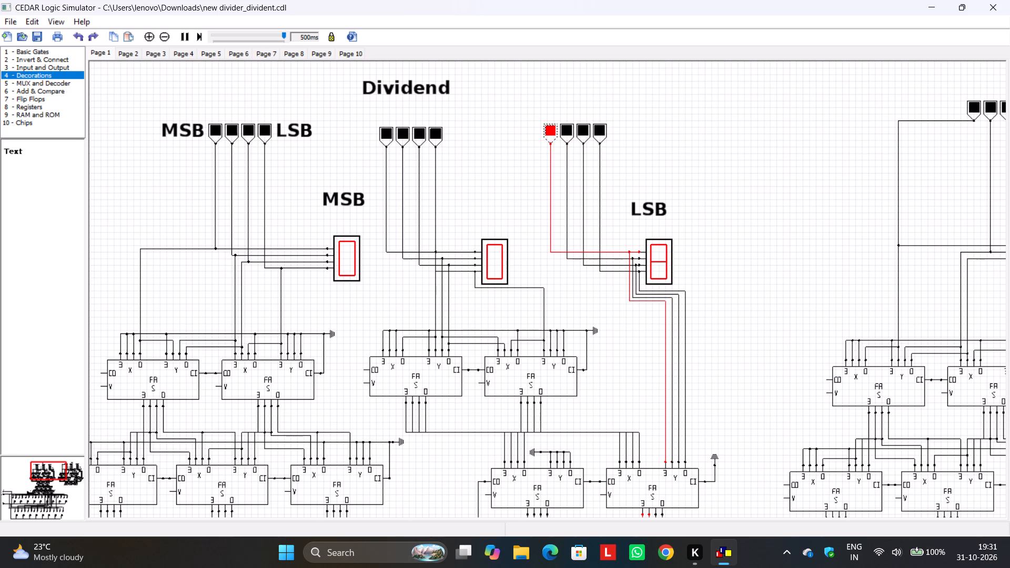
click(548, 130)
click(551, 132)
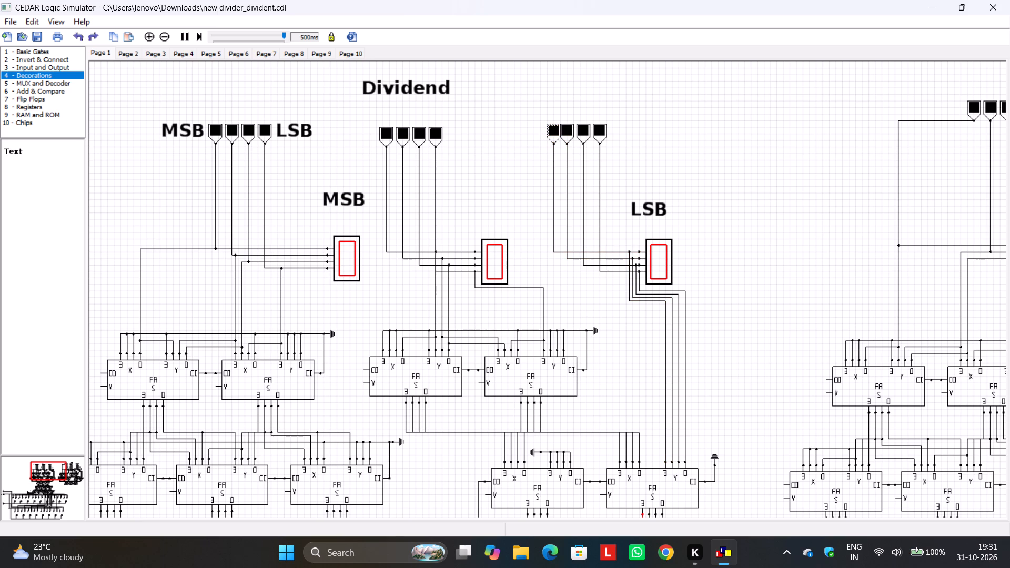
click(530, 115)
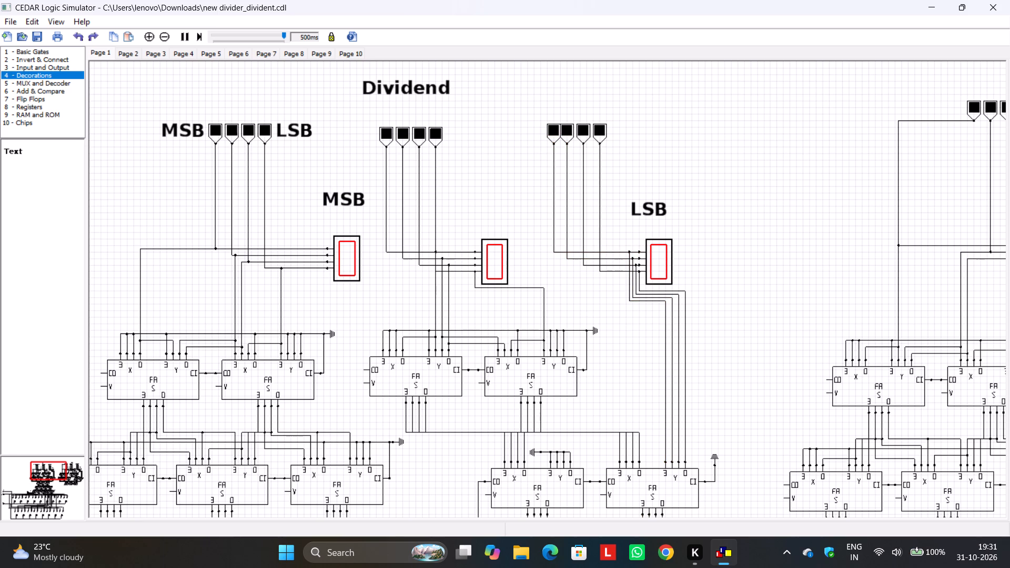
click(600, 131)
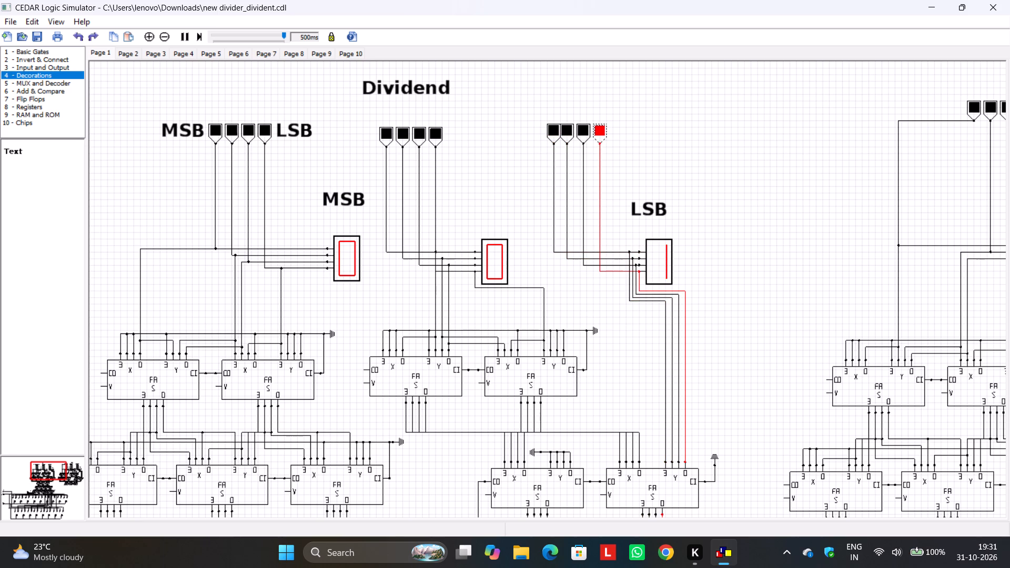
click(599, 131)
click(675, 130)
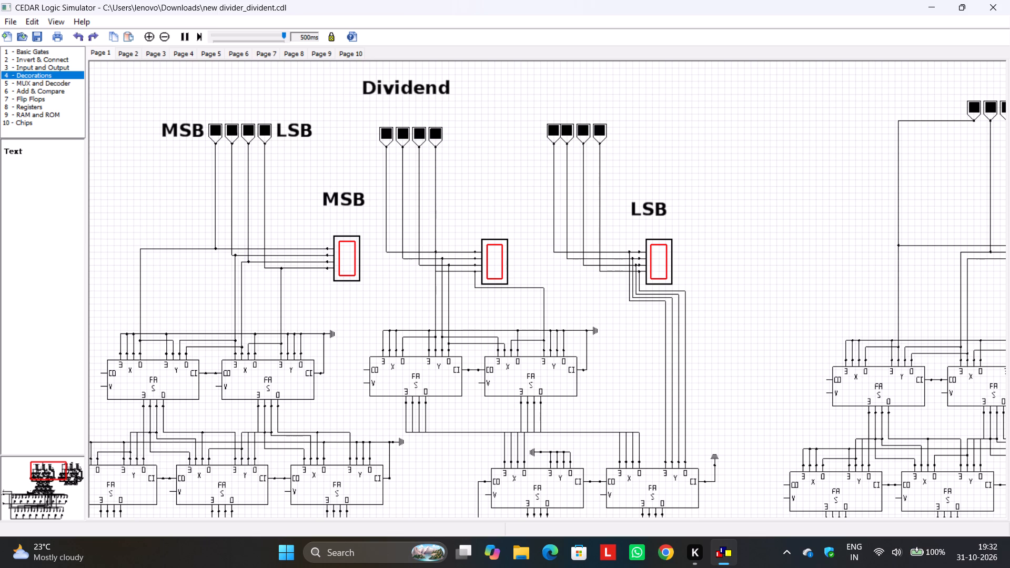
Inspect the wiring from the Dividend digit displays into the full adders below them.
scroll(721, 252, down, 1)
middle_drag(738, 241, 805, 120)
scroll(806, 145, up, 2)
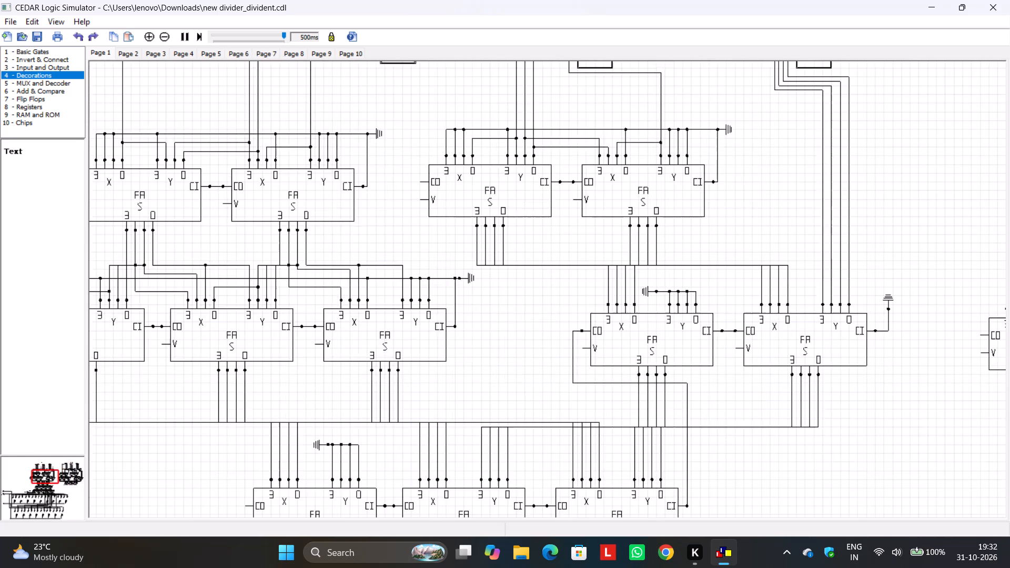
middle_drag(753, 161, 786, 277)
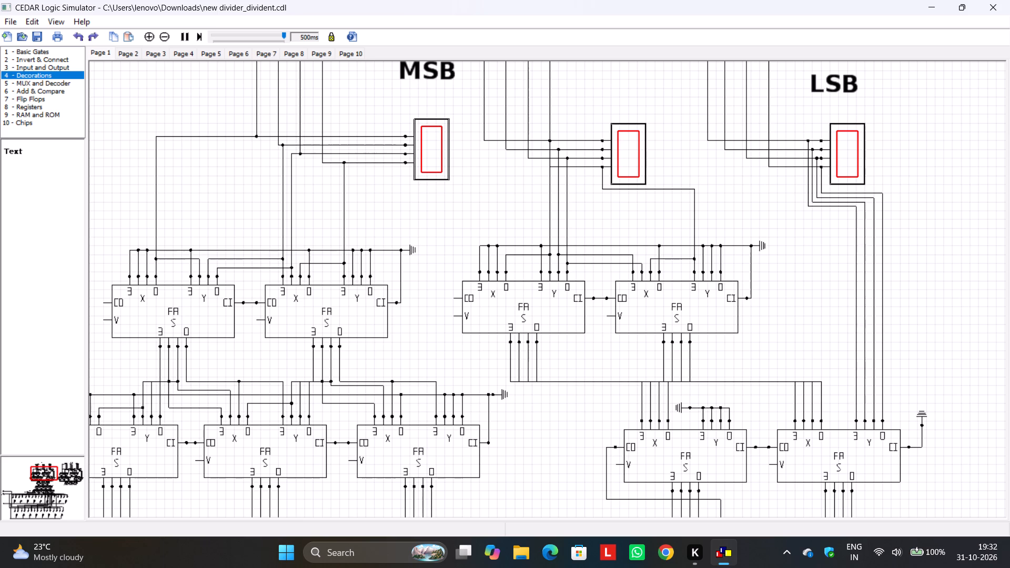
middle_drag(619, 216, 648, 284)
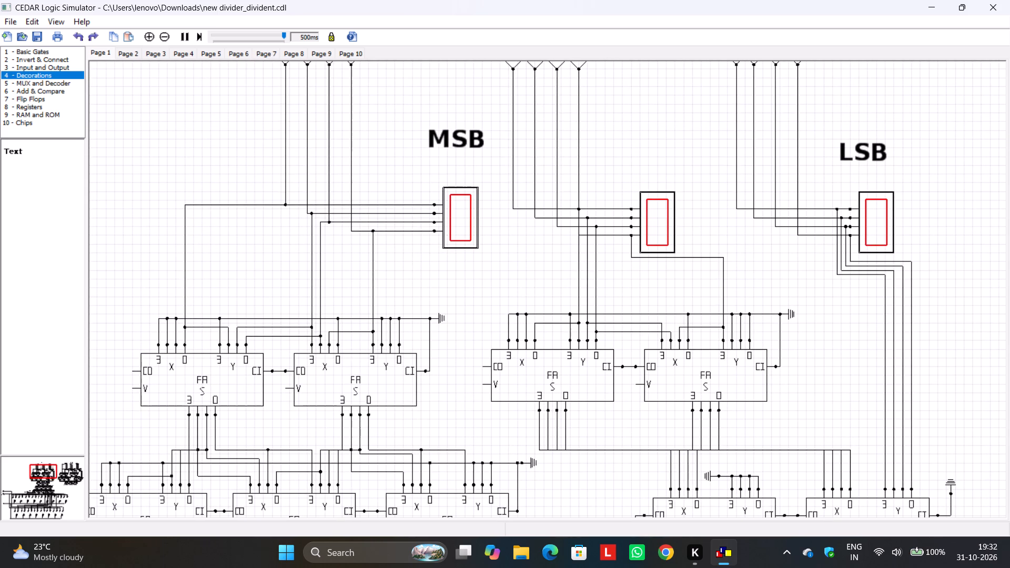
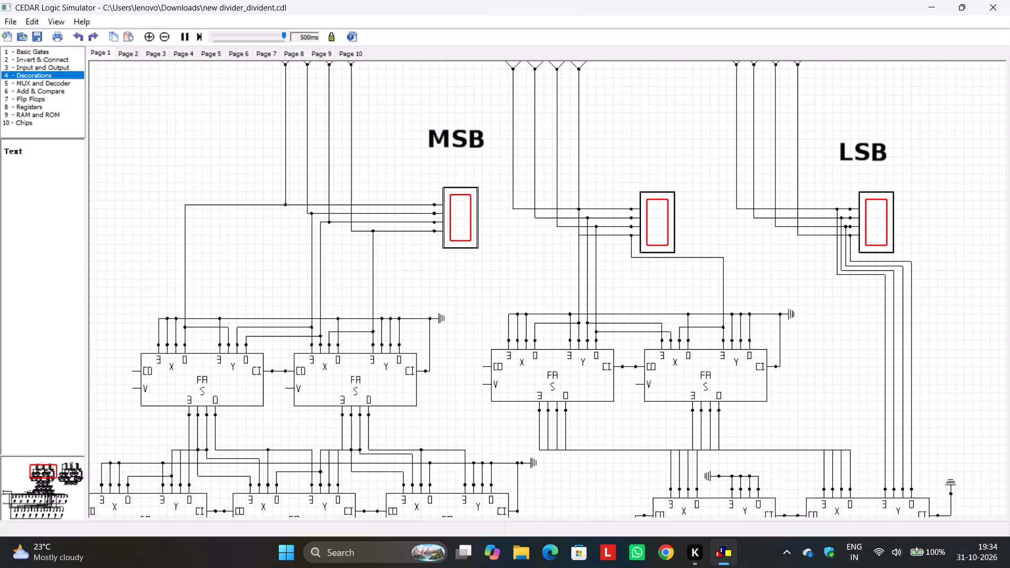
Trace the Dividend's full adder rows from the digit displays down to the A x 100 outputs.
middle_drag(647, 289, 793, 214)
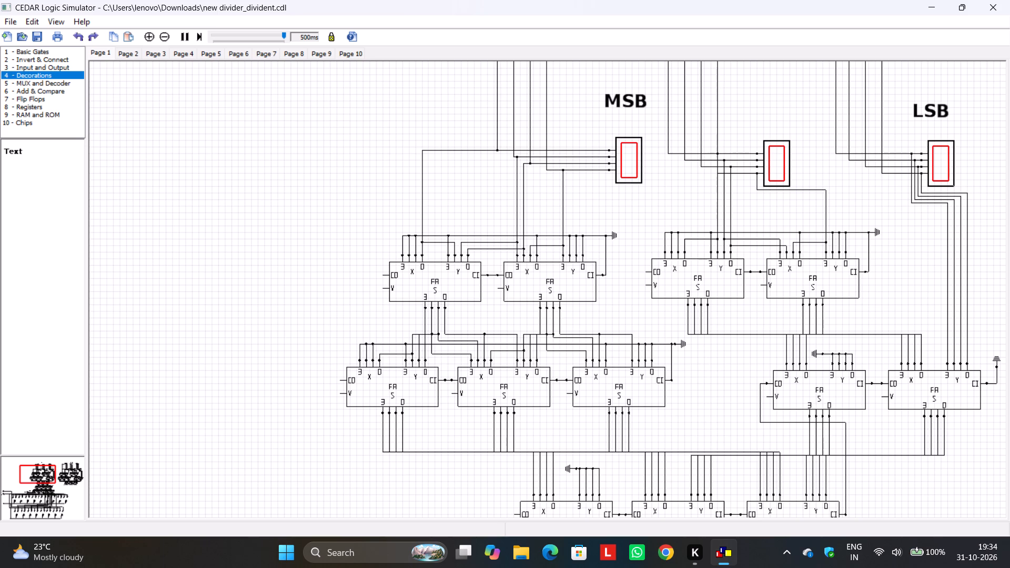
middle_drag(902, 300, 858, 301)
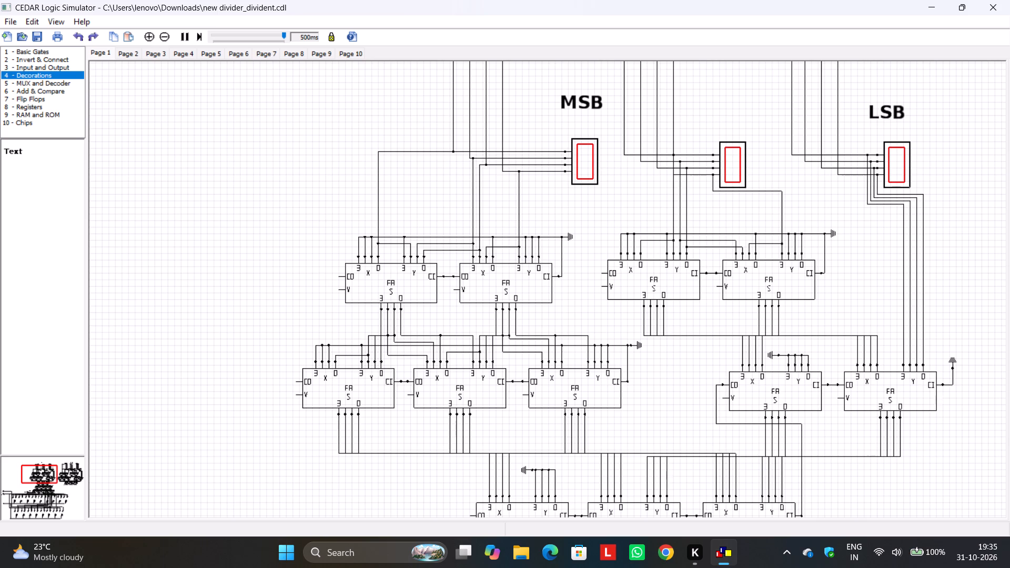
middle_drag(832, 285, 849, 247)
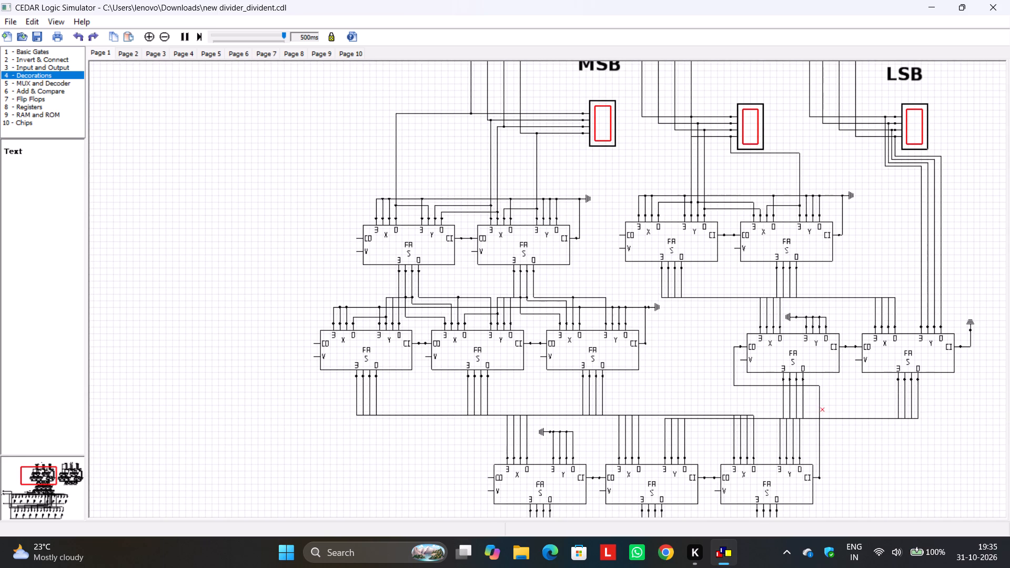
middle_drag(854, 401, 927, 307)
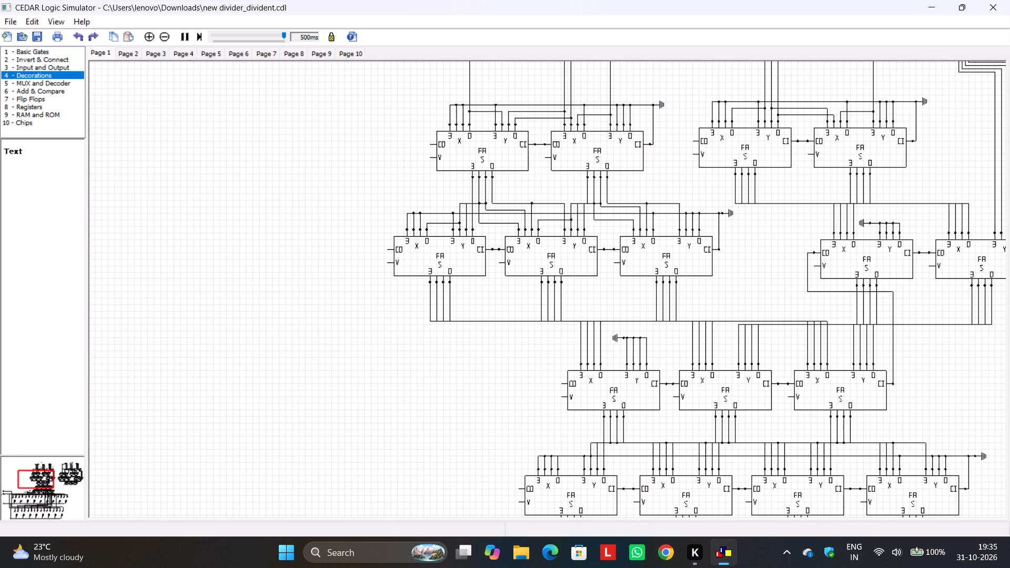
middle_drag(970, 378, 880, 400)
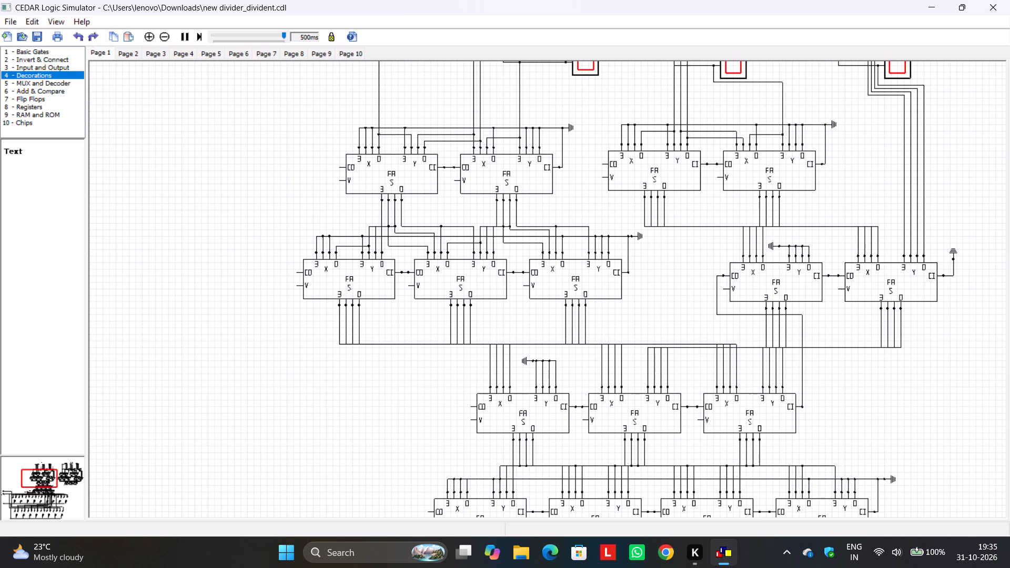
middle_drag(688, 376, 763, 257)
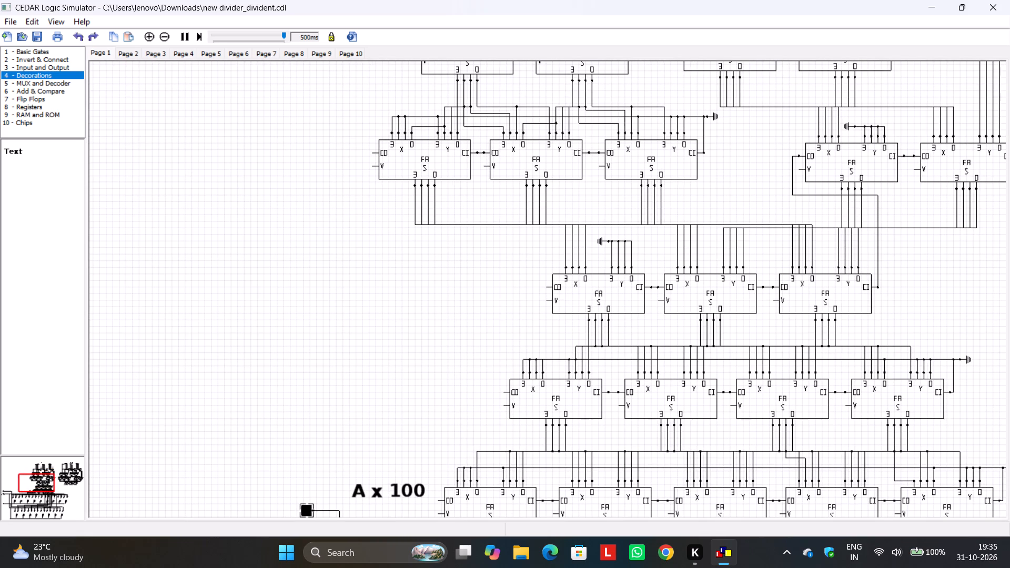
middle_drag(927, 304, 882, 265)
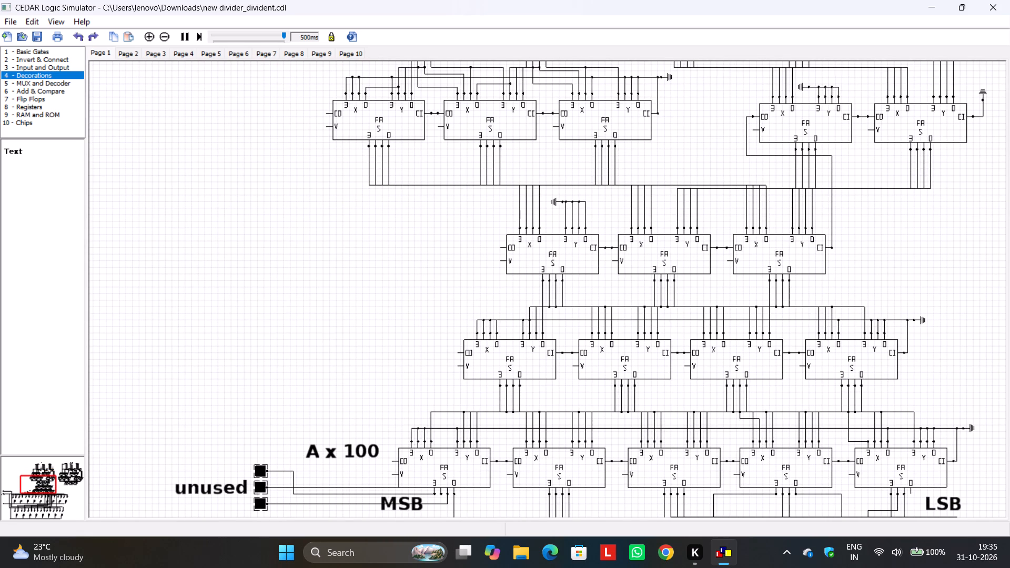
middle_drag(882, 258, 870, 228)
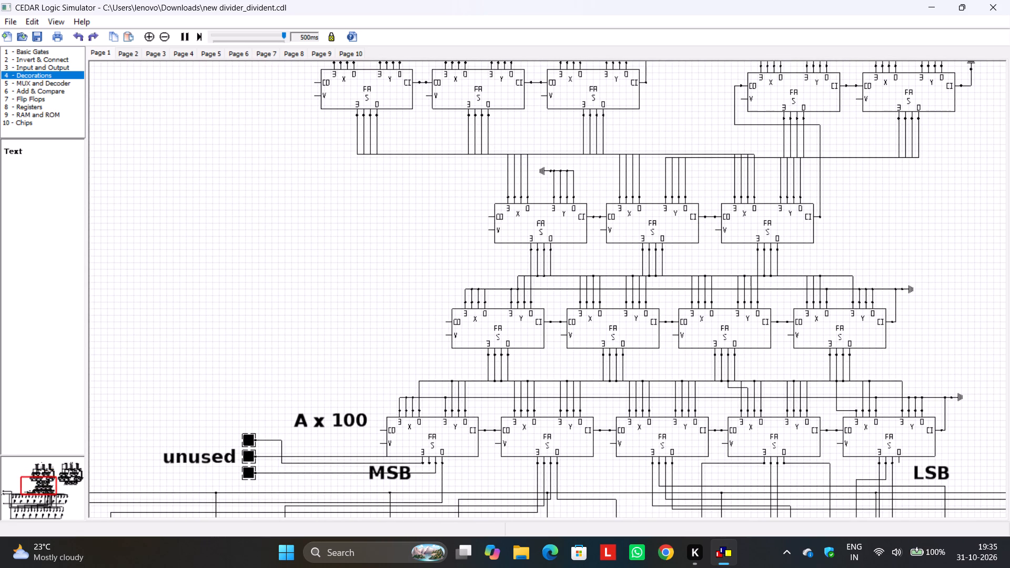
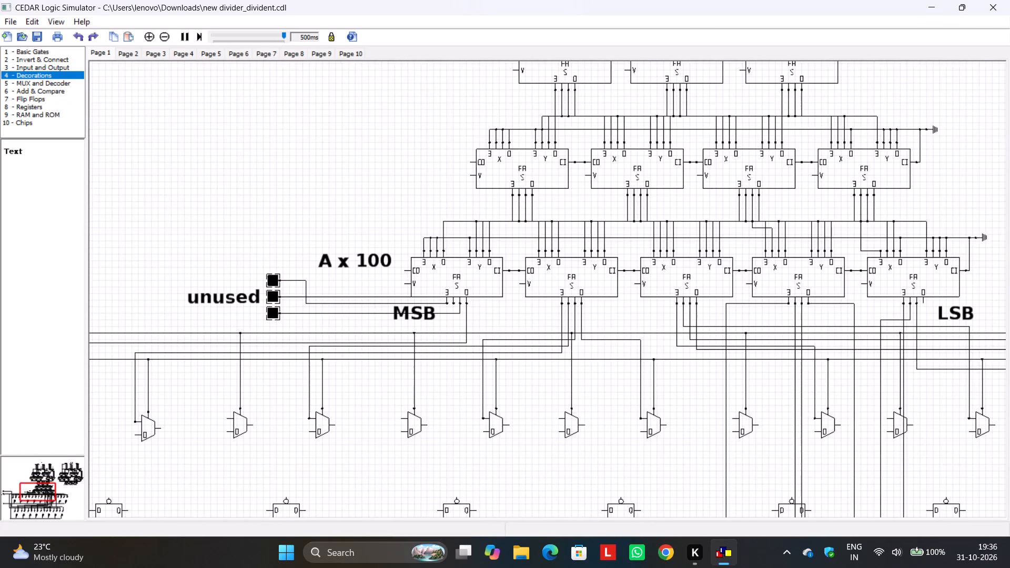
Save the divider circuit file with its current A x 100 adder and multiplexer wiring.
middle_drag(957, 168, 920, 160)
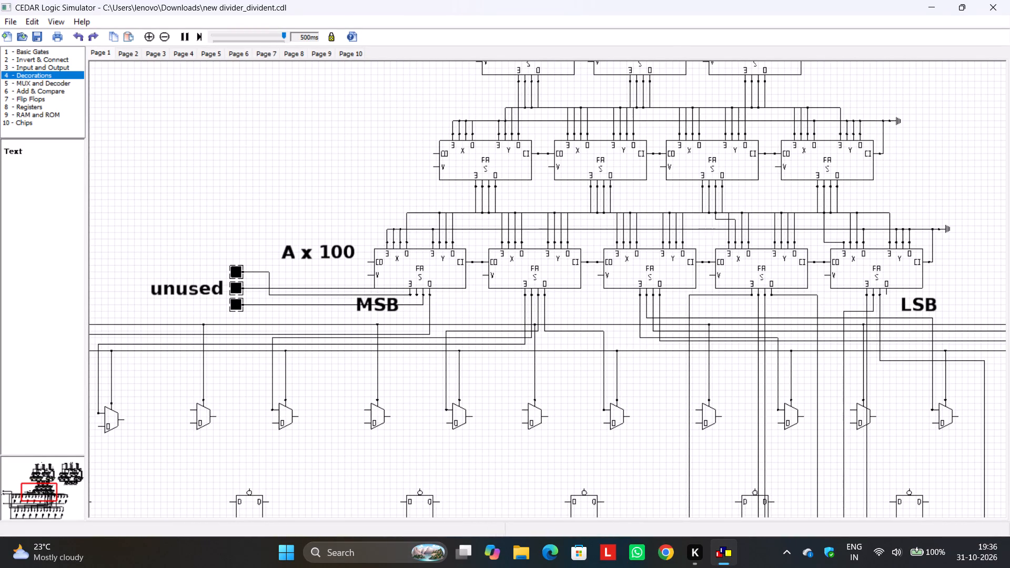
middle_drag(964, 168, 945, 153)
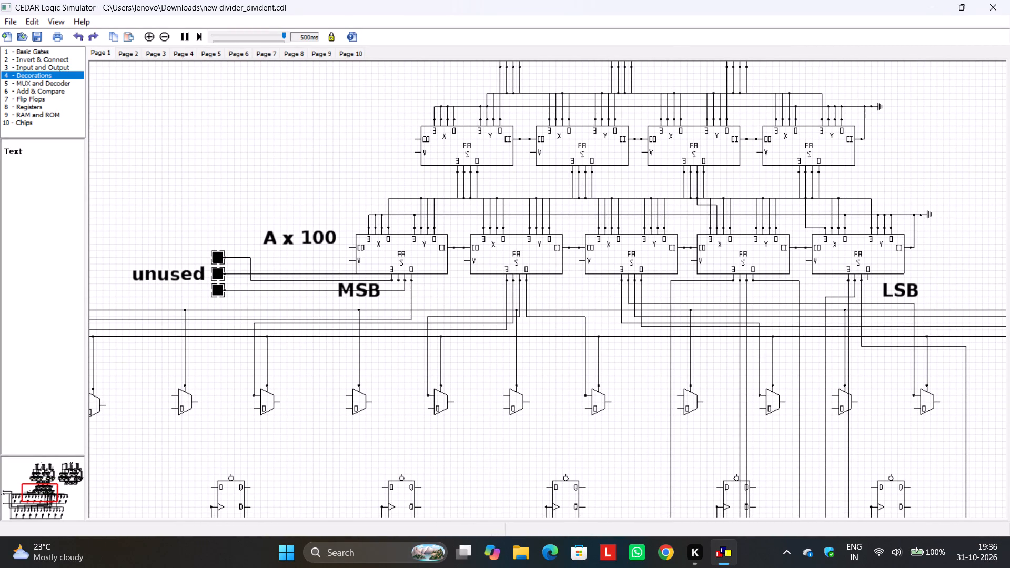
middle_drag(918, 166, 908, 170)
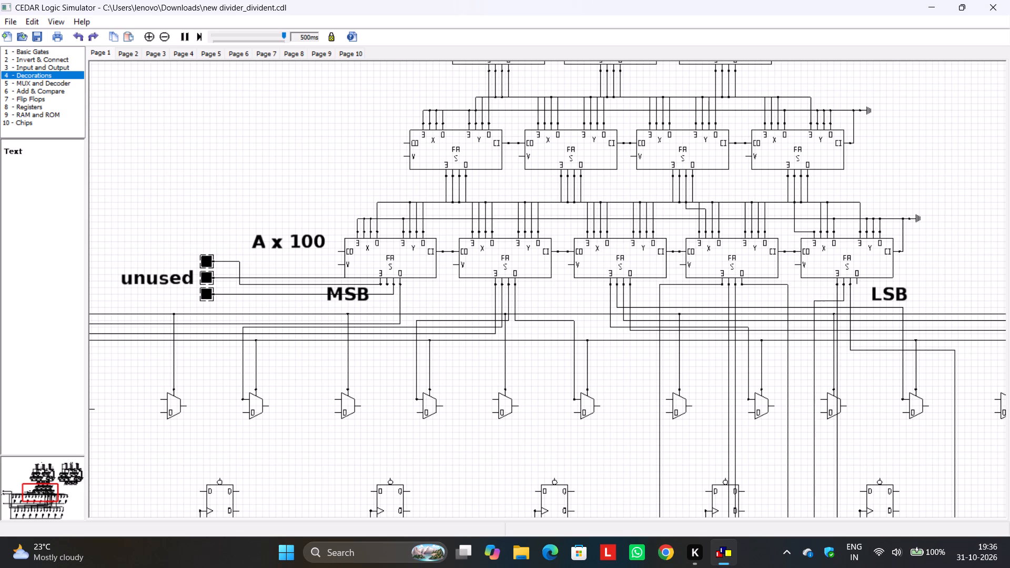
middle_drag(913, 160, 941, 125)
scroll(944, 125, down, 1)
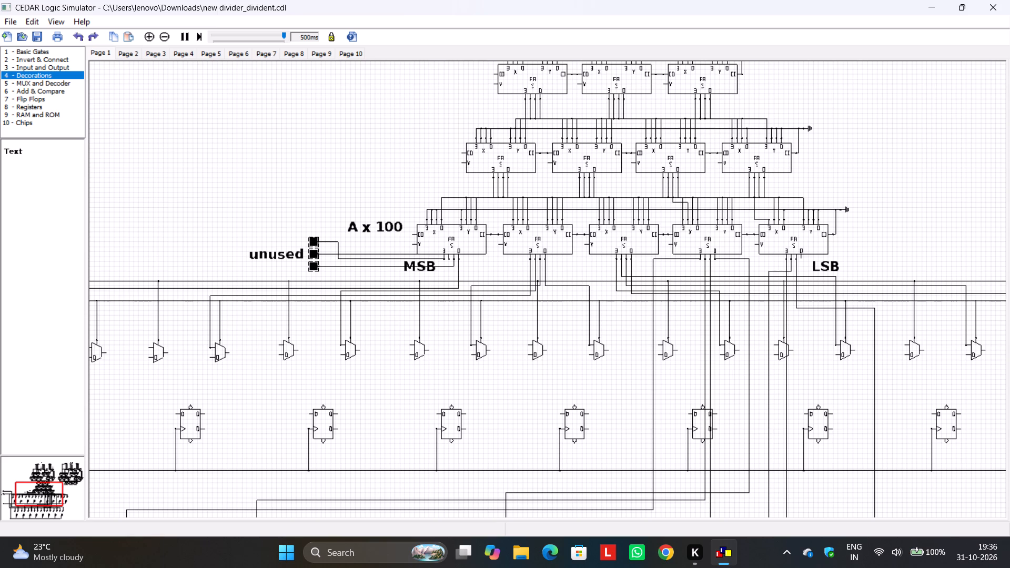
key(ctrl+s)
Examine the A x 100 output wiring into both multiplexer and flip-flop rows, along with the Load, Run Divide and Clk lines.
scroll(925, 192, down, 1)
middle_drag(925, 192, 940, 122)
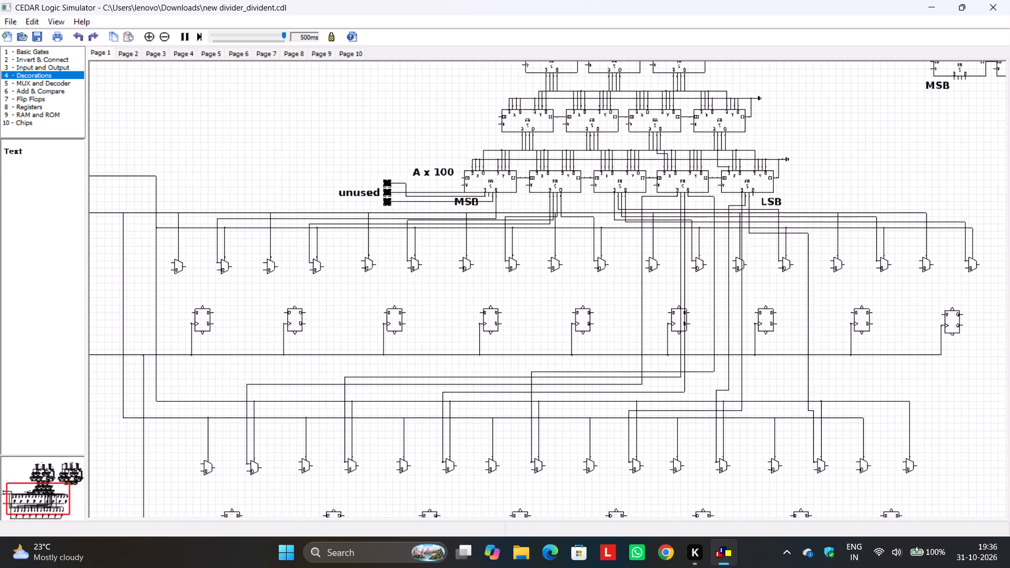
middle_drag(871, 145, 981, 122)
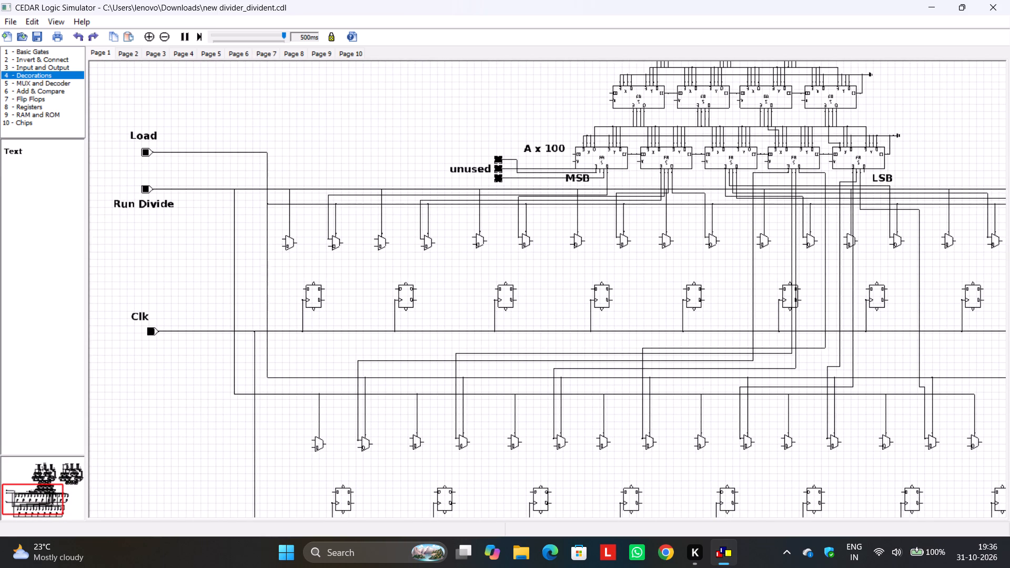
middle_drag(972, 139, 920, 120)
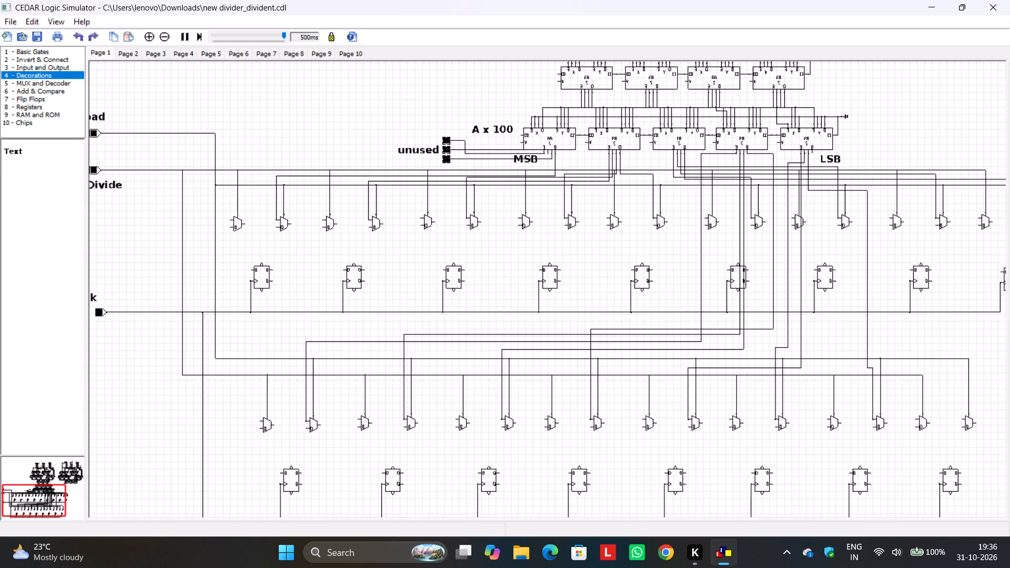
middle_drag(912, 145, 924, 80)
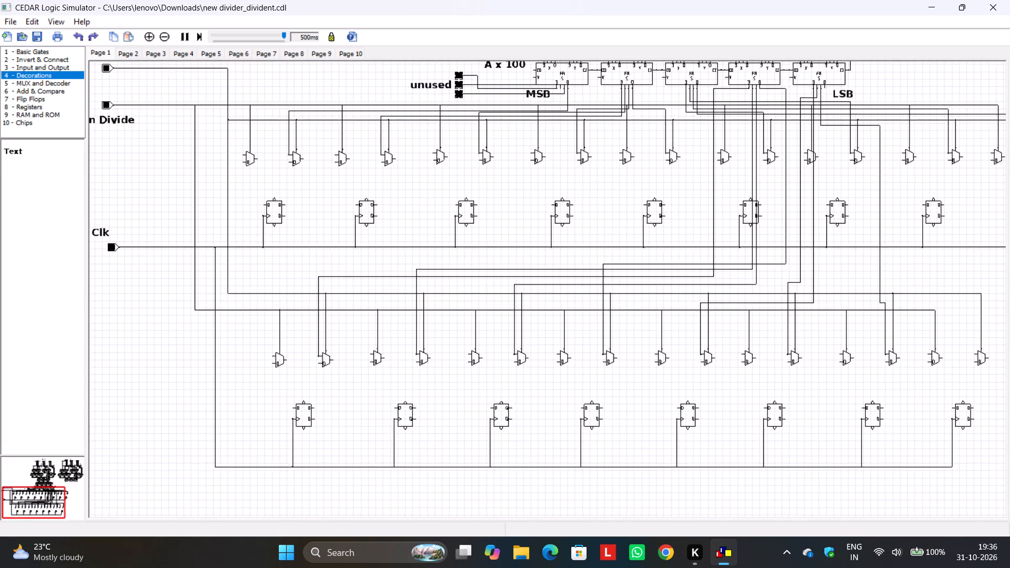
scroll(924, 86, down, 1)
middle_drag(855, 98, 867, 166)
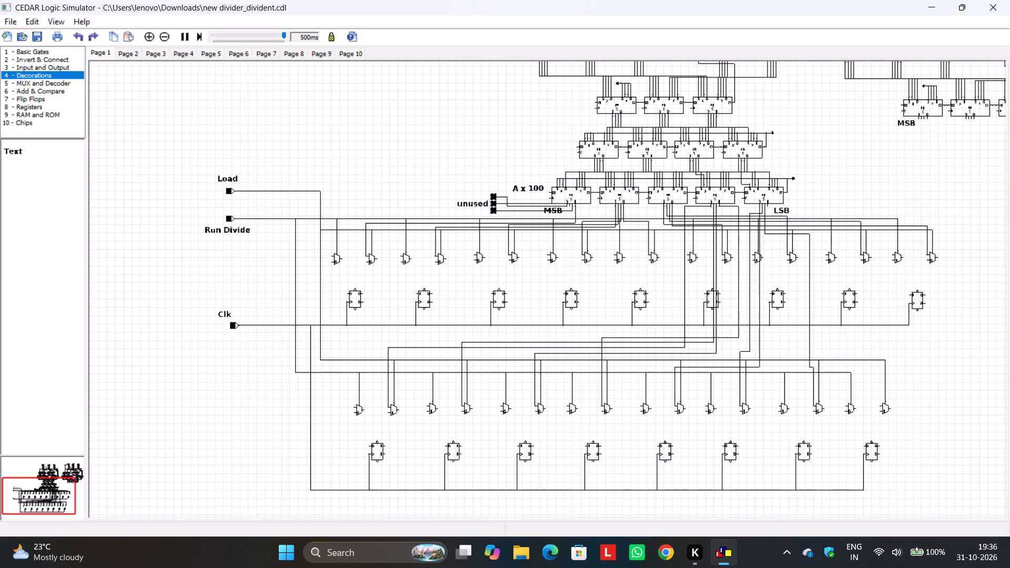
scroll(863, 186, up, 1)
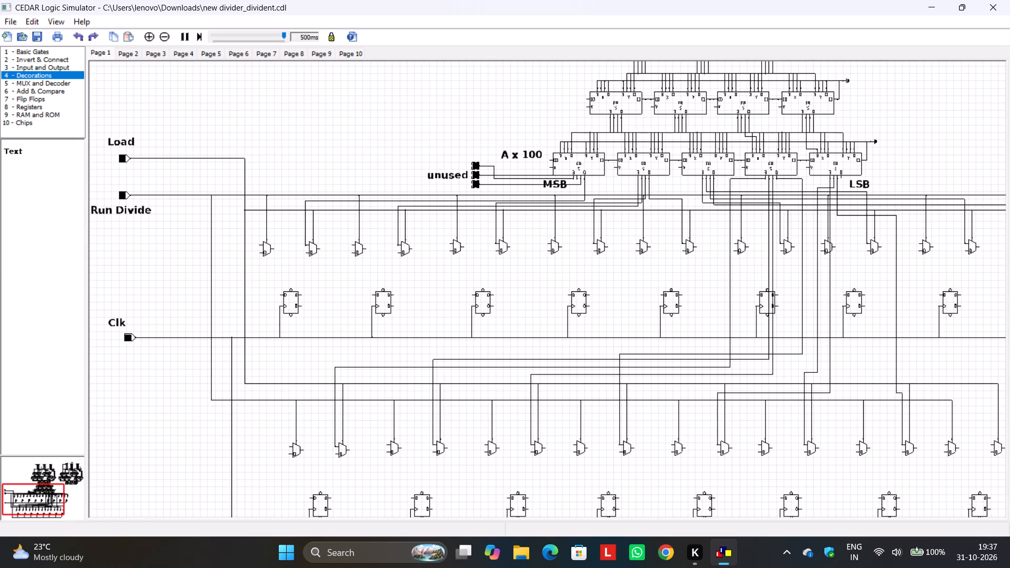
middle_drag(910, 152, 892, 132)
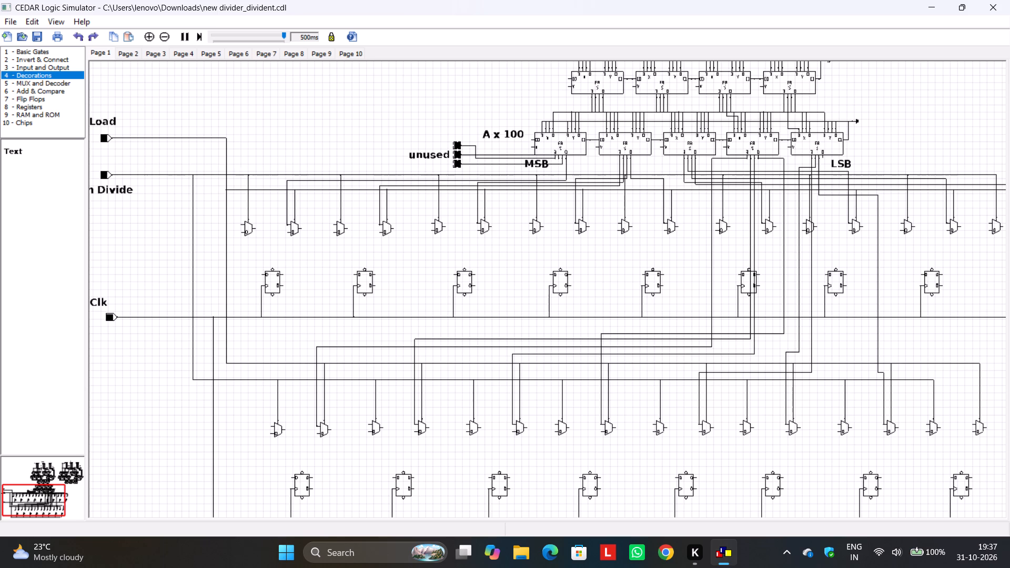
scroll(930, 127, down, 1)
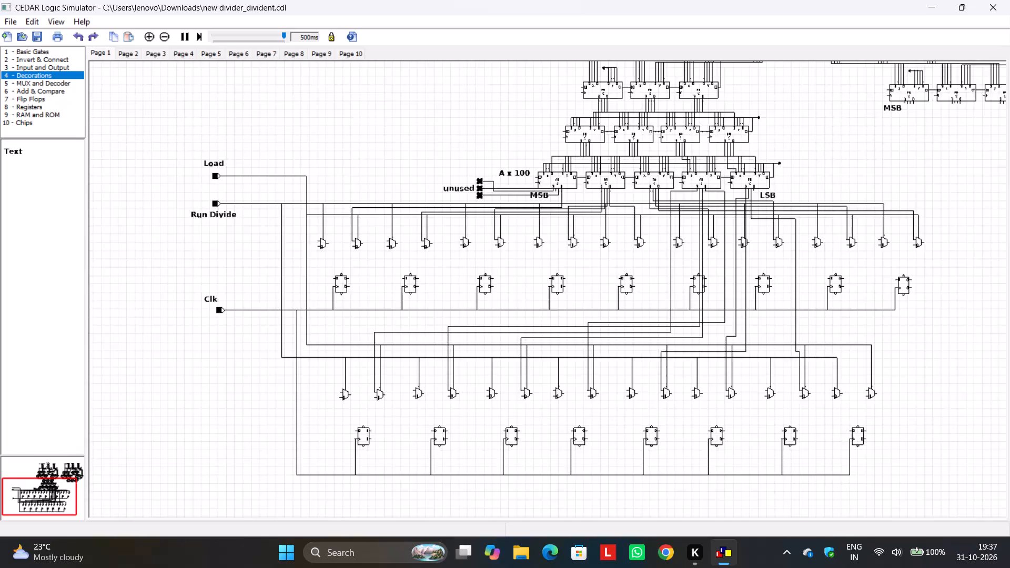
scroll(930, 127, down, 1)
scroll(860, 209, down, 2)
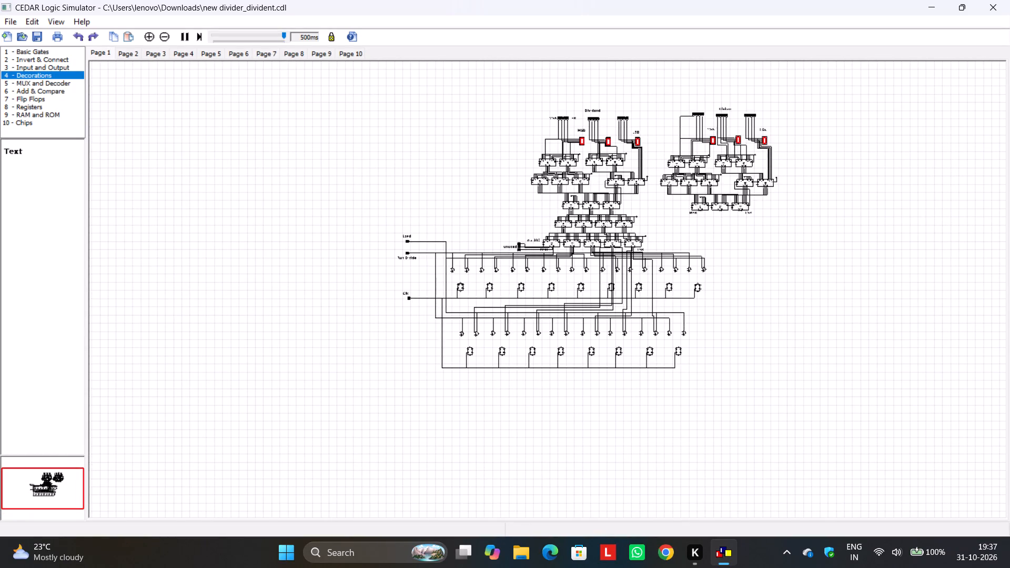
scroll(632, 293, up, 2)
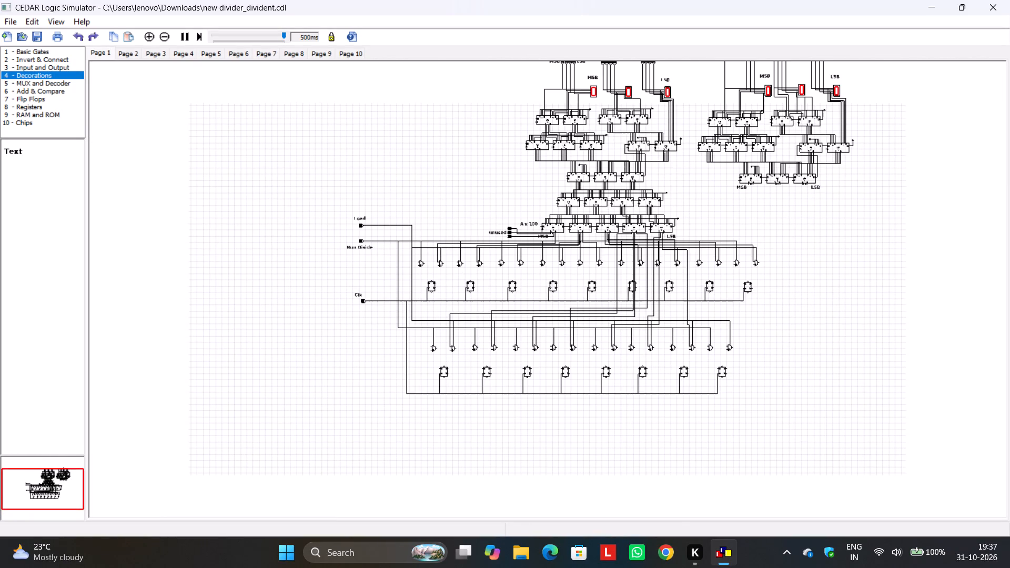
scroll(632, 293, up, 1)
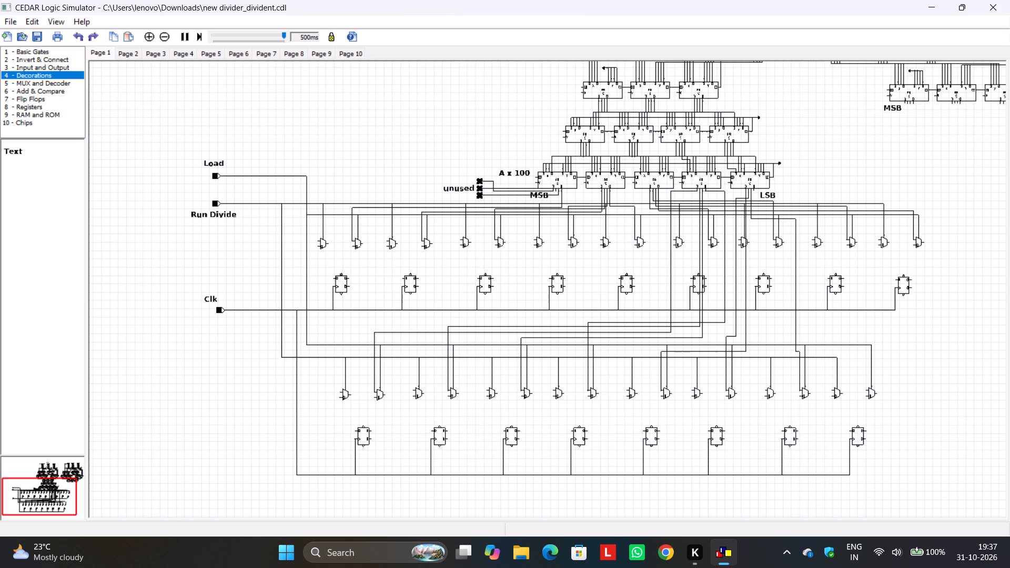